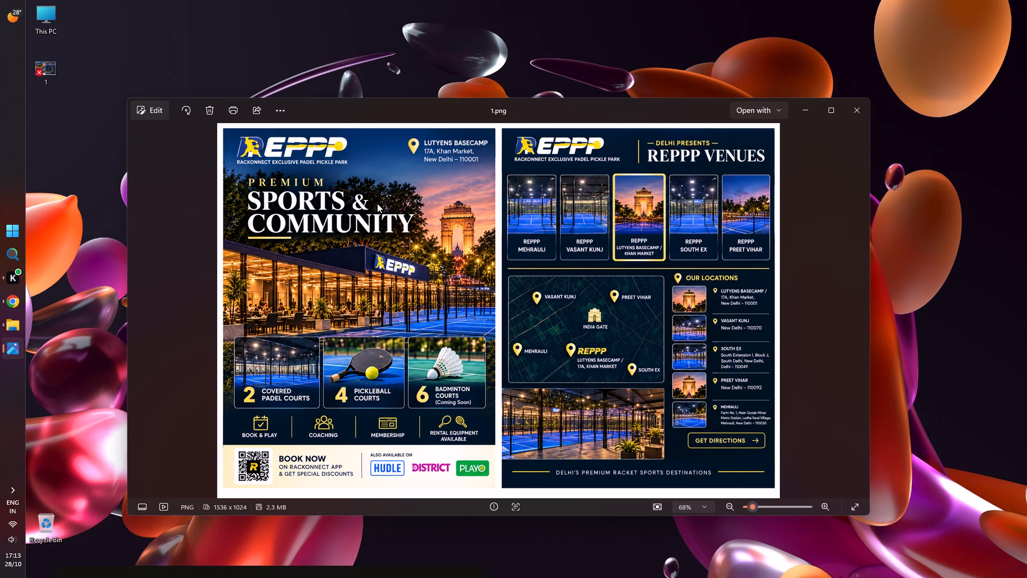
key("shift+super+s")
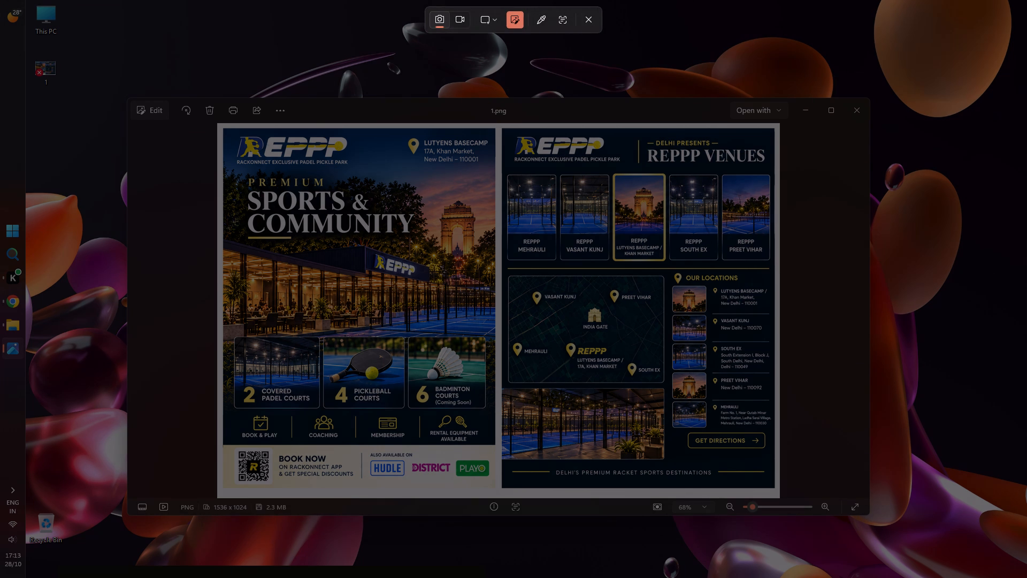
left_click_drag(217, 123, 496, 497)
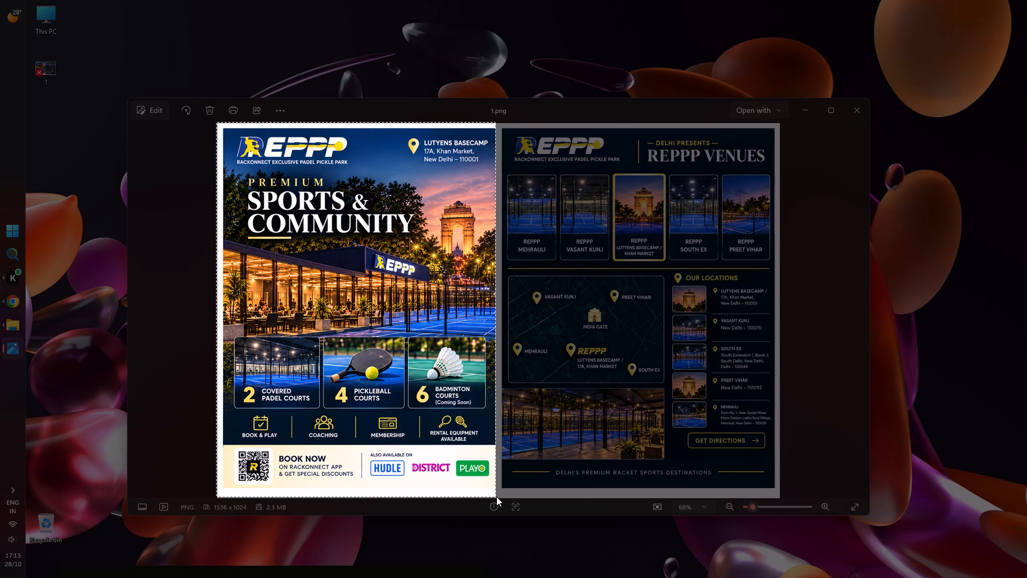
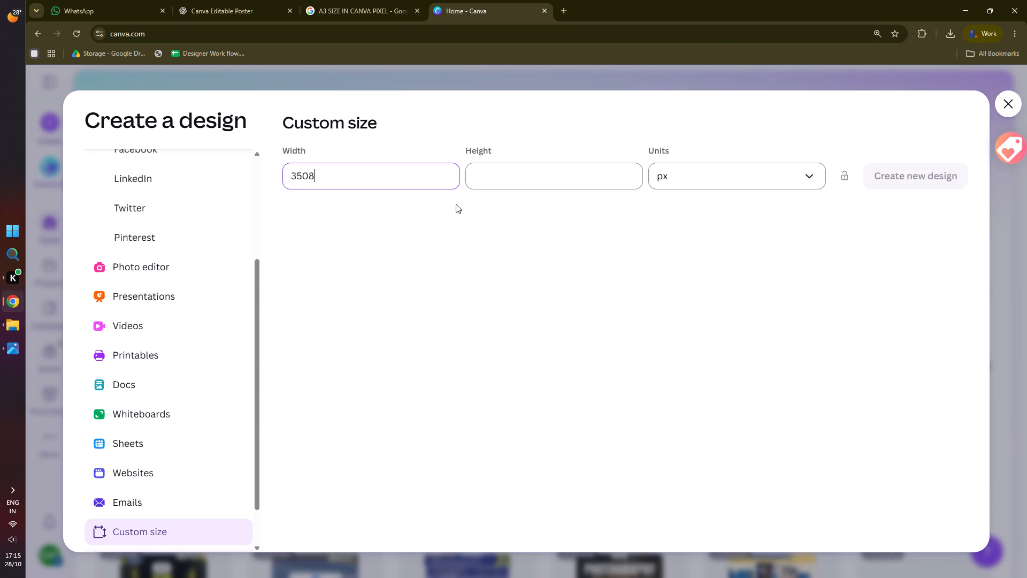
left_click(503, 177)
key("ctrl+v")
left_click(905, 174)
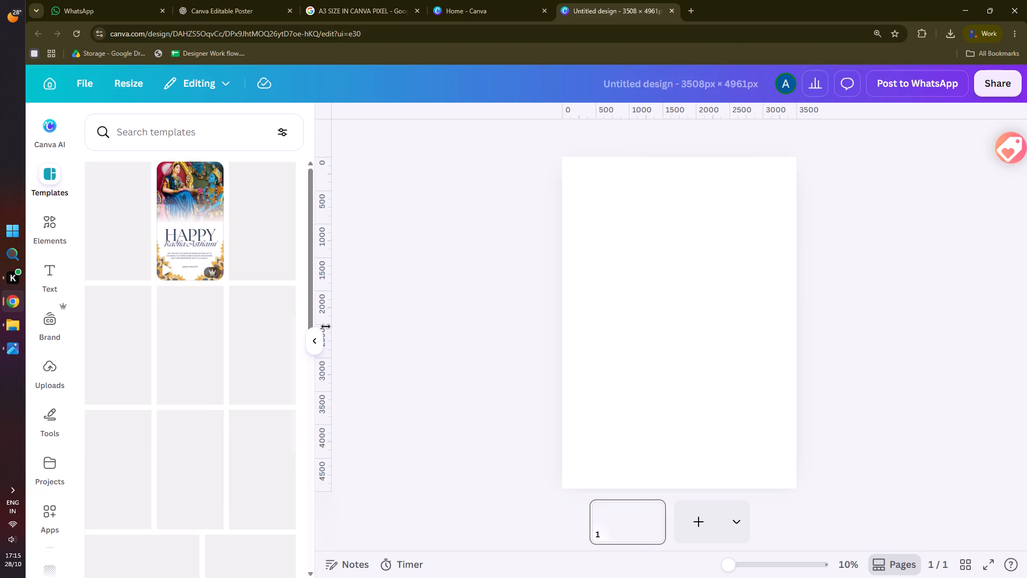
left_click(311, 346)
left_click(377, 311)
Return to the ChatGPT conversation and open the converted REPPP poster in Canva.
left_click(327, 4)
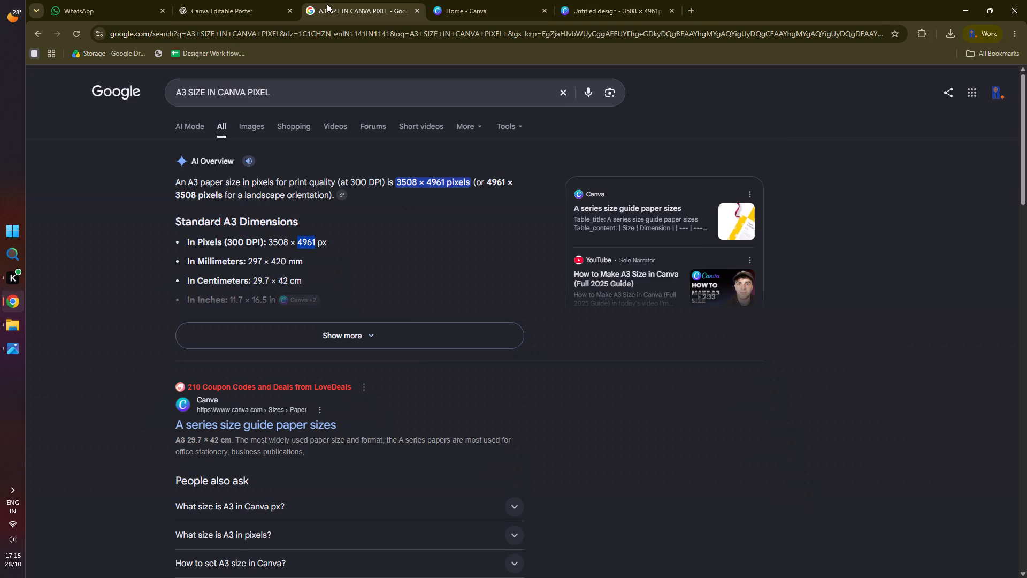
left_click(203, 2)
left_click(493, 478)
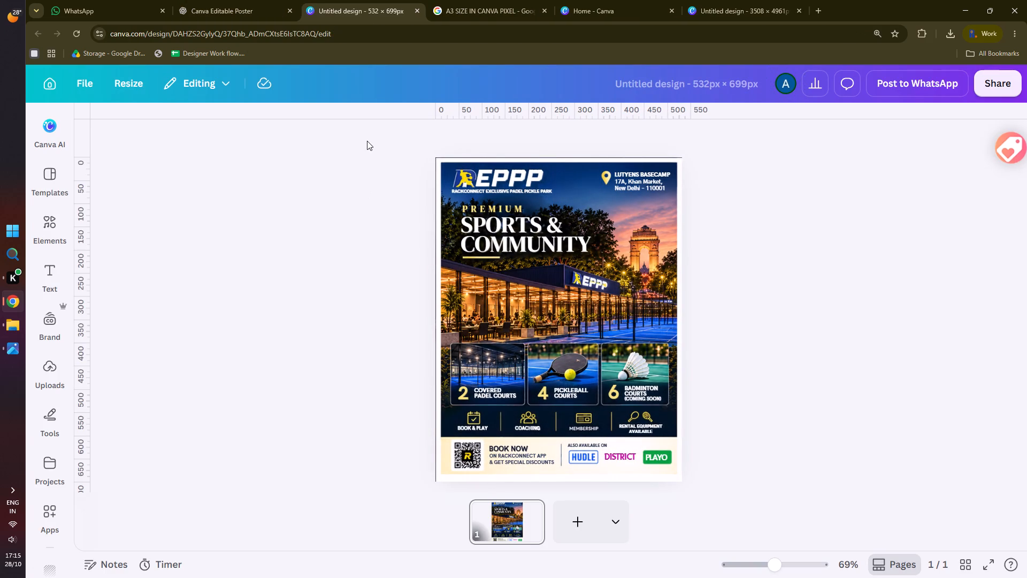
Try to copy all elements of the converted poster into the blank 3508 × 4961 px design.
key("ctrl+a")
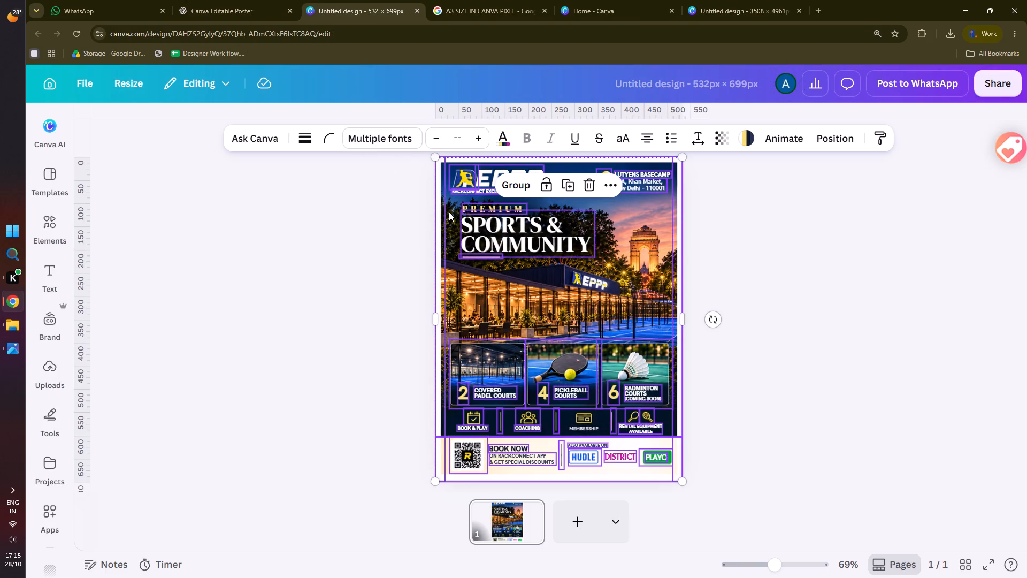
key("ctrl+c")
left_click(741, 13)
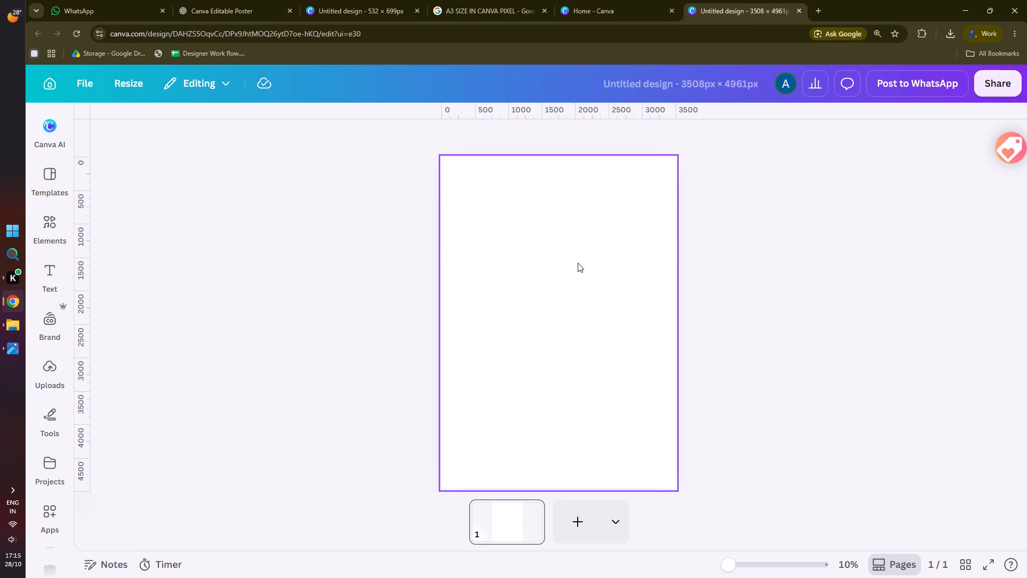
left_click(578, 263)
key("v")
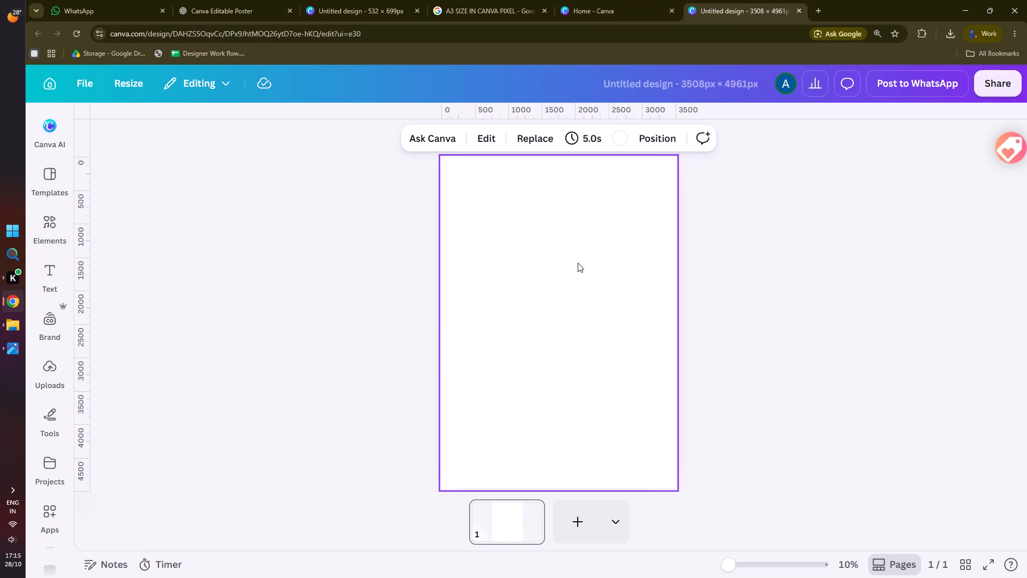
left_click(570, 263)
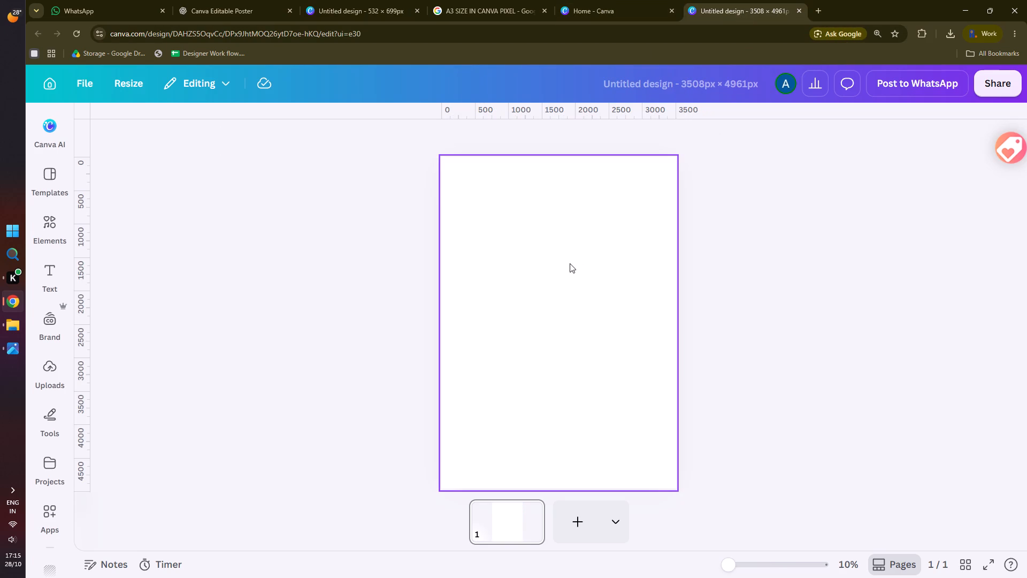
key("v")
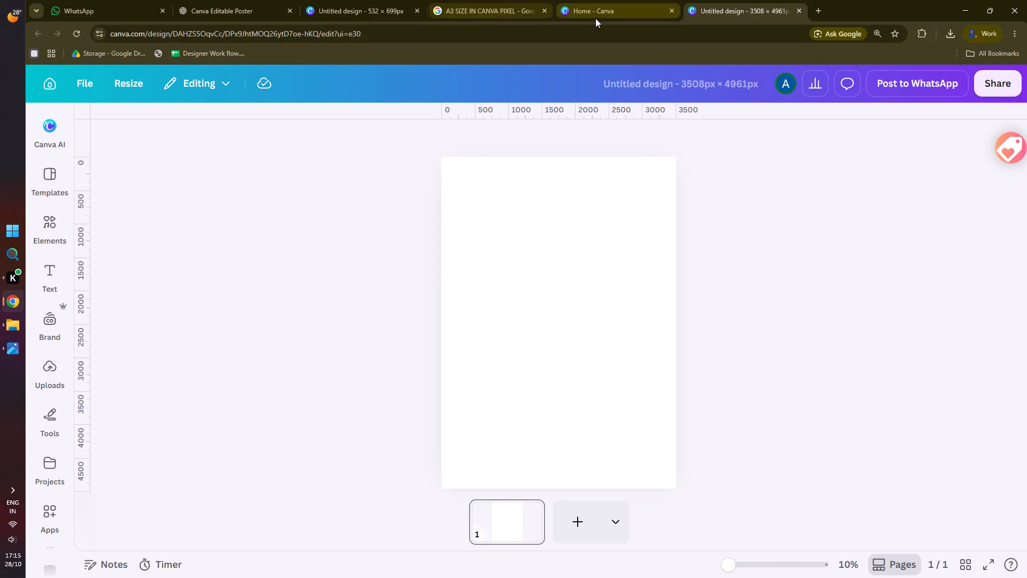
Shift the elements of the 532 × 699 px poster aside to expose the background photo, and copy that photo.
left_click(358, 3)
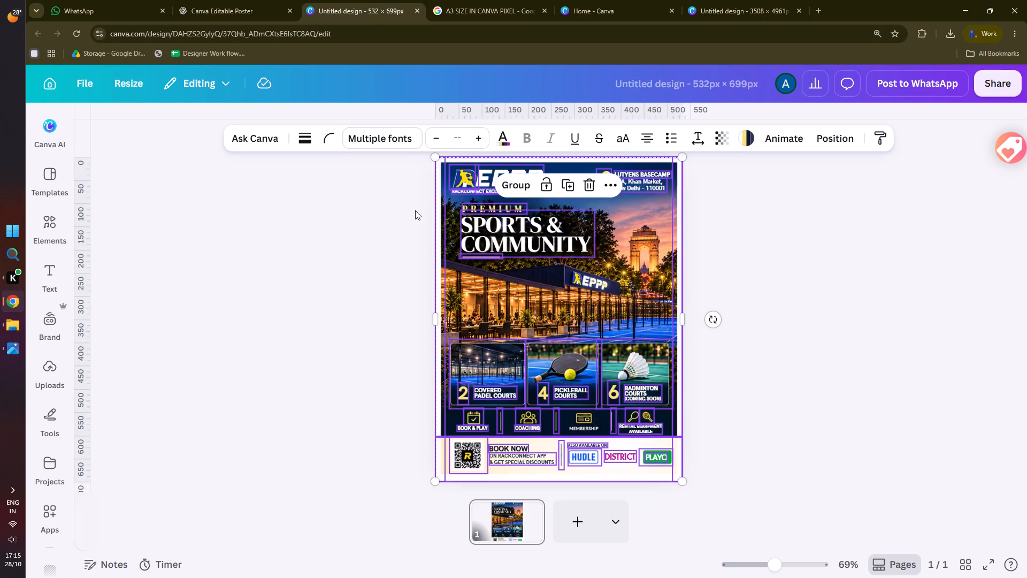
left_click_drag(465, 186, 523, 239)
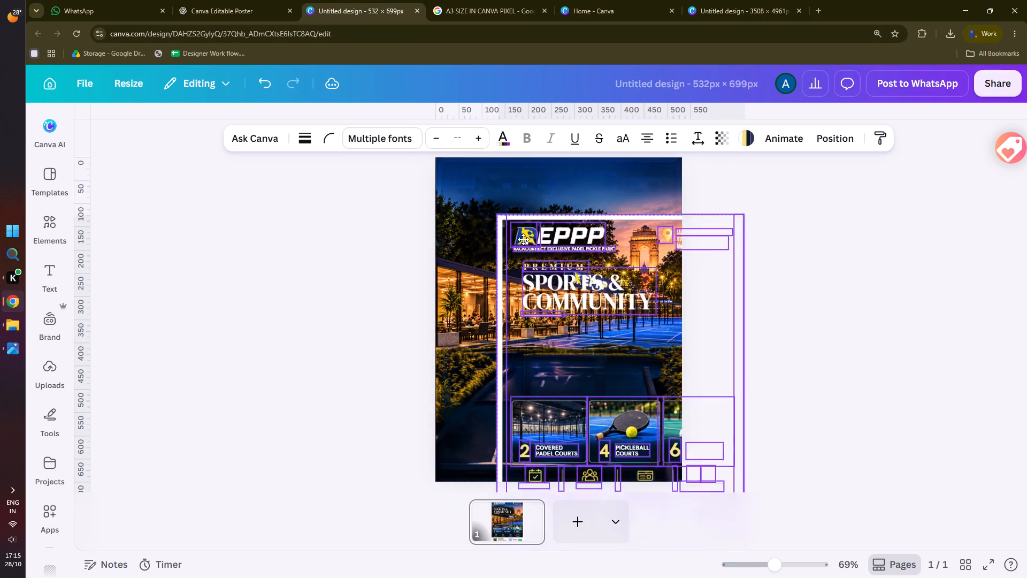
left_click_drag(523, 239, 587, 200)
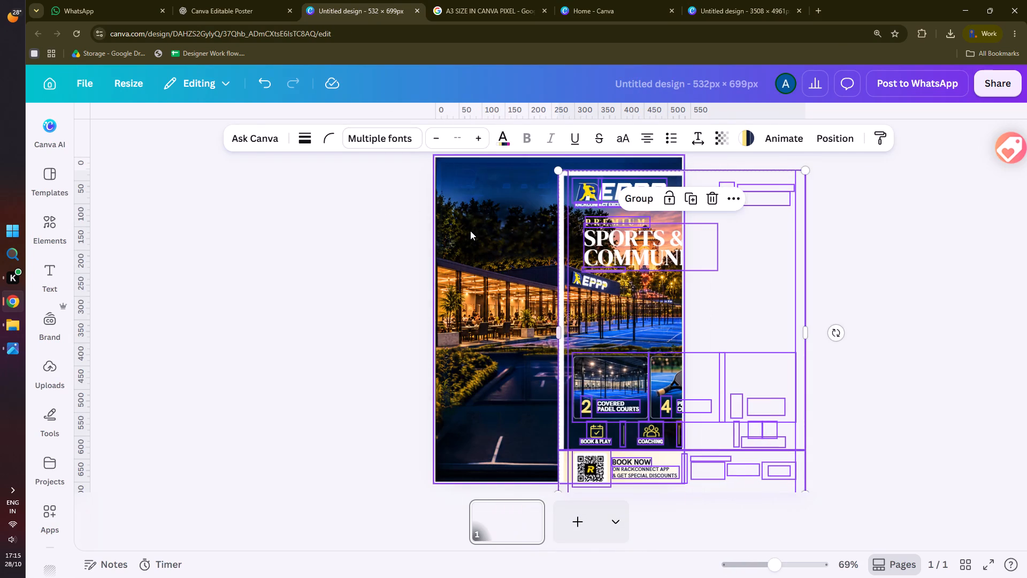
left_click(470, 231)
key("ctrl+c")
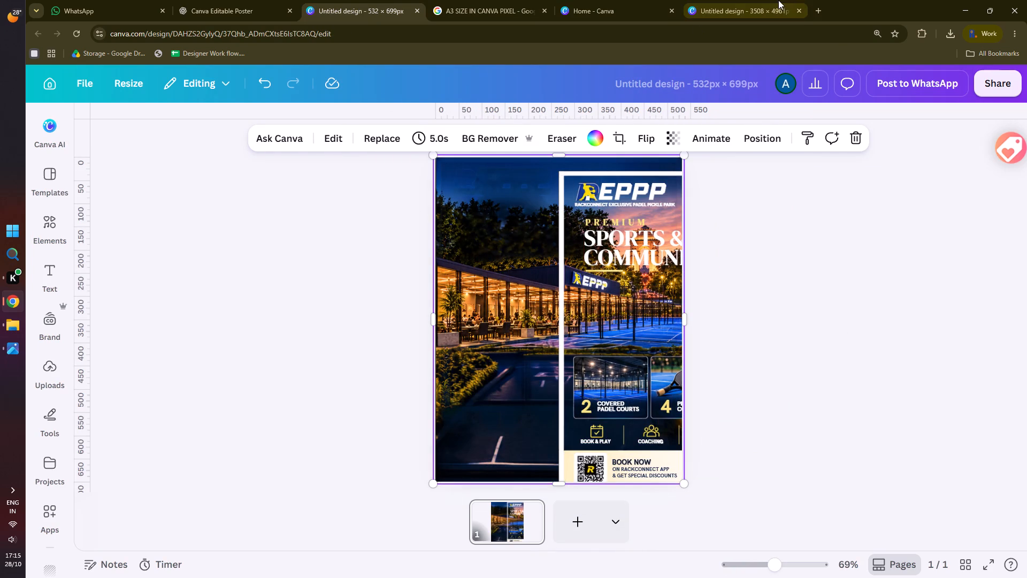
Paste the night-time venue background photo onto the blank page of the 3508 × 4961 px design.
left_click(769, 8)
left_click(564, 269)
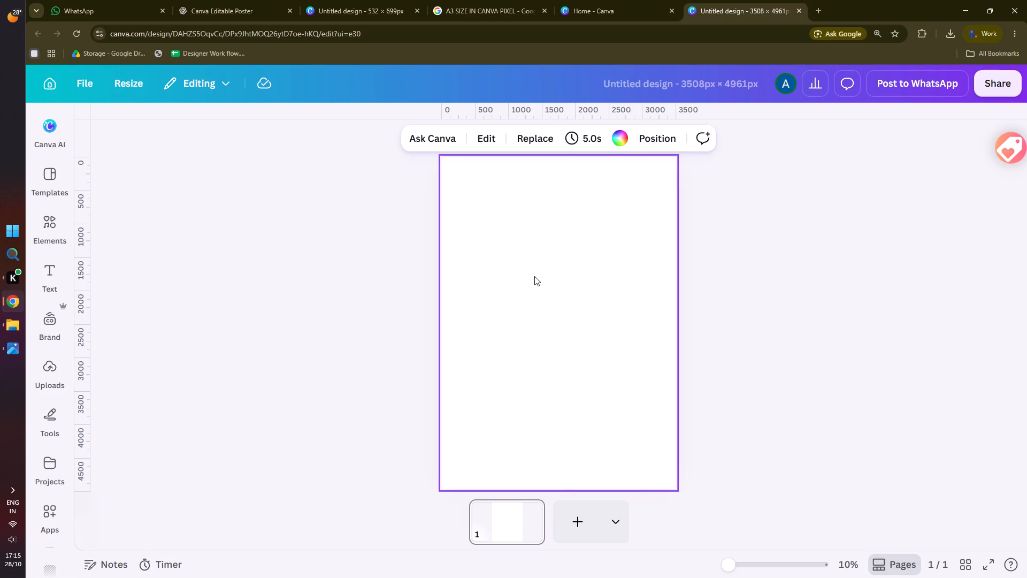
key("ctrl+v")
key("ctrl+v")
key("ctrl+v")
key("ctrl+v")
key("ctrl+v")
key("ctrl+v")
left_click(335, 285)
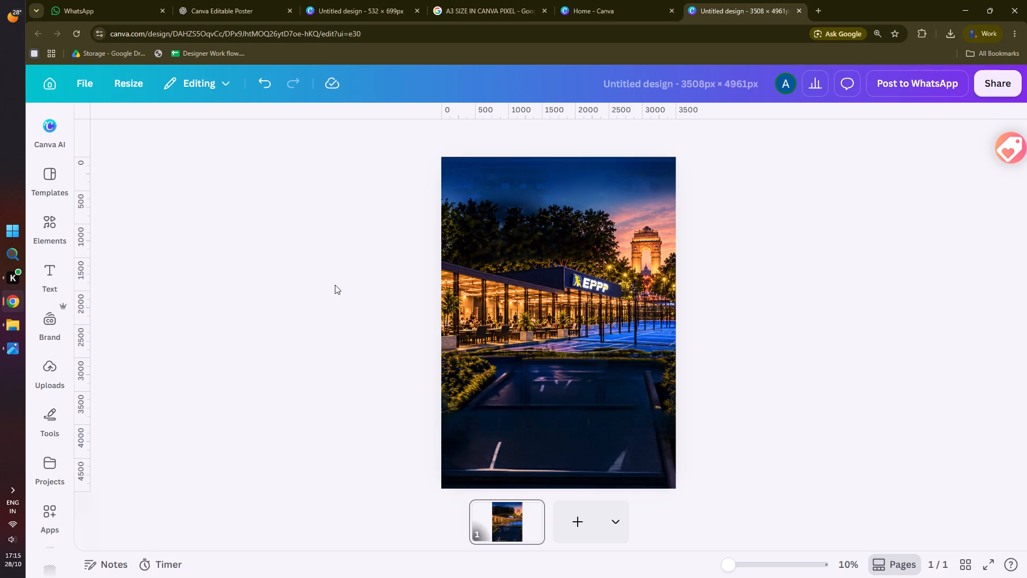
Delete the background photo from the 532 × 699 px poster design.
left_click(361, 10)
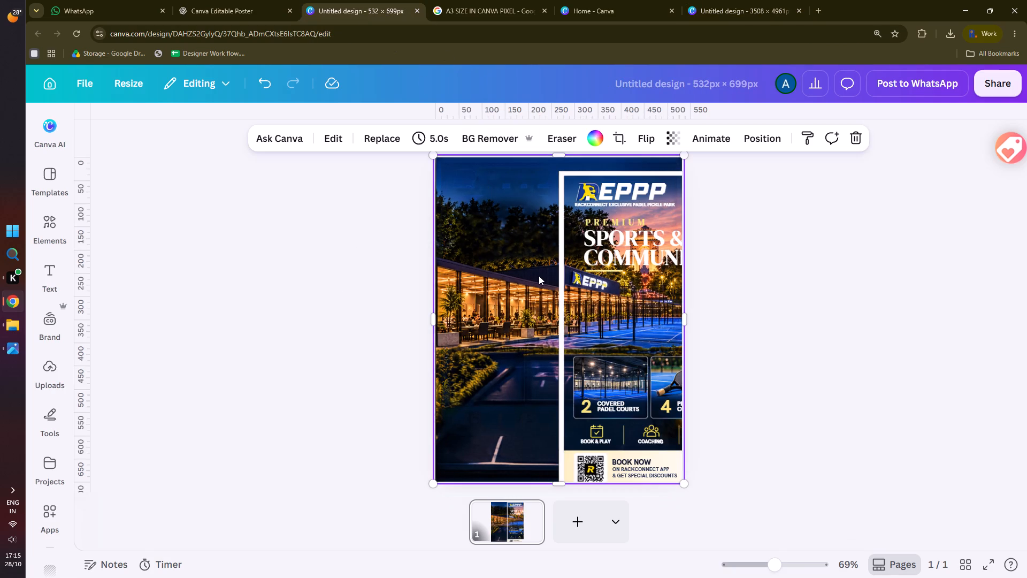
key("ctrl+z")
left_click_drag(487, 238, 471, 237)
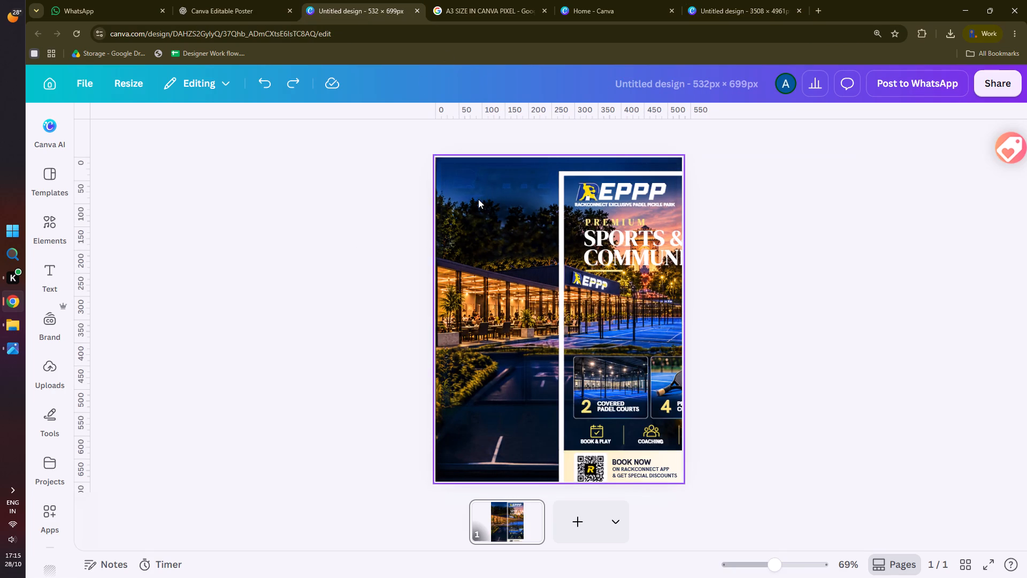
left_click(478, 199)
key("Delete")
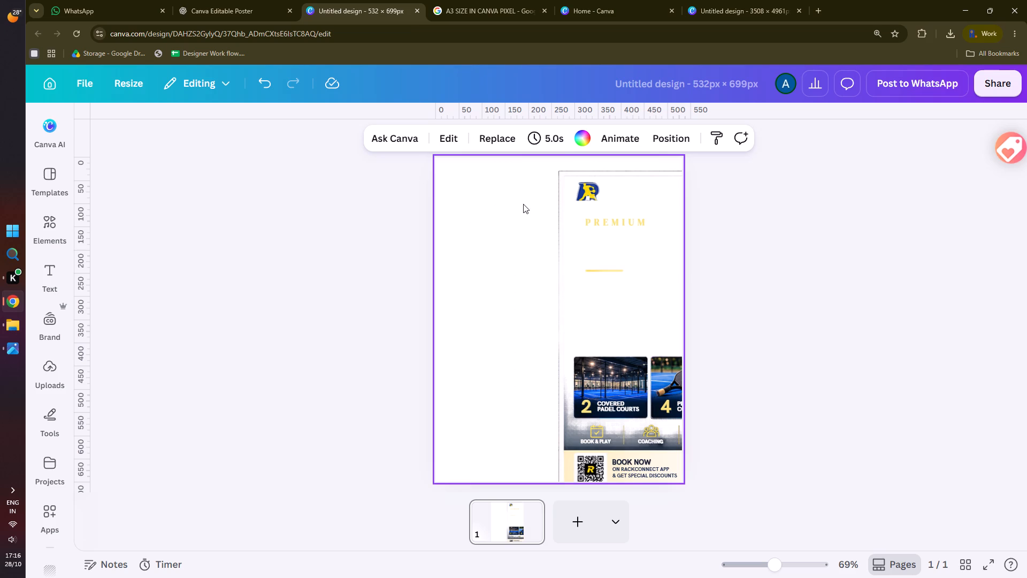
Undo the background deletion and the shifting of the elements in the 532 × 699 px poster.
key("ctrl+z")
key("ctrl+z")
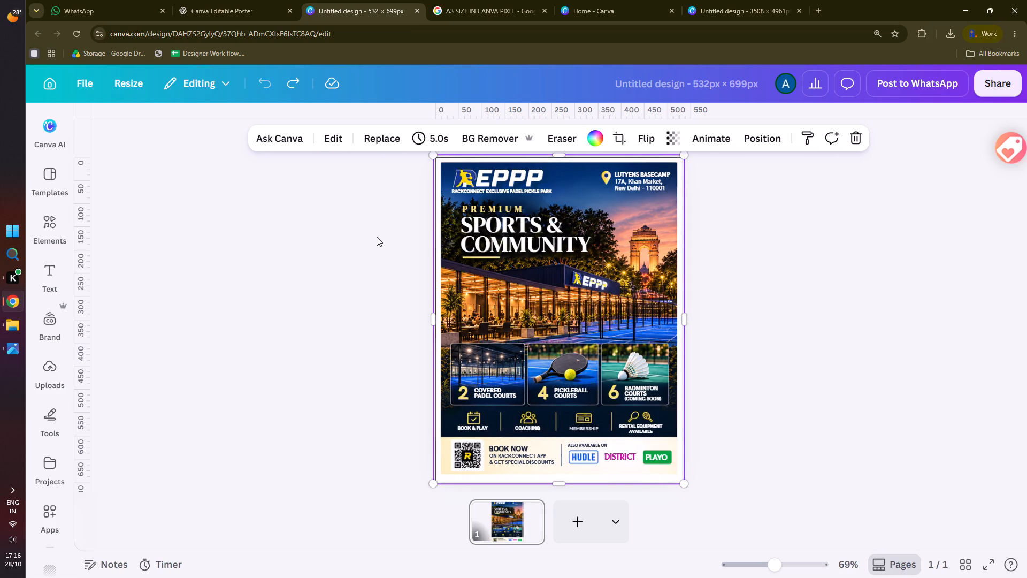
Copy all elements above the background in the 532 × 699 px poster and paste them into the 3508 × 4961 px design.
left_click(357, 243)
left_click_drag(365, 156, 760, 495)
key("ctrl+c")
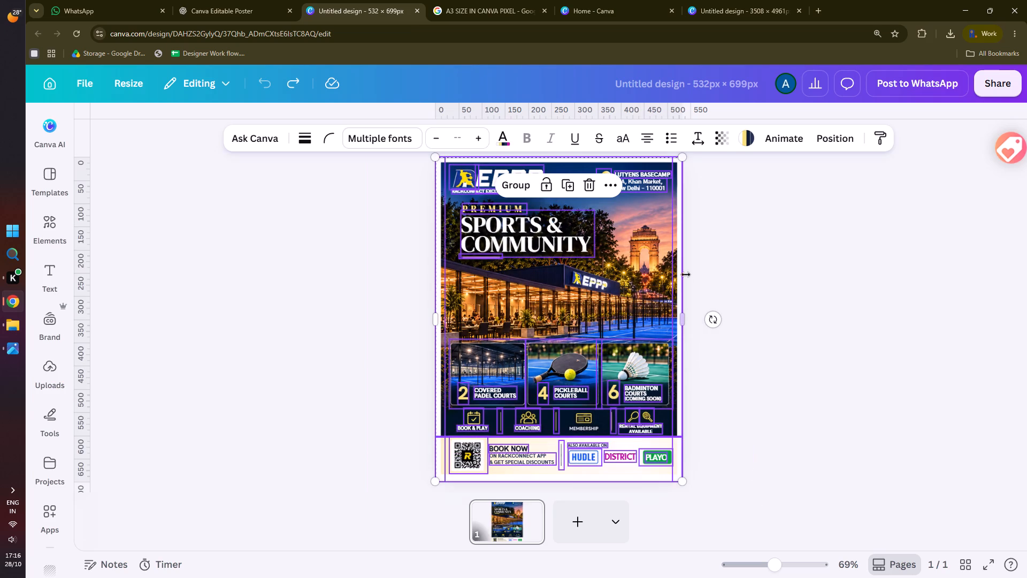
left_click(740, 12)
left_click(594, 276)
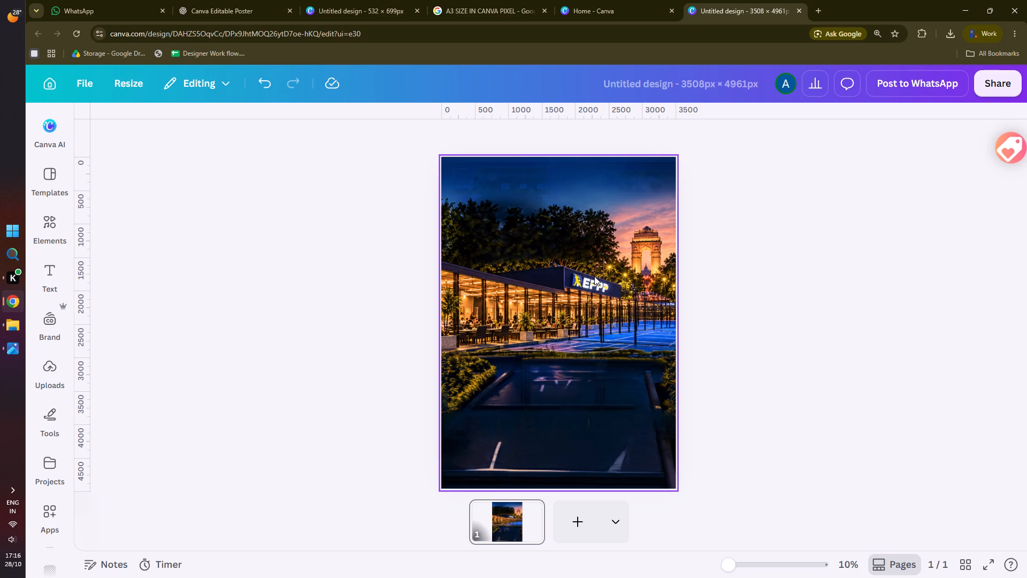
key("ctrl+v")
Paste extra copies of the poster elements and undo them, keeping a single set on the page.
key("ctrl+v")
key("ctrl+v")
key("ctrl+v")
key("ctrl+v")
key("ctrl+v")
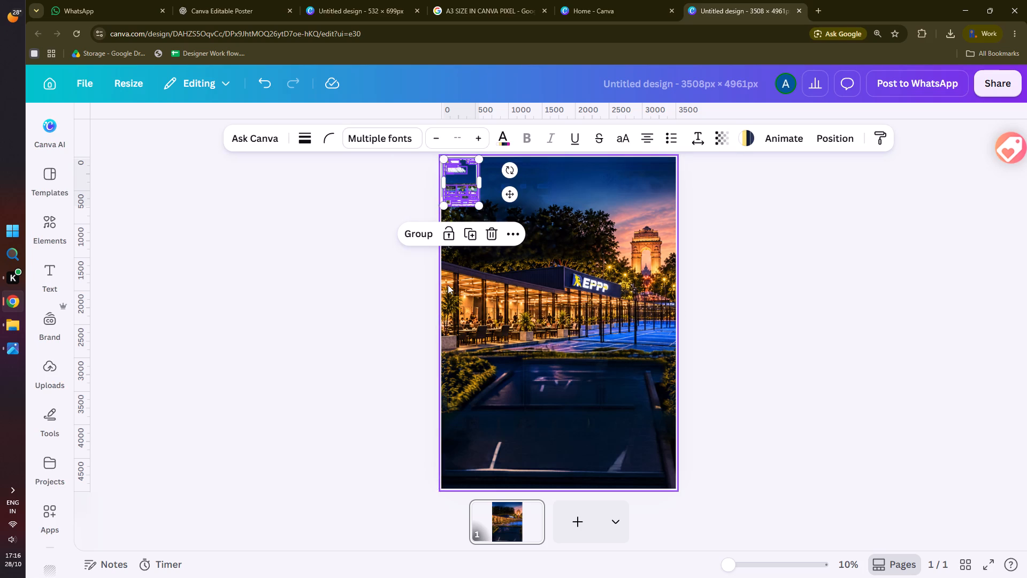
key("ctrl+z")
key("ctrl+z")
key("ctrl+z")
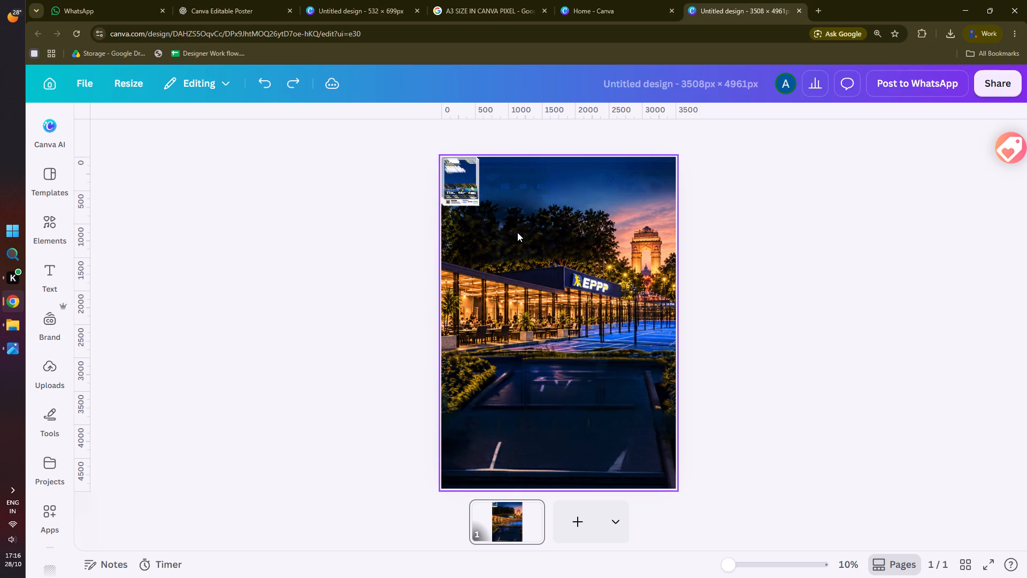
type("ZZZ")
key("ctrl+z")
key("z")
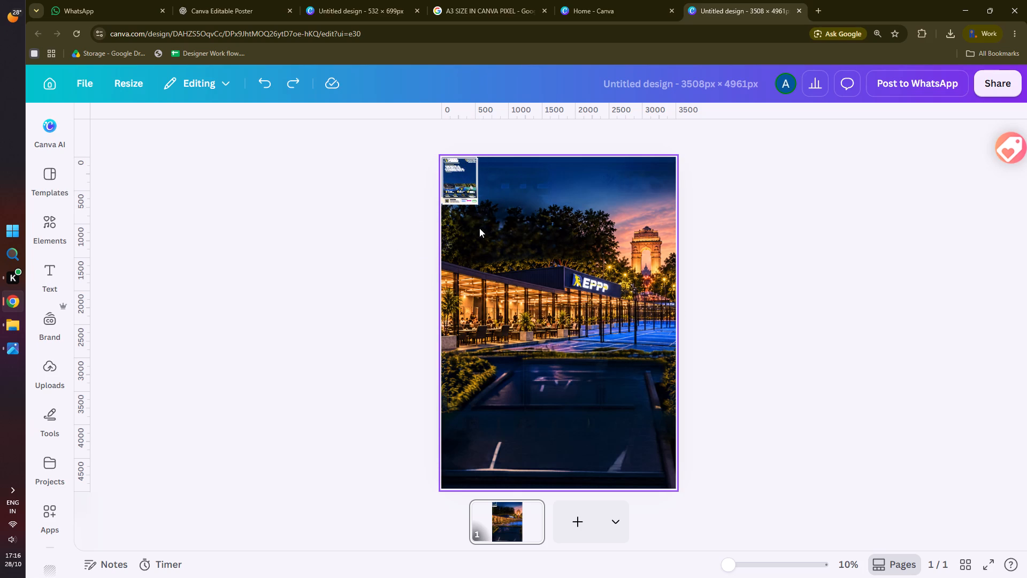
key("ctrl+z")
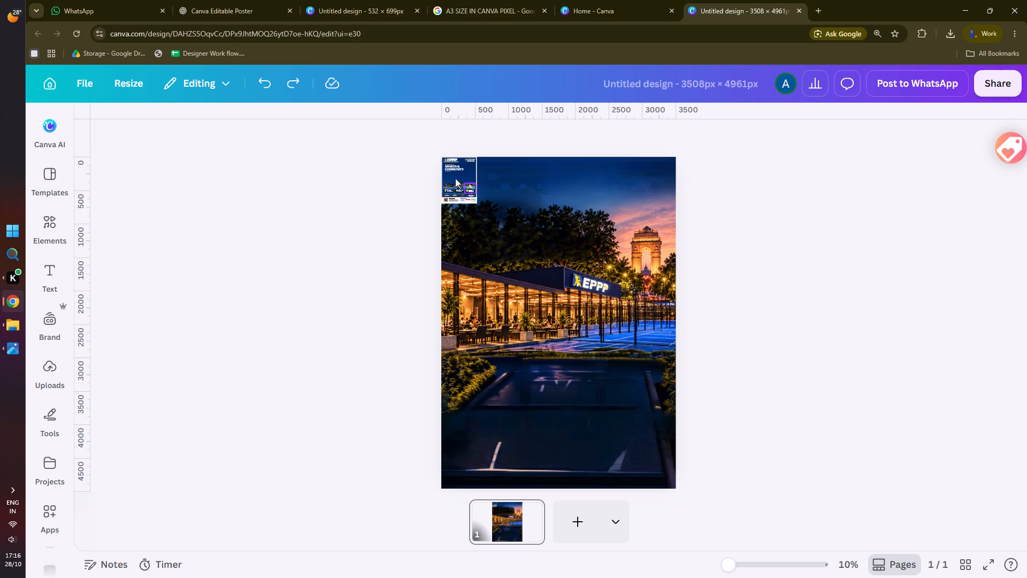
Lock the background photo of the 3508 × 4961 px page.
left_click_drag(404, 146, 479, 217)
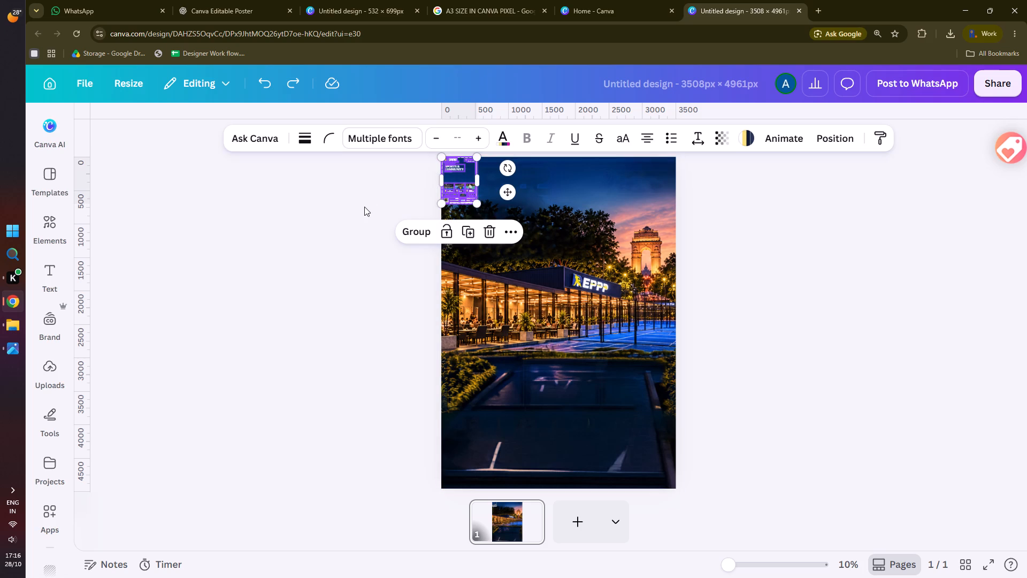
left_click(364, 207)
left_click(487, 235)
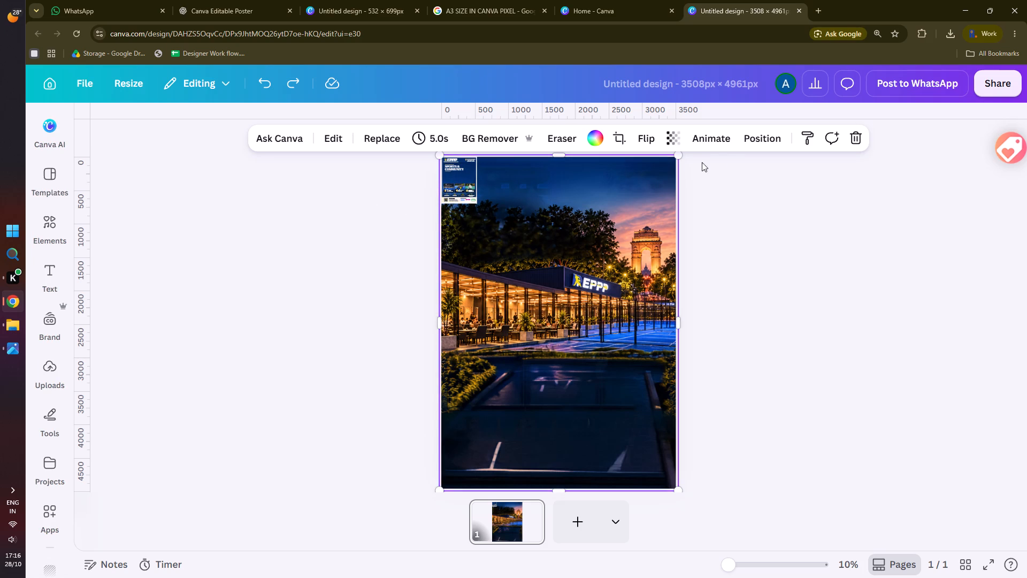
right_click(561, 218)
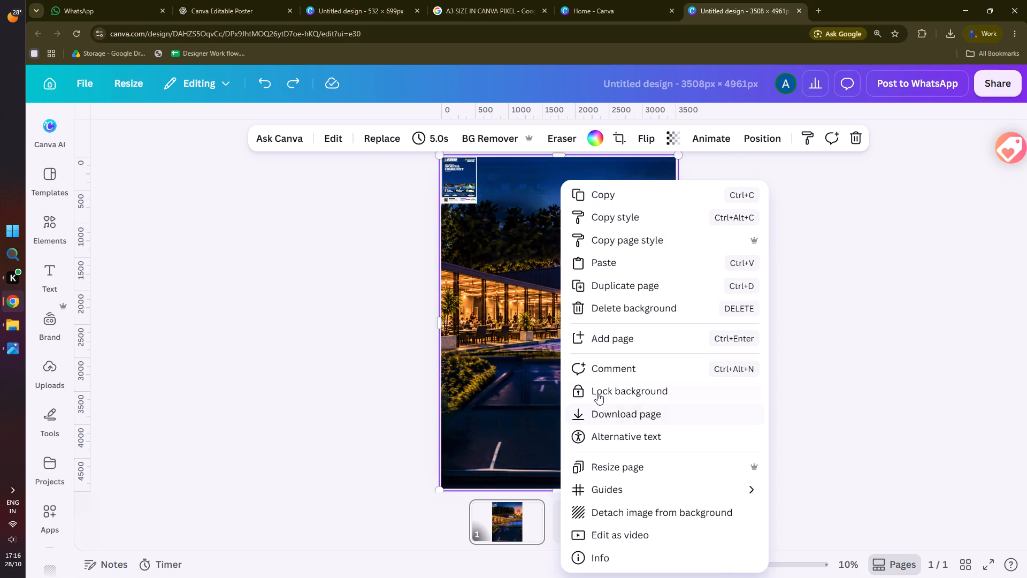
left_click(599, 389)
left_click(272, 358)
left_click(455, 183)
left_click(396, 171)
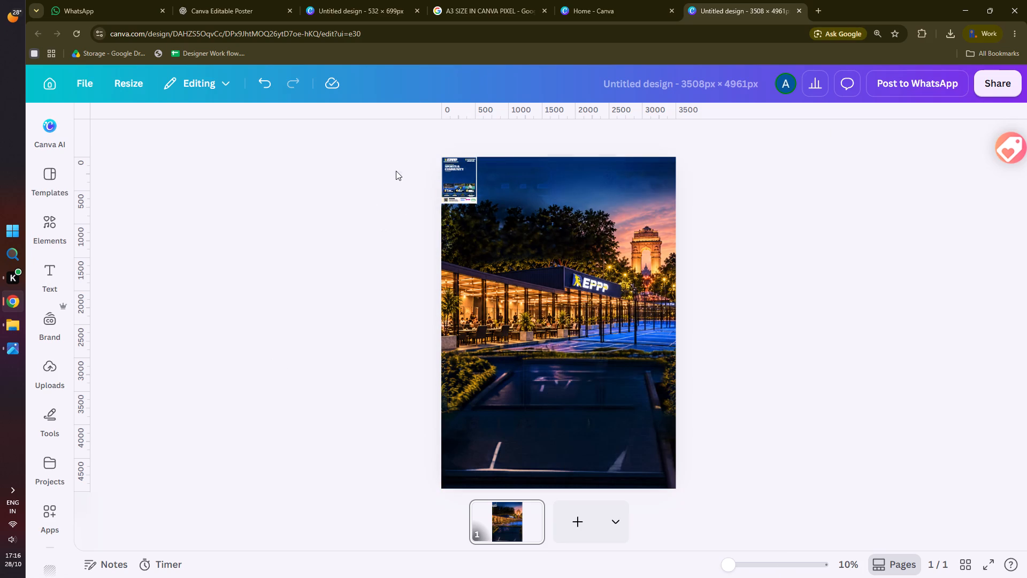
Scale all the pasted poster elements up proportionally from the page's top-left corner until they span the full page width.
left_click_drag(410, 147, 477, 202)
left_click_drag(479, 205, 689, 409, "shift")
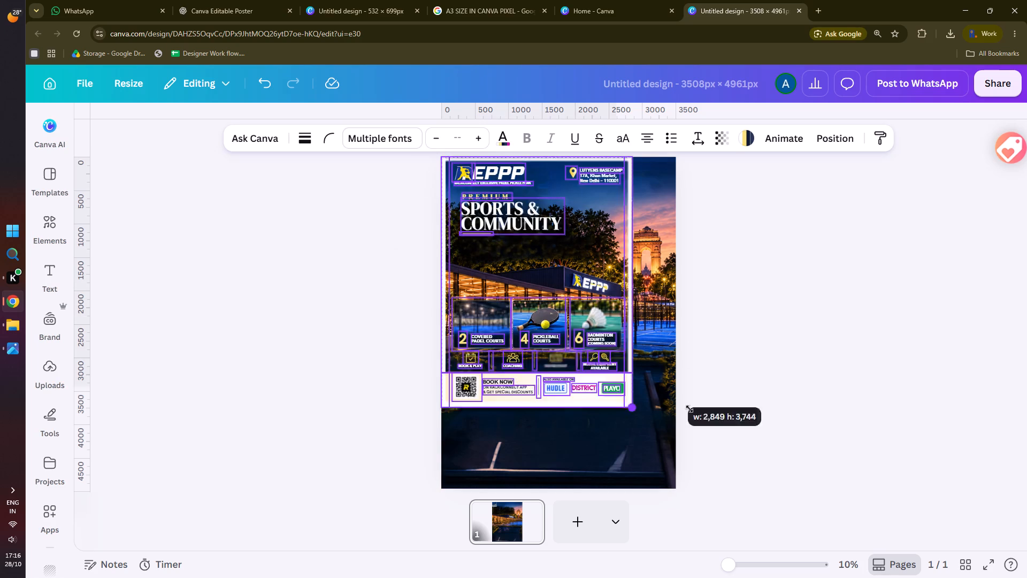
left_click_drag(689, 409, 710, 443, "shift")
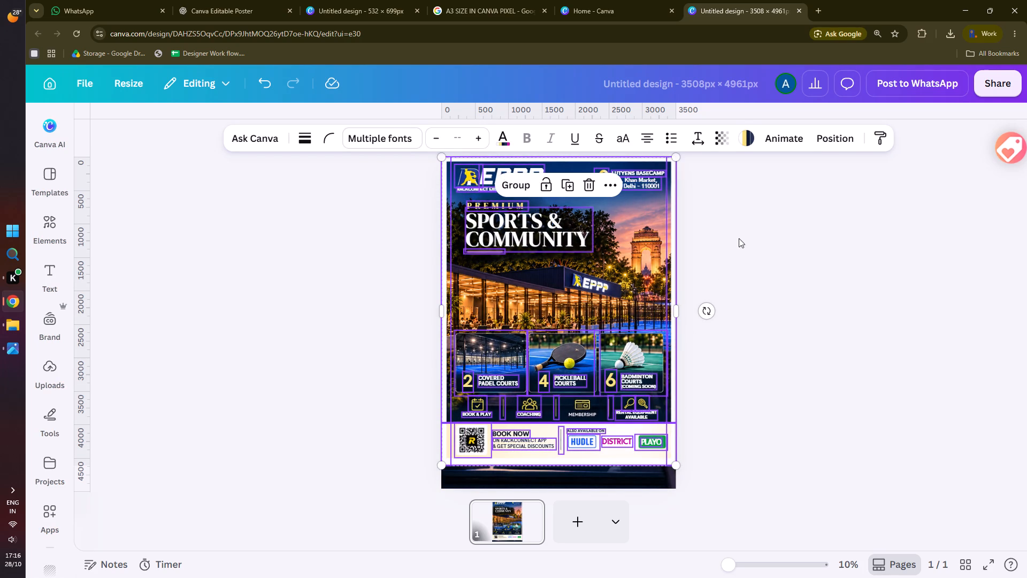
left_click(597, 337)
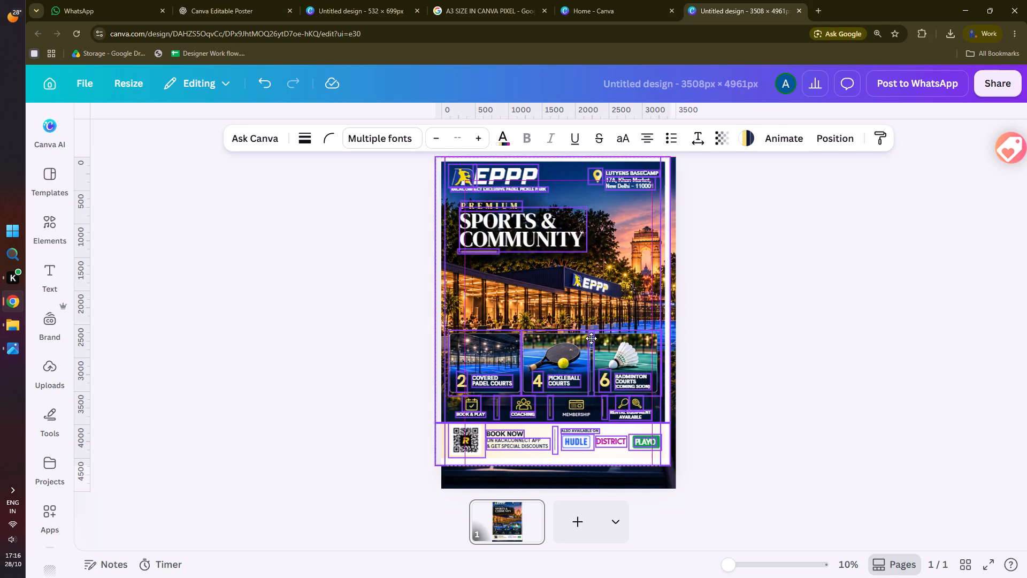
left_click(738, 226)
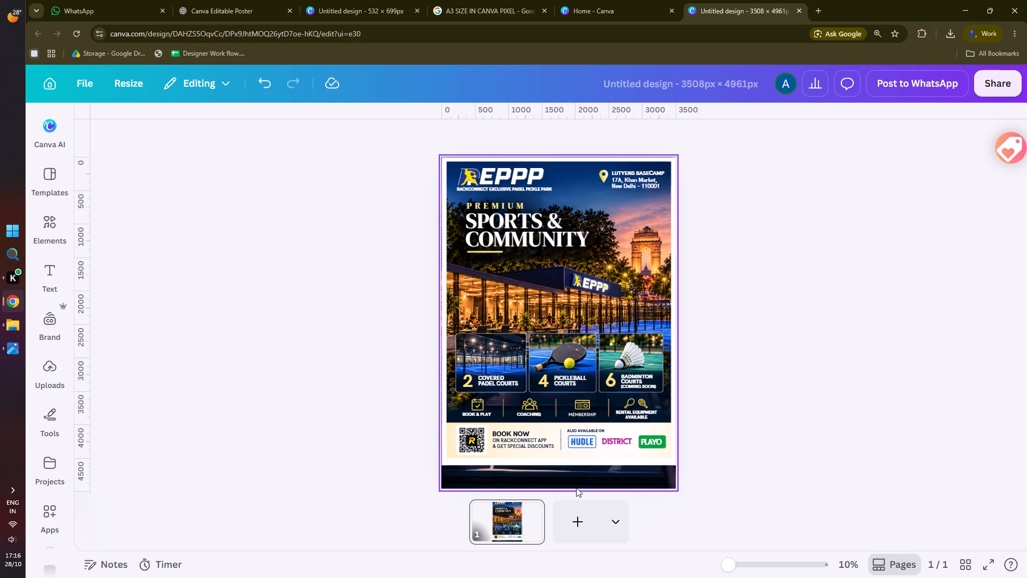
Delete the EPPP lettering and the player emblem above the RACKCONNECT EXCLUSIVE PADEL PICKLE PARK tagline.
scroll(551, 477, "up", 2, "ctrl")
scroll(497, 478, "up", 2)
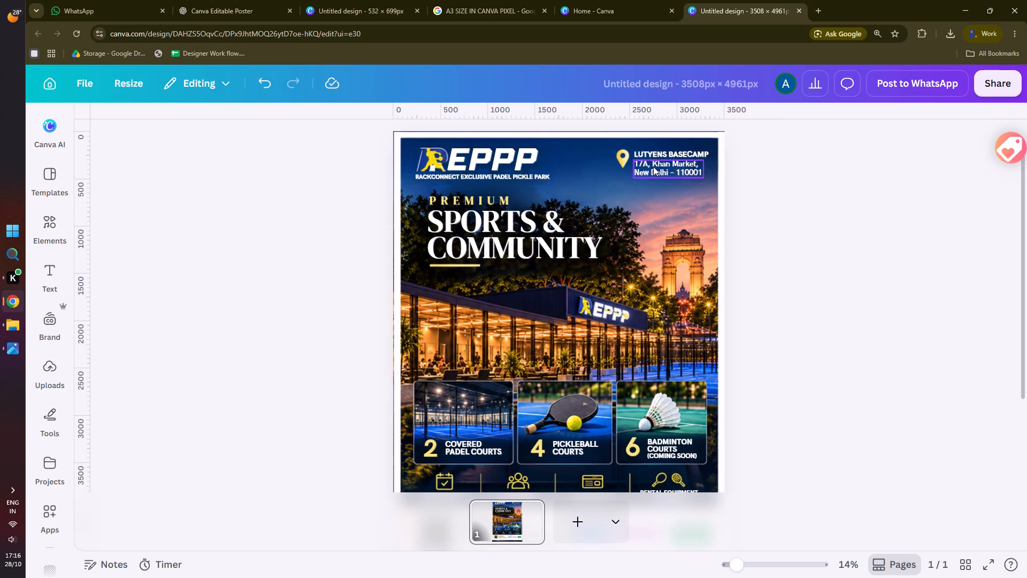
scroll(607, 292, "down", 4)
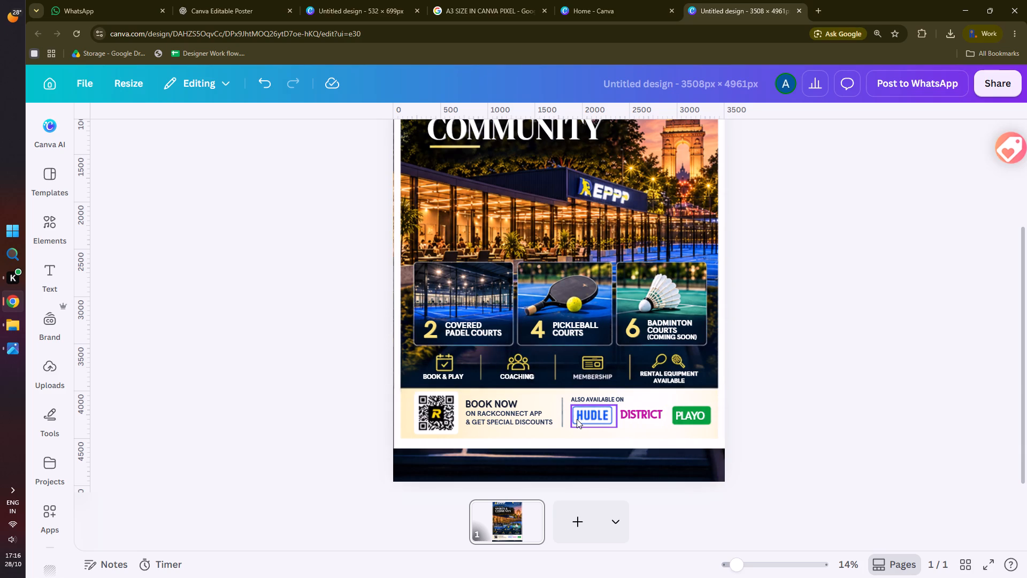
left_click(878, 284)
scroll(788, 311, "up", 7)
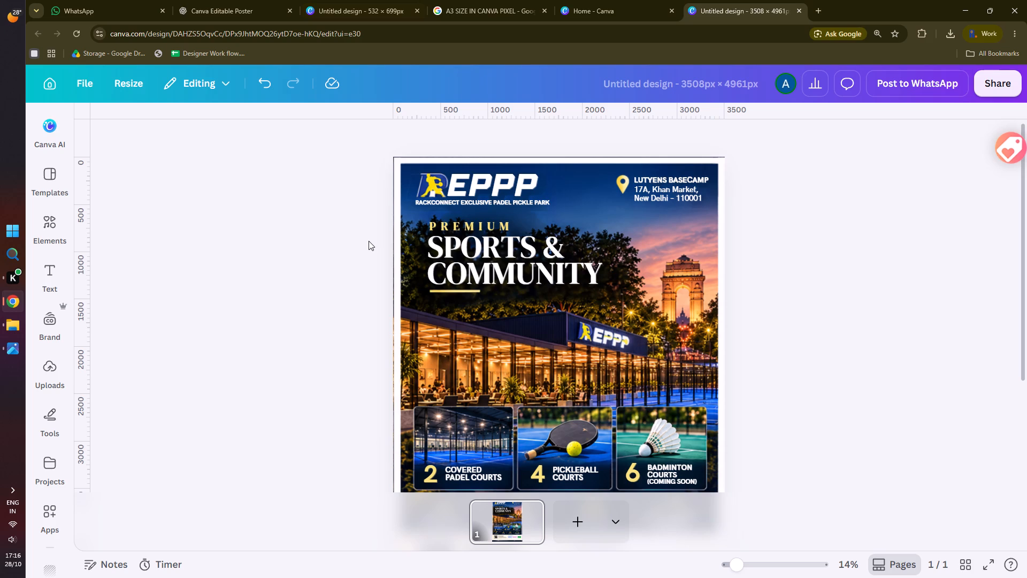
left_click(459, 190)
key("Delete")
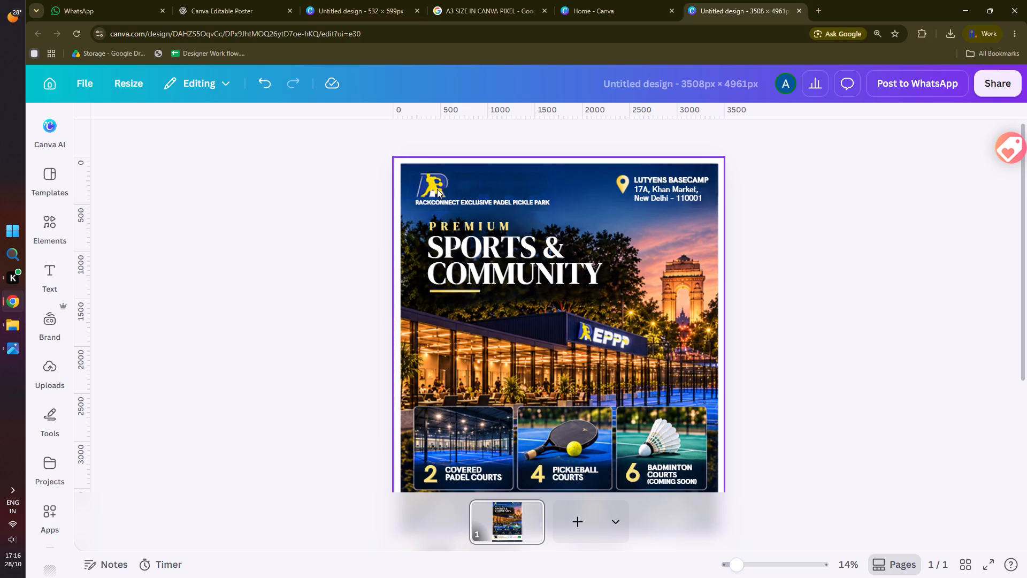
left_click(437, 189)
key("Delete")
left_click(306, 225)
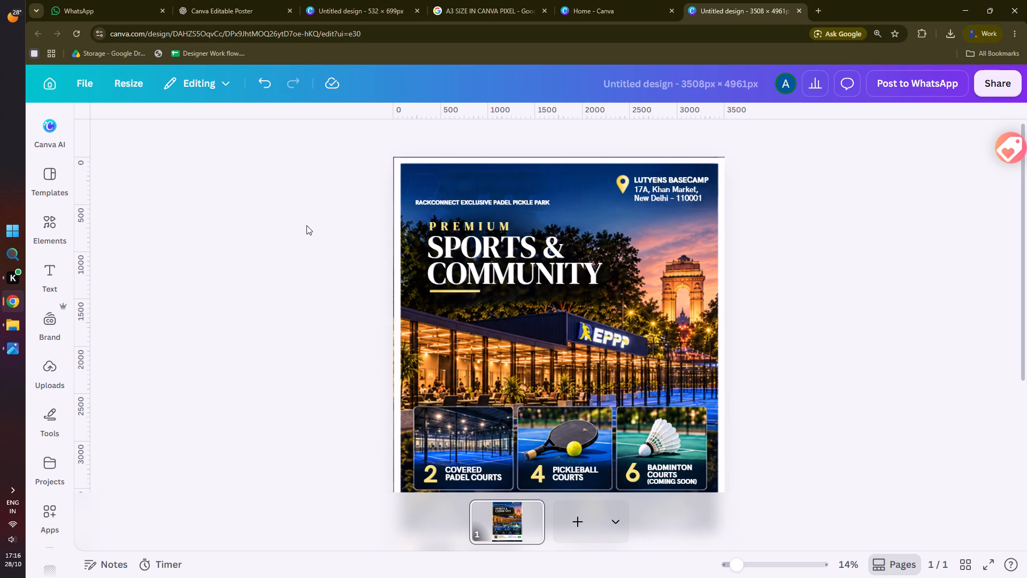
Browse the uploaded images for a REPPP logo to replace the deleted one.
left_click(49, 369)
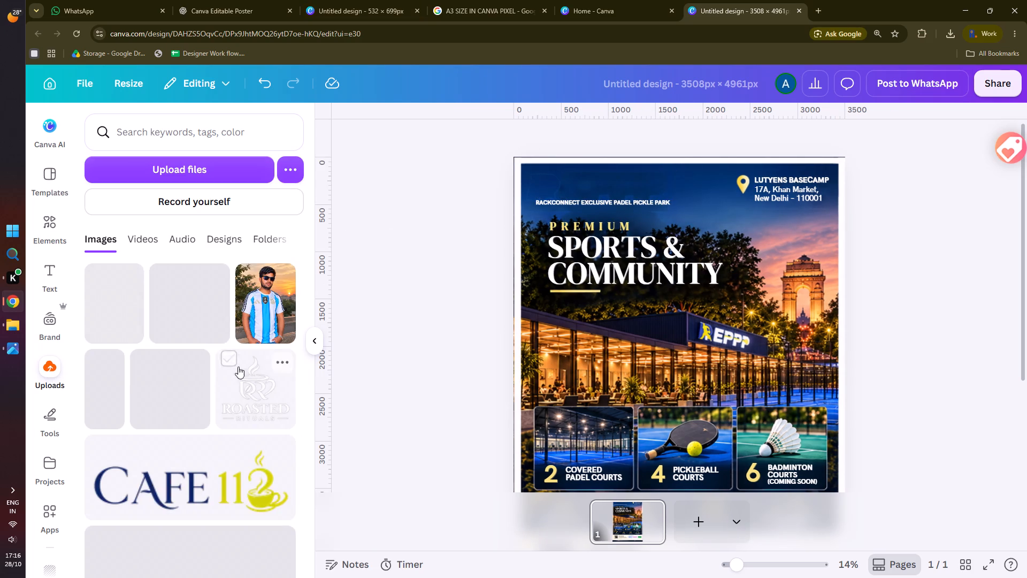
scroll(209, 328, "down", 7)
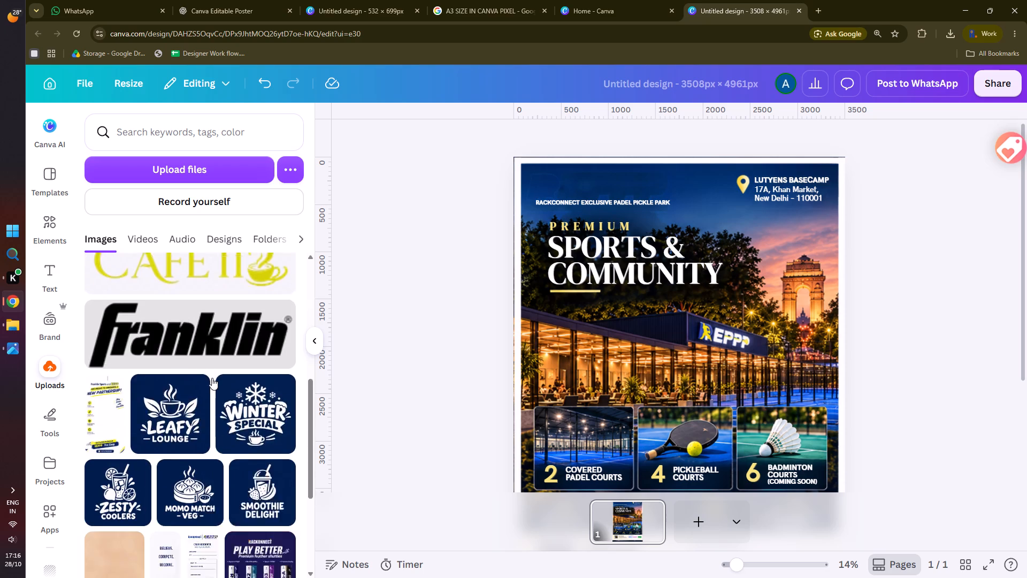
scroll(212, 378, "down", 4)
scroll(212, 378, "down", 20)
scroll(212, 378, "down", 1)
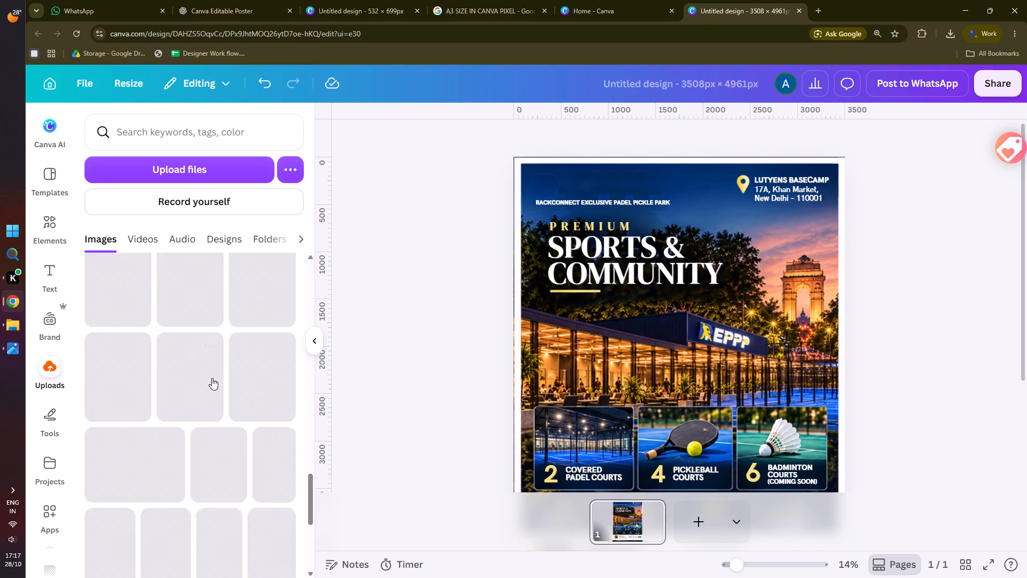
scroll(212, 378, "down", 17)
scroll(212, 378, "down", 10)
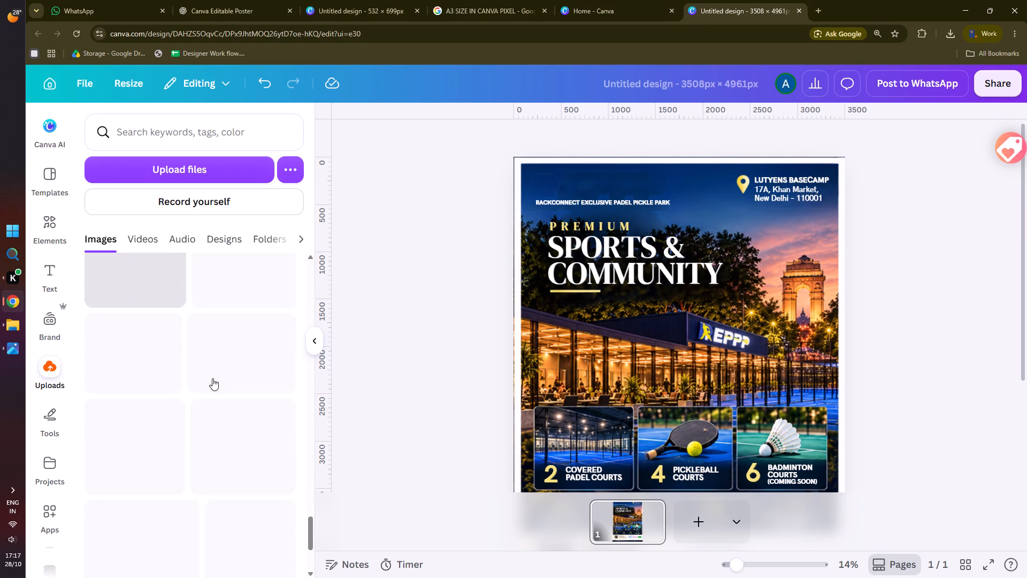
scroll(212, 378, "down", 12)
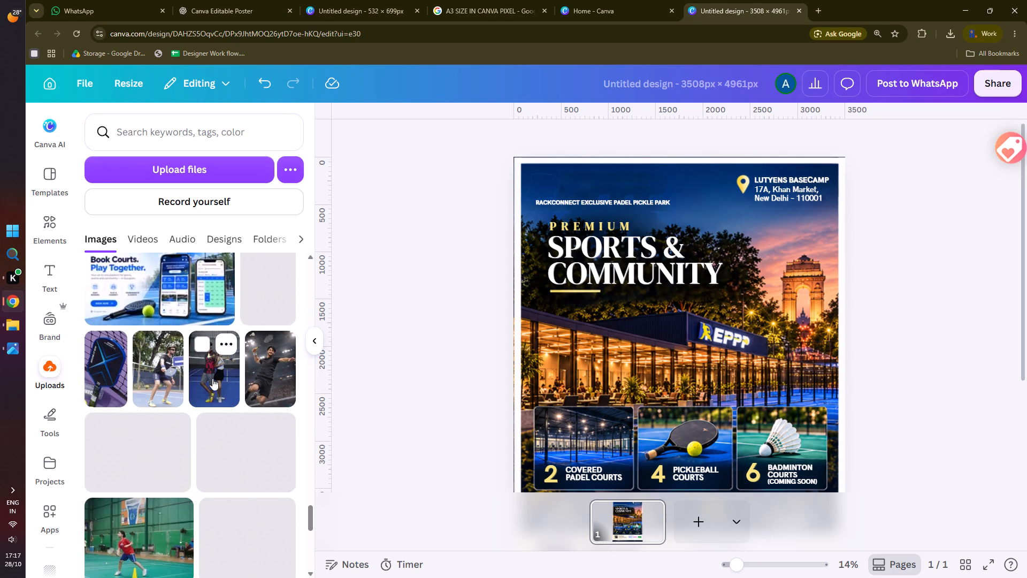
scroll(212, 378, "down", 12)
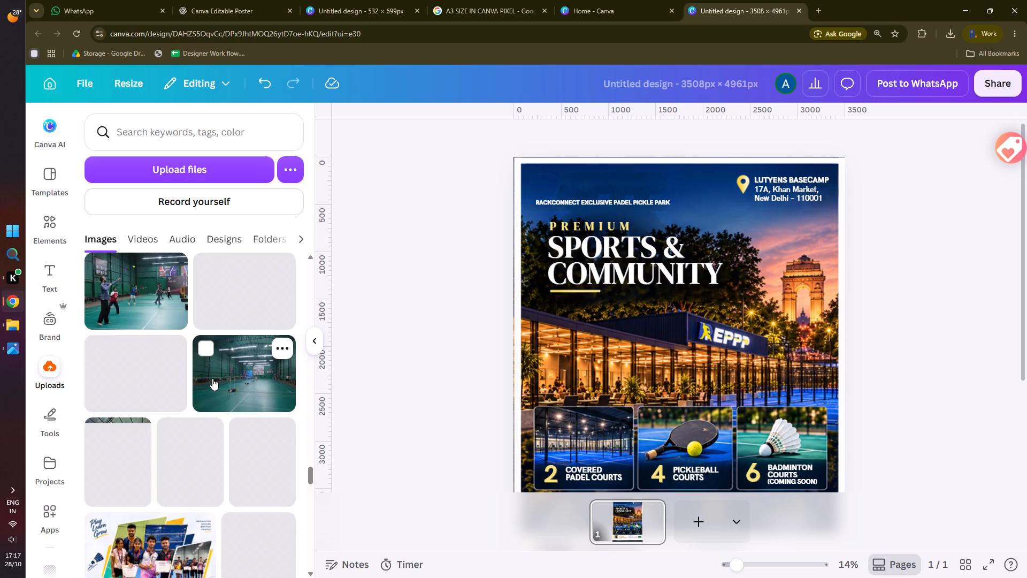
scroll(212, 378, "down", 19)
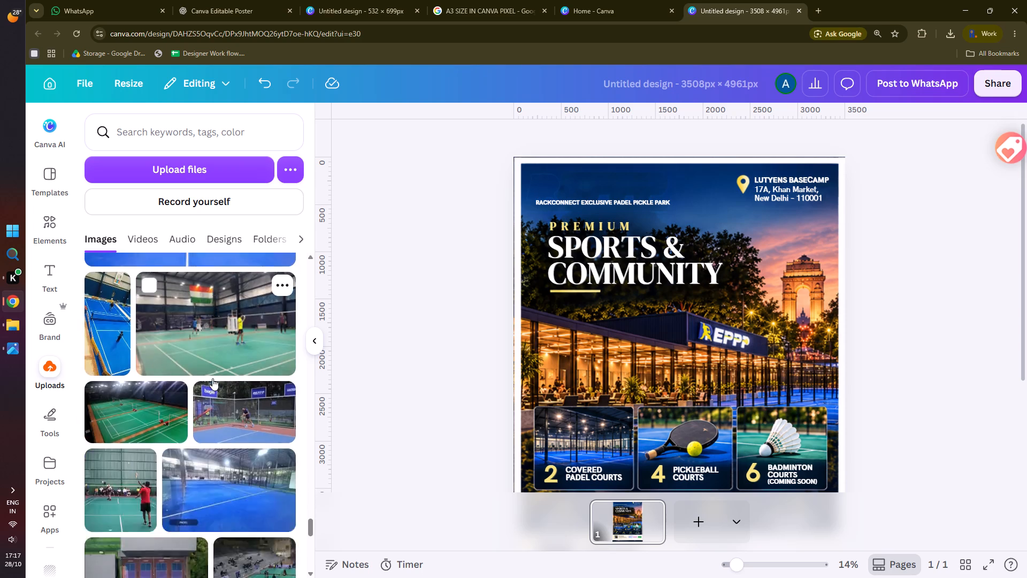
scroll(212, 378, "down", 15)
scroll(212, 378, "down", 6)
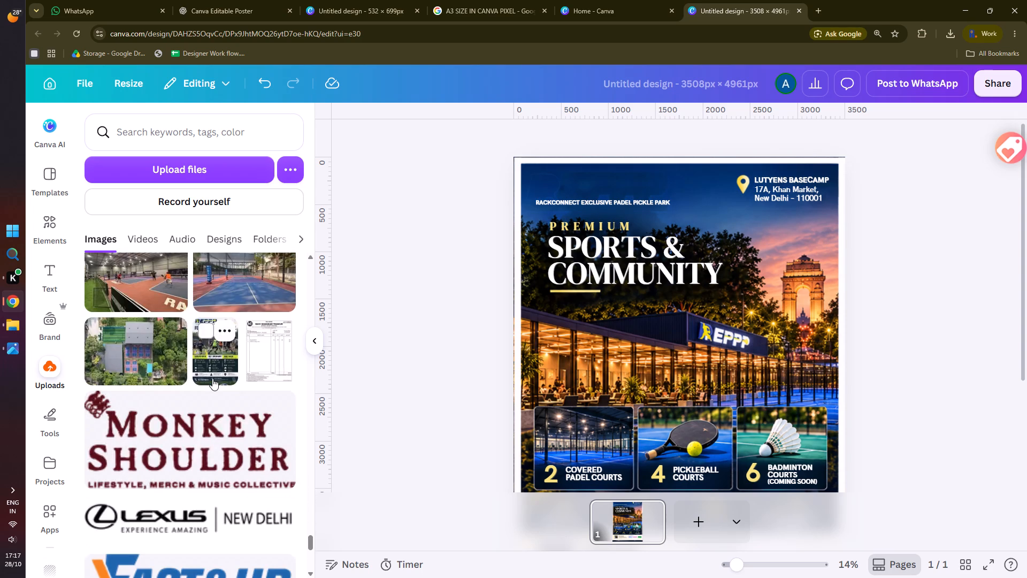
scroll(212, 378, "down", 13)
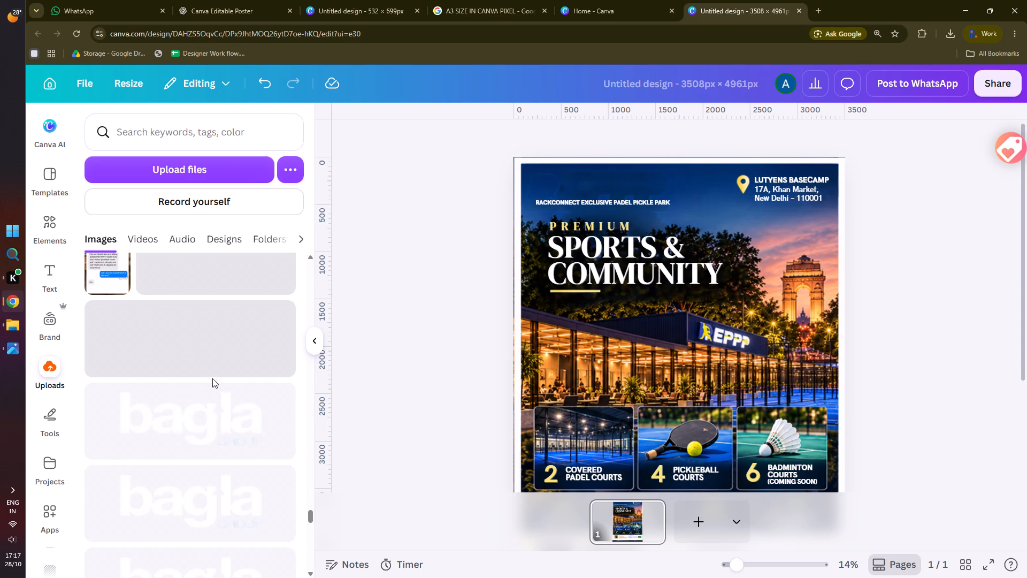
scroll(212, 378, "down", 20)
scroll(212, 378, "down", 3)
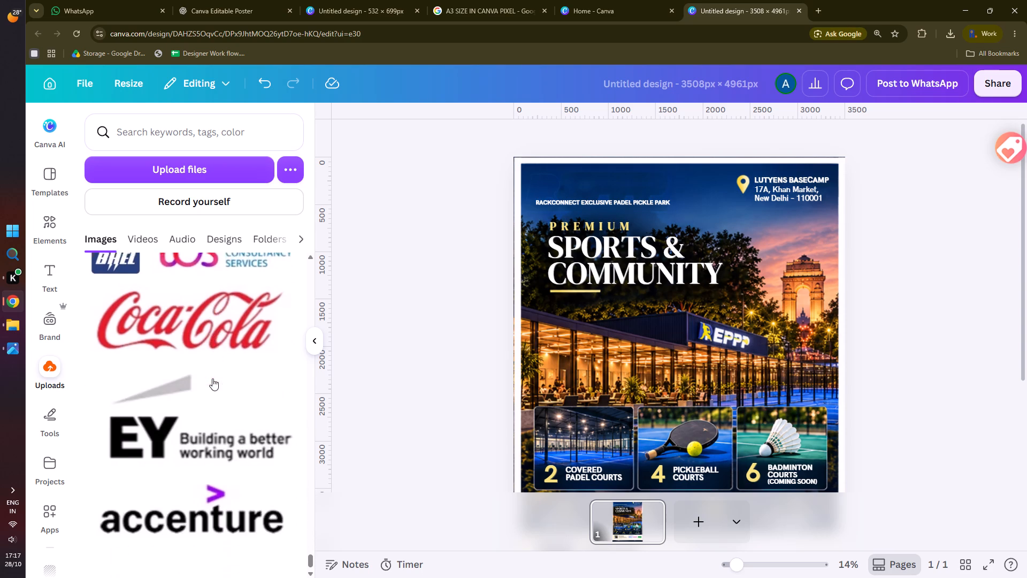
Find the white-and-yellow REPPP logo with the player figure among the uploaded images and add it to the poster.
scroll(212, 378, "down", 14)
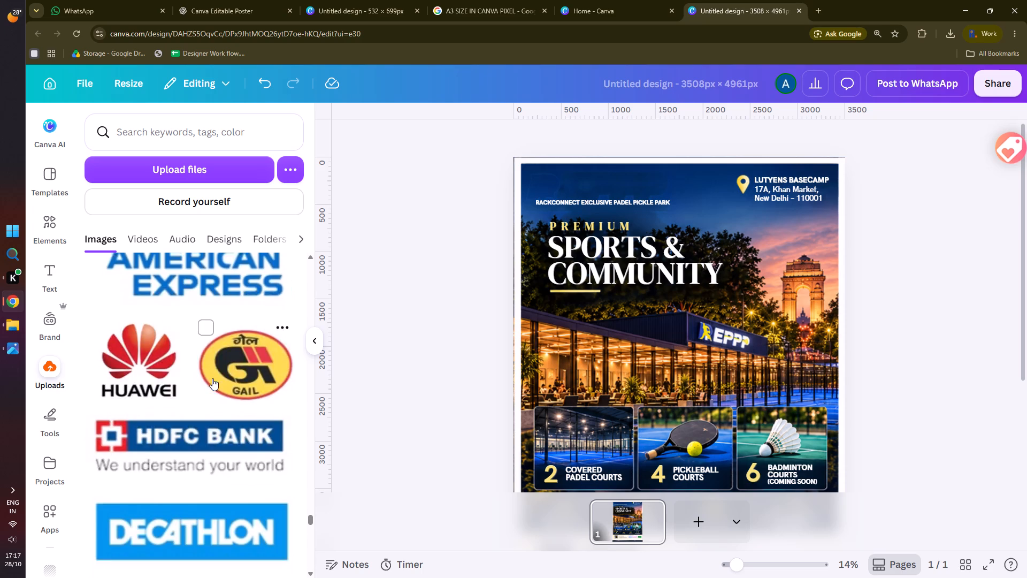
scroll(212, 378, "down", 11)
scroll(212, 378, "up", 4)
scroll(212, 378, "down", 2)
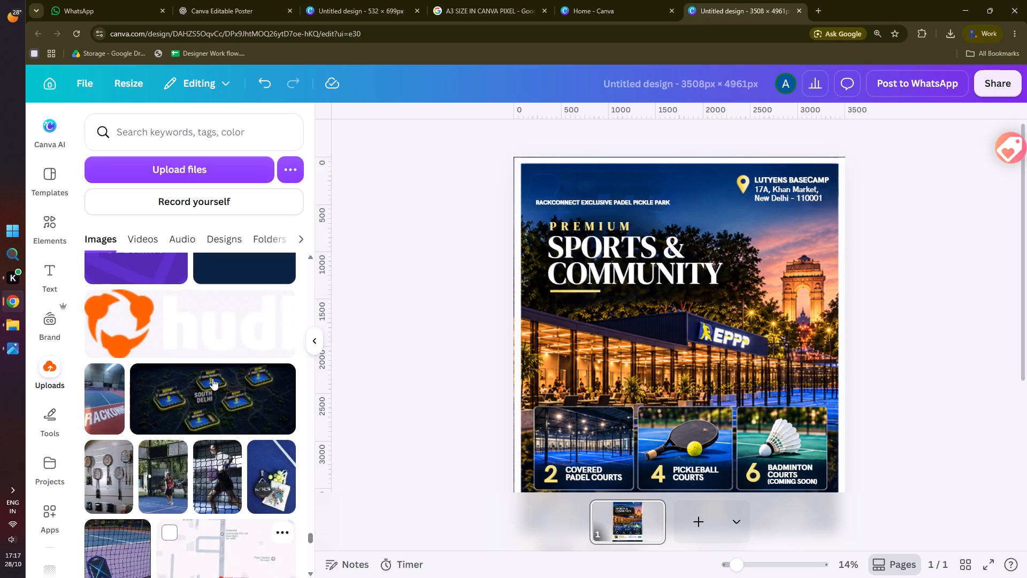
scroll(212, 378, "down", 18)
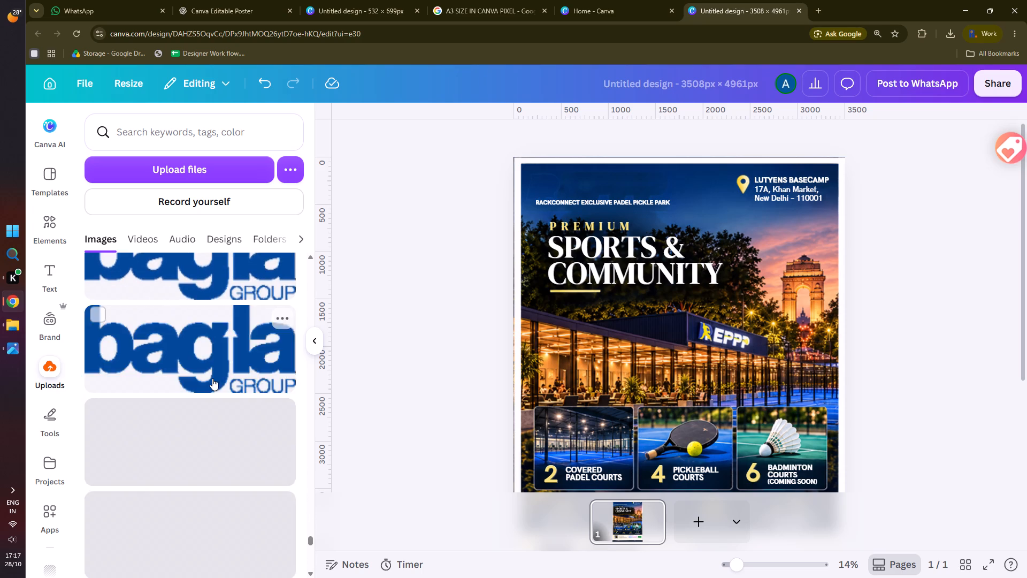
scroll(212, 378, "down", 17)
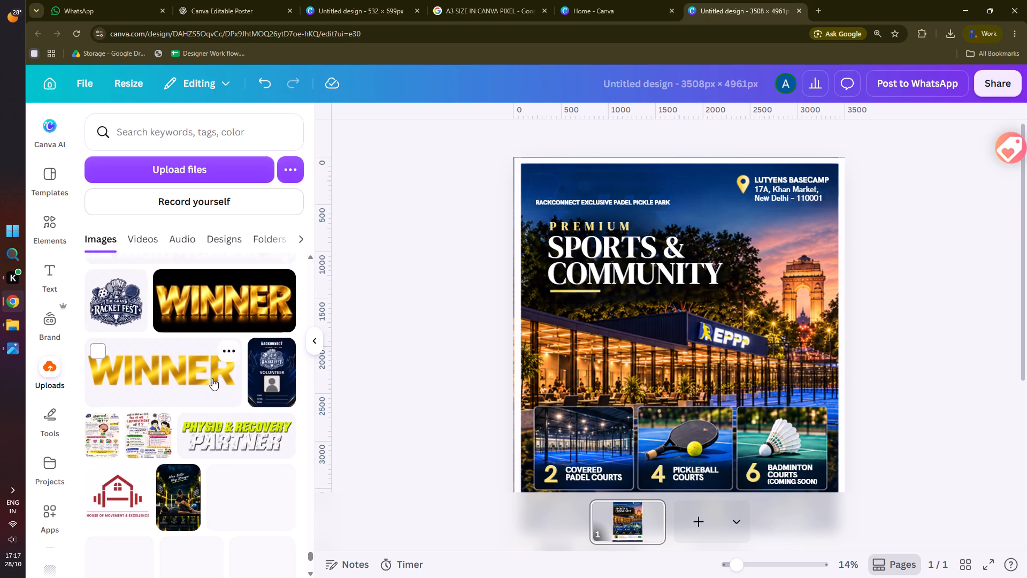
scroll(212, 378, "down", 12)
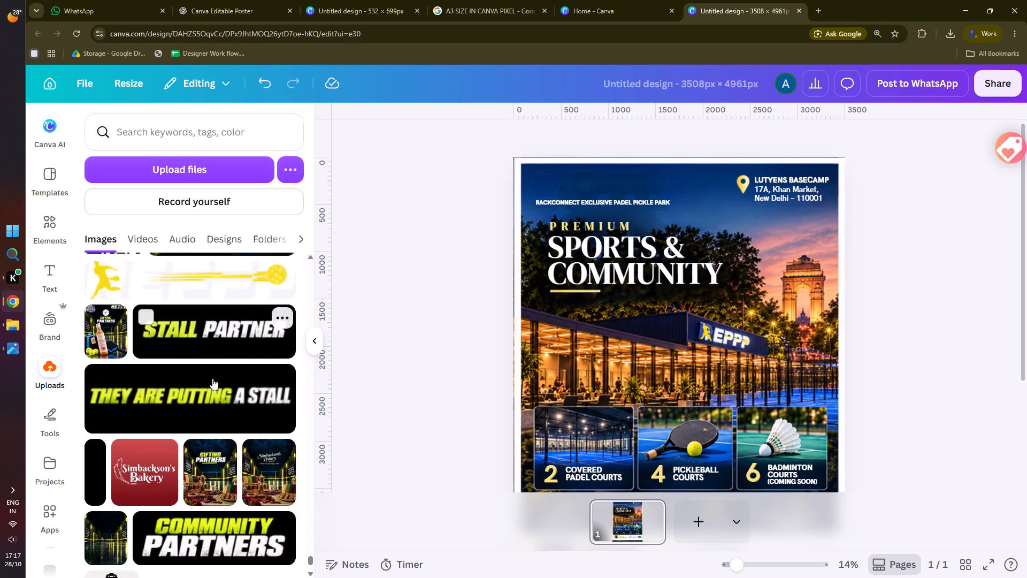
scroll(212, 378, "up", 4)
left_click(213, 394)
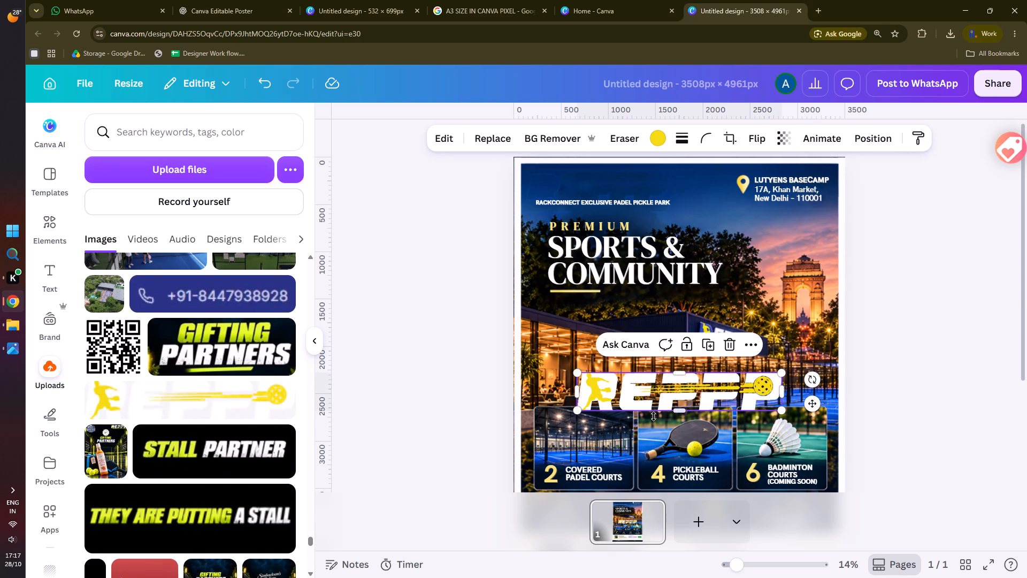
Scale the REPPP logo down to roughly the tagline's width and place it directly above RACKCONNECT EXCLUSIVE PADEL PICKLE PARK.
left_click_drag(781, 413, 688, 398)
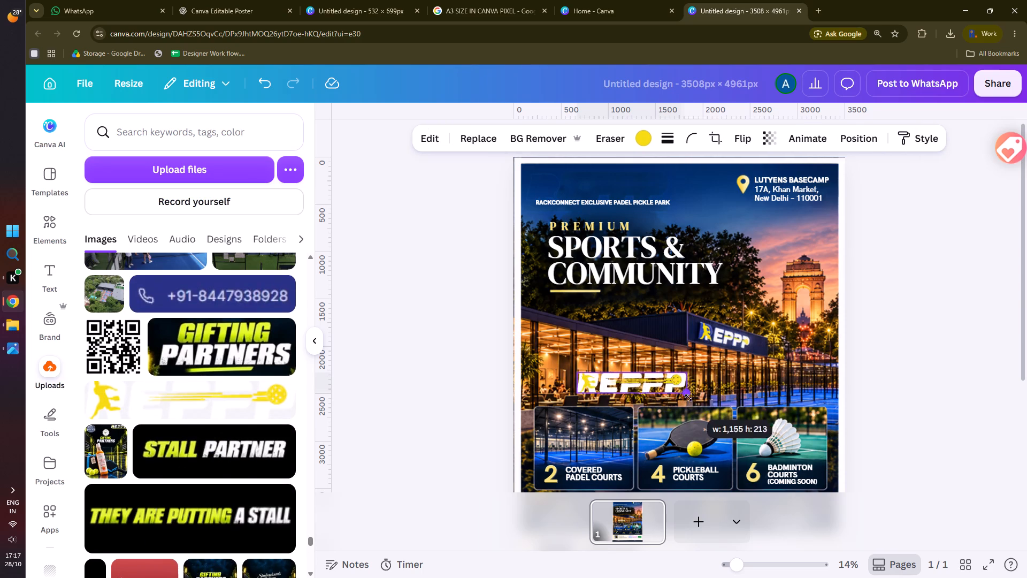
left_click_drag(688, 398, 706, 408)
left_click_drag(648, 387, 597, 184)
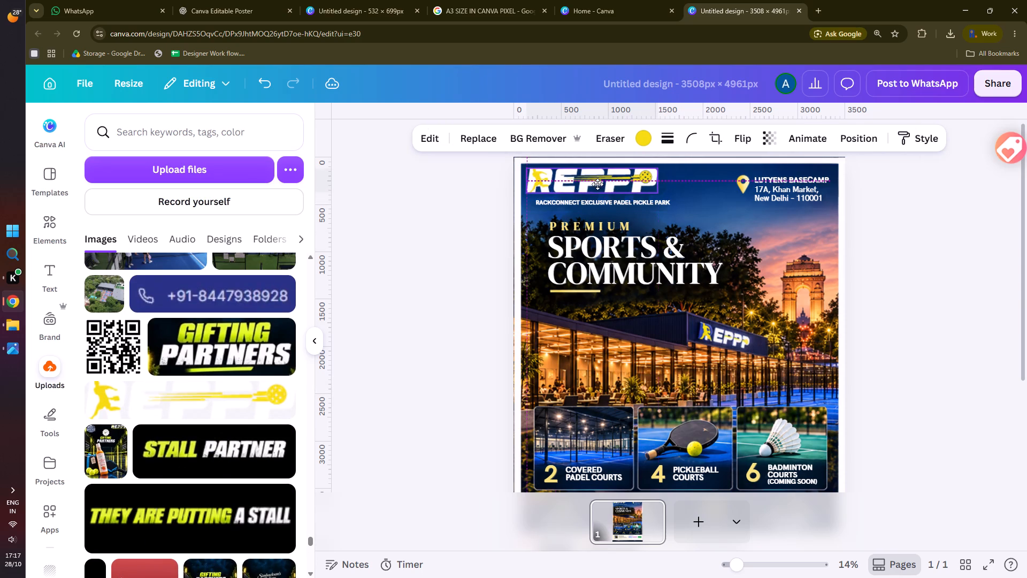
left_click_drag(597, 184, 604, 189)
left_click(331, 247)
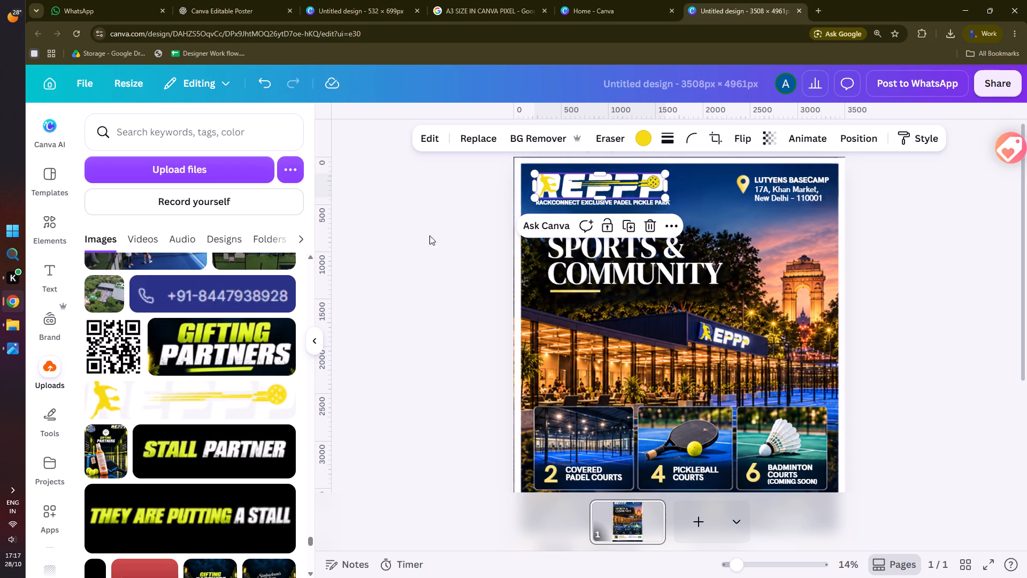
left_click(460, 226)
Shift the RACKCONNECT EXCLUSIVE PADEL PICKLE PARK tagline slightly left so it lines up beneath the REPPP logo.
left_click_drag(563, 201, 562, 201)
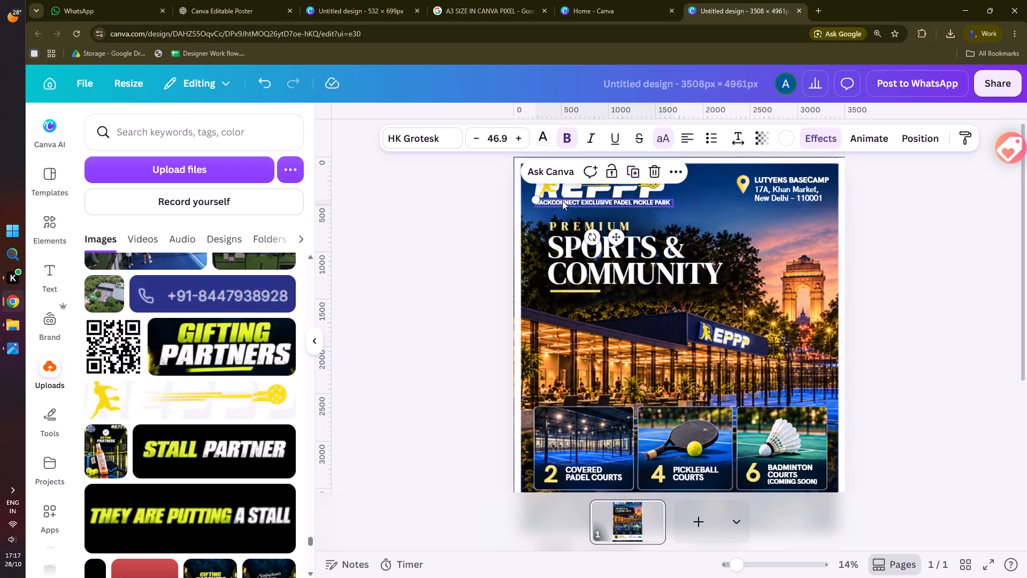
left_click_drag(562, 201, 558, 202)
left_click(456, 232)
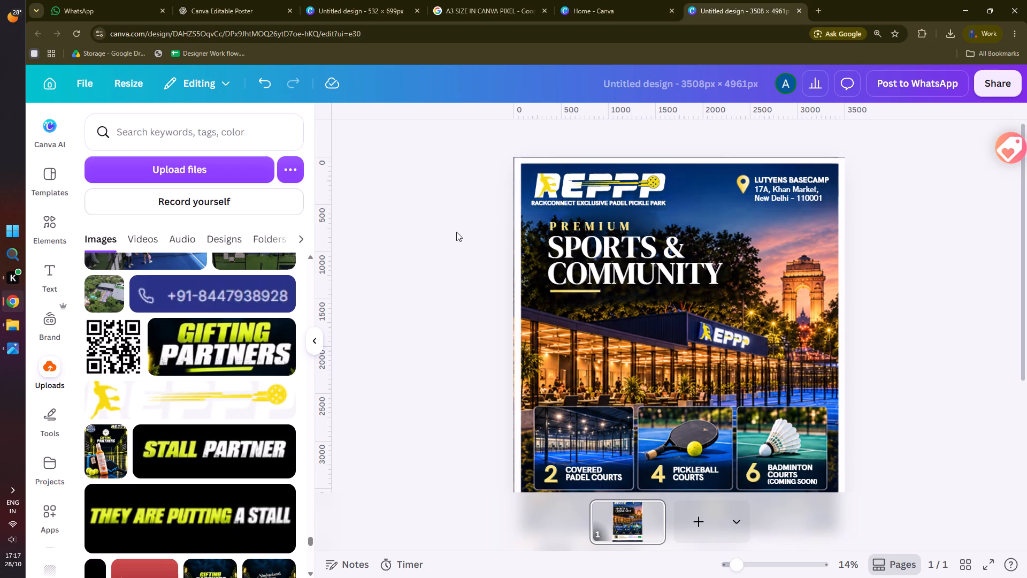
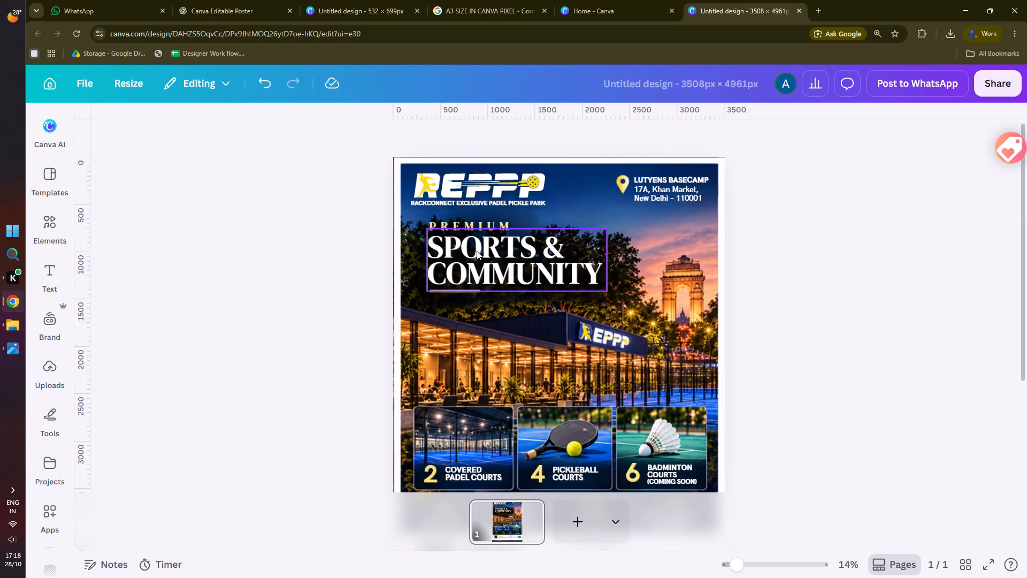
Check the lower part of the poster, and bring up the reference image 1.png in the image viewer for comparison.
scroll(354, 341, "down", 3)
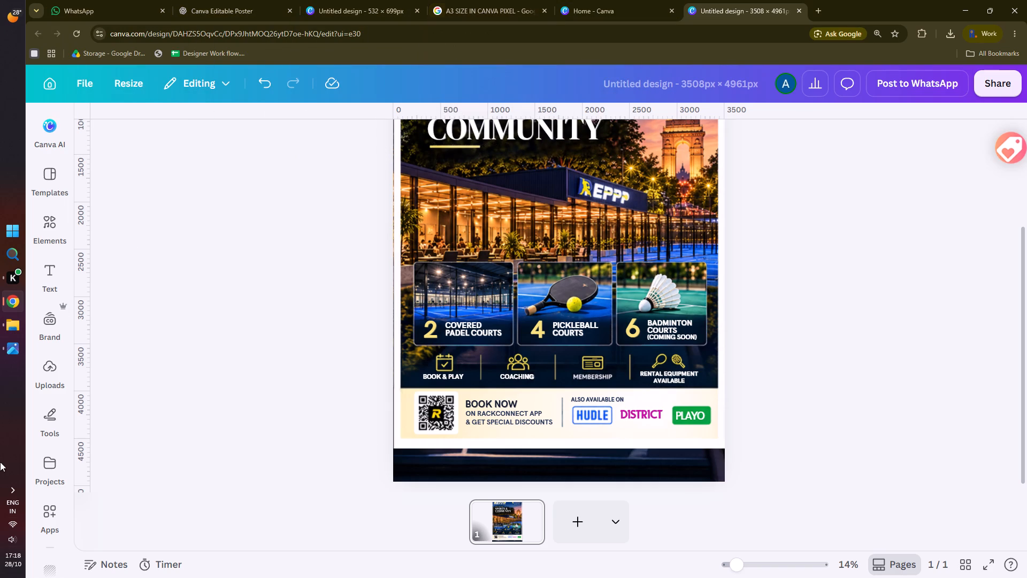
left_click(9, 346)
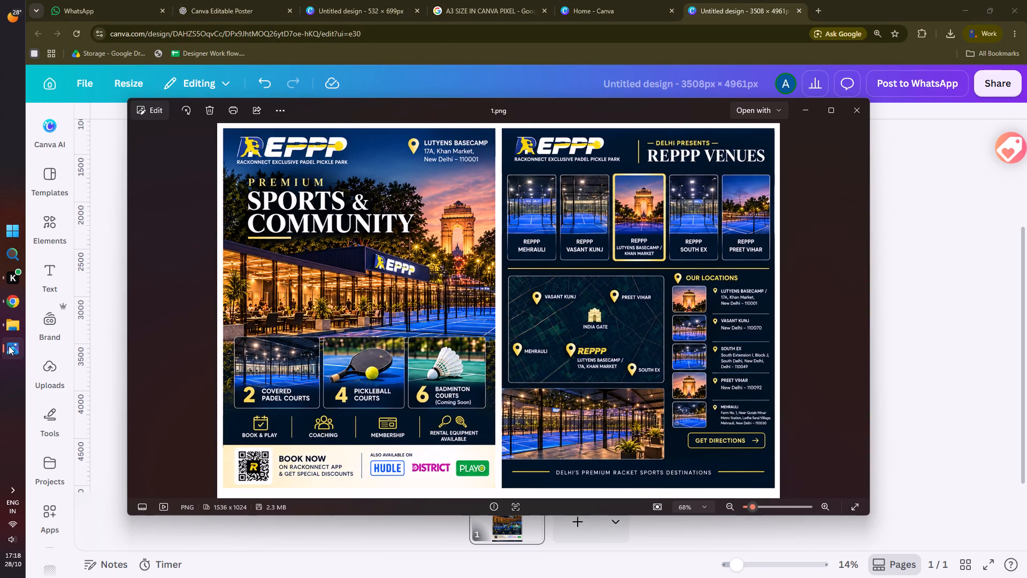
Return to the 3508 × 4961 px design and examine the page layout from the REPPP header to the booking strip.
left_click(90, 329)
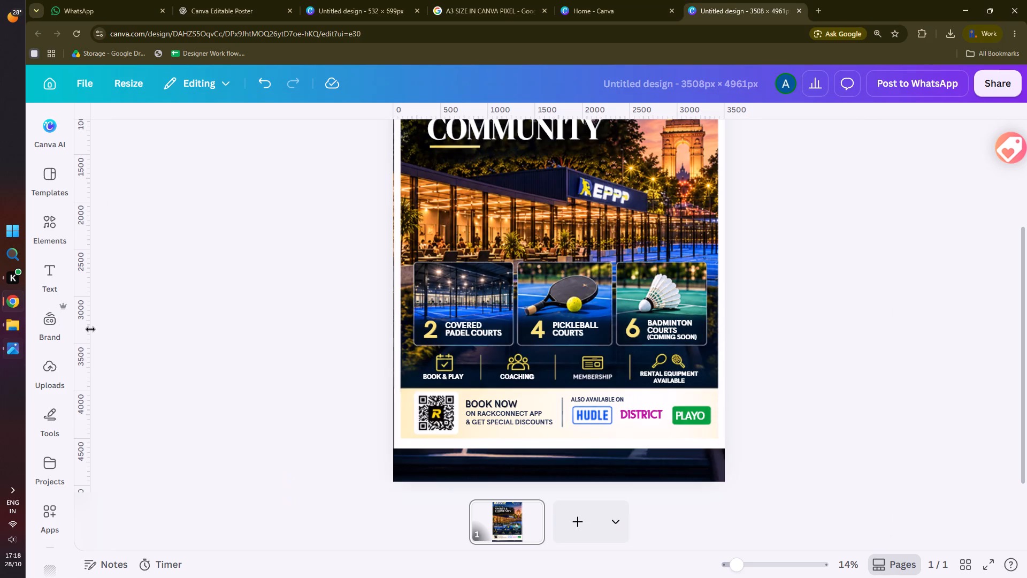
scroll(453, 362, "up", 1)
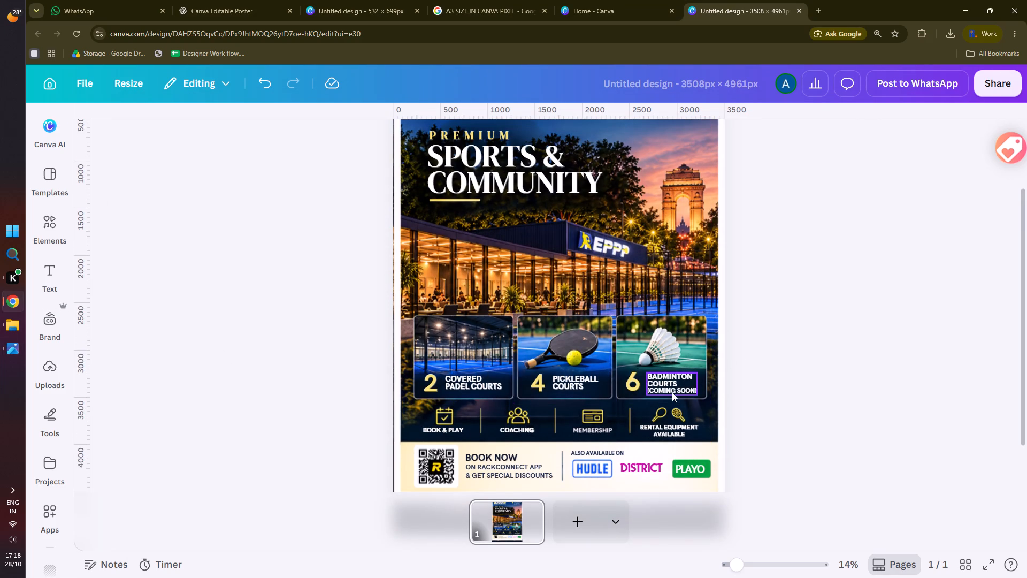
scroll(480, 377, "up", 1)
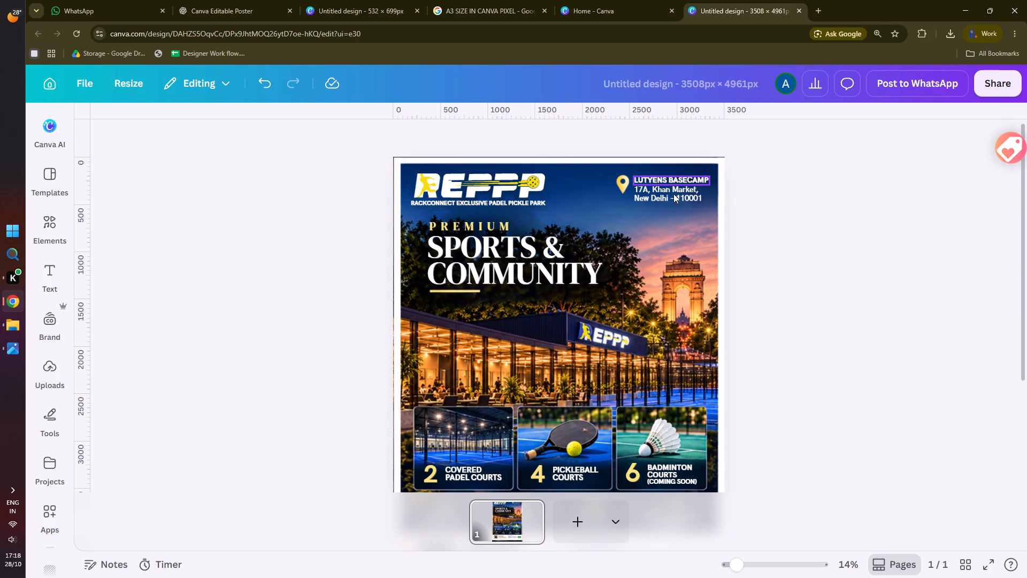
scroll(700, 184, "up", 3, "ctrl")
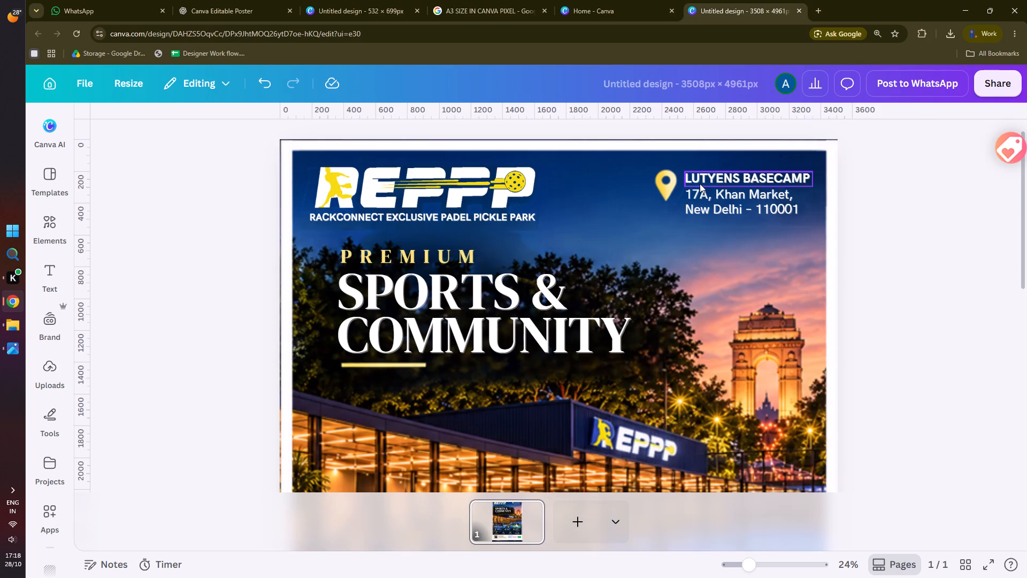
scroll(820, 263, "down", 3)
scroll(741, 341, "down", 4, "ctrl")
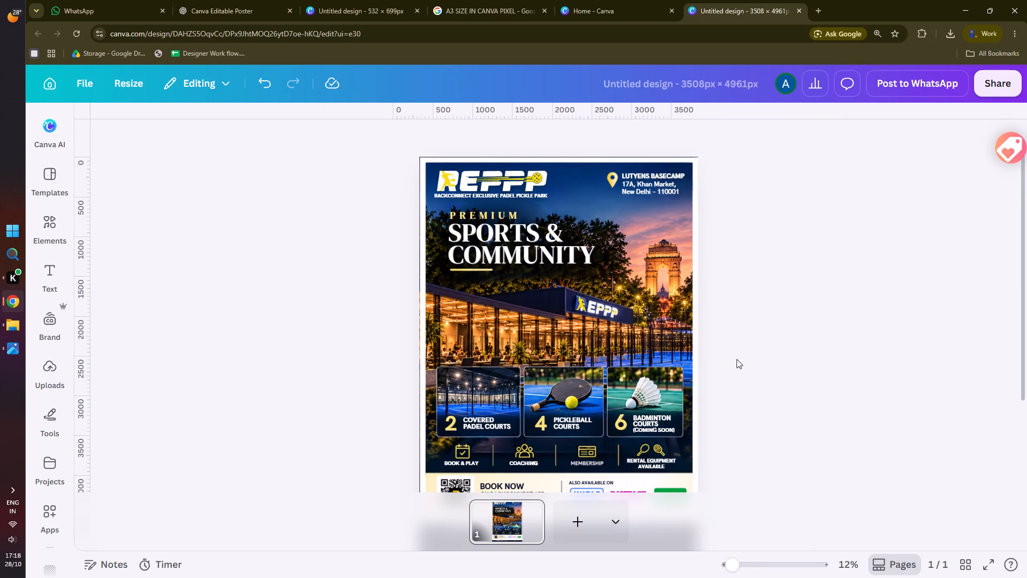
left_click(797, 305)
scroll(737, 303, "down", 3)
scroll(735, 306, "up", 1)
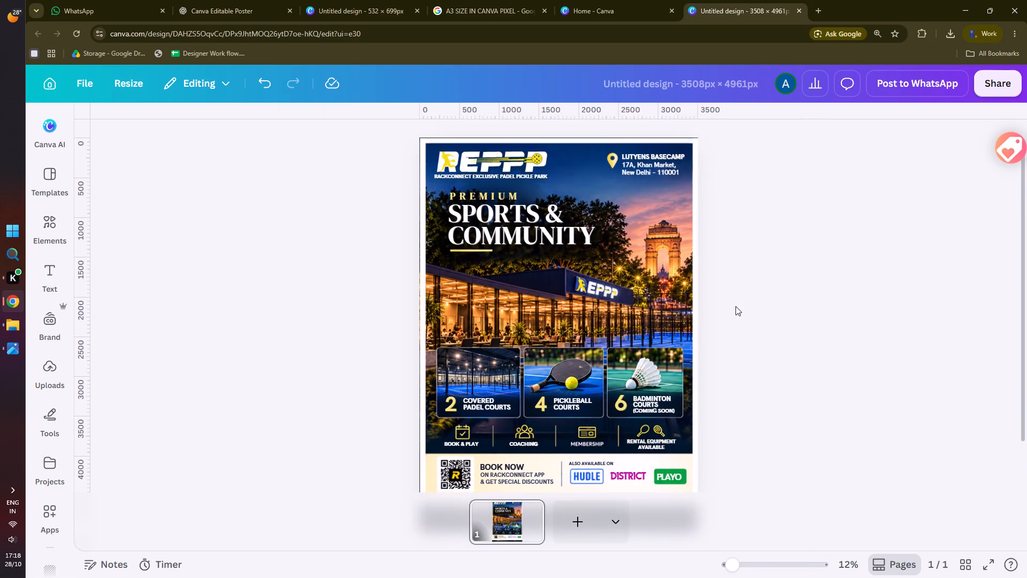
scroll(735, 306, "down", 3)
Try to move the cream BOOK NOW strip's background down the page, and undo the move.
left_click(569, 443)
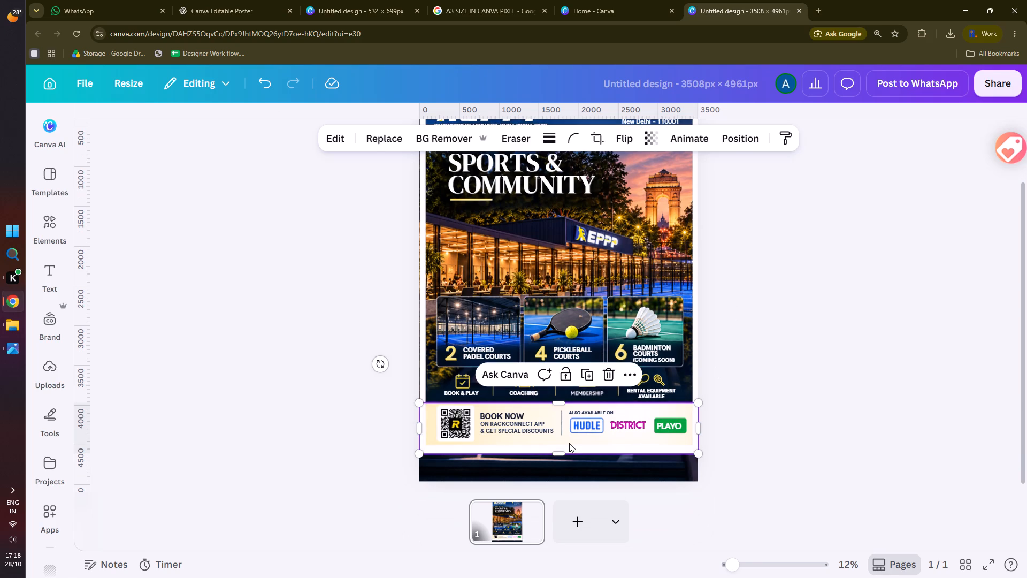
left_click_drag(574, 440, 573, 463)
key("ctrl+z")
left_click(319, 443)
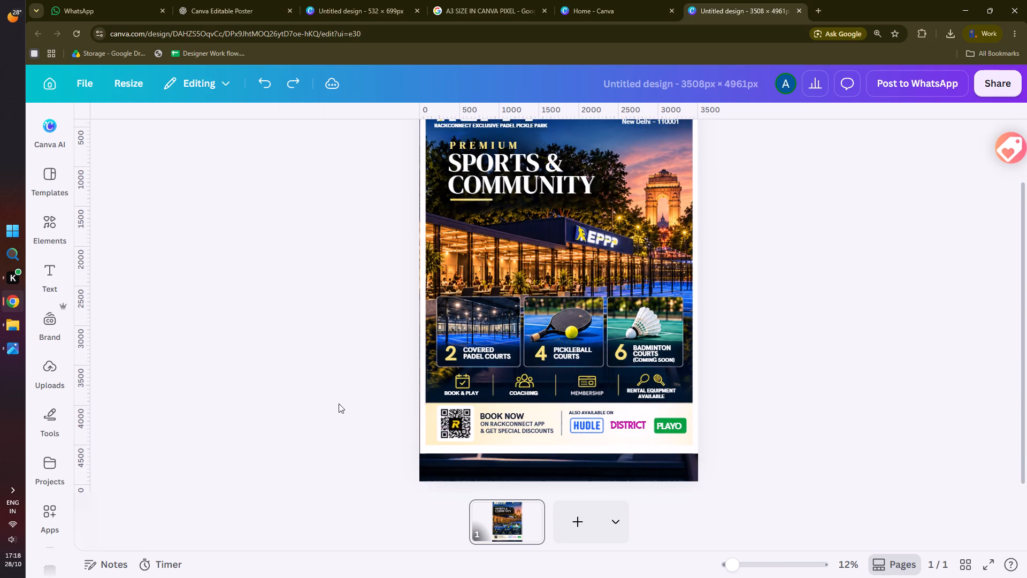
Lock the large venue photo behind the headline and court cards.
left_click_drag(339, 404, 719, 460)
left_click(775, 349)
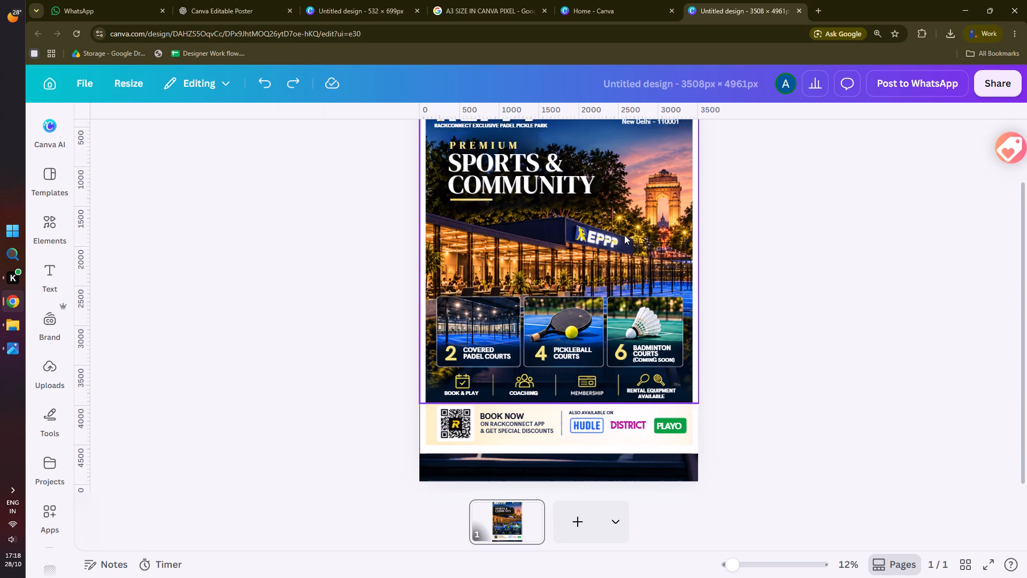
left_click(624, 235)
right_click(624, 235)
left_click(675, 392)
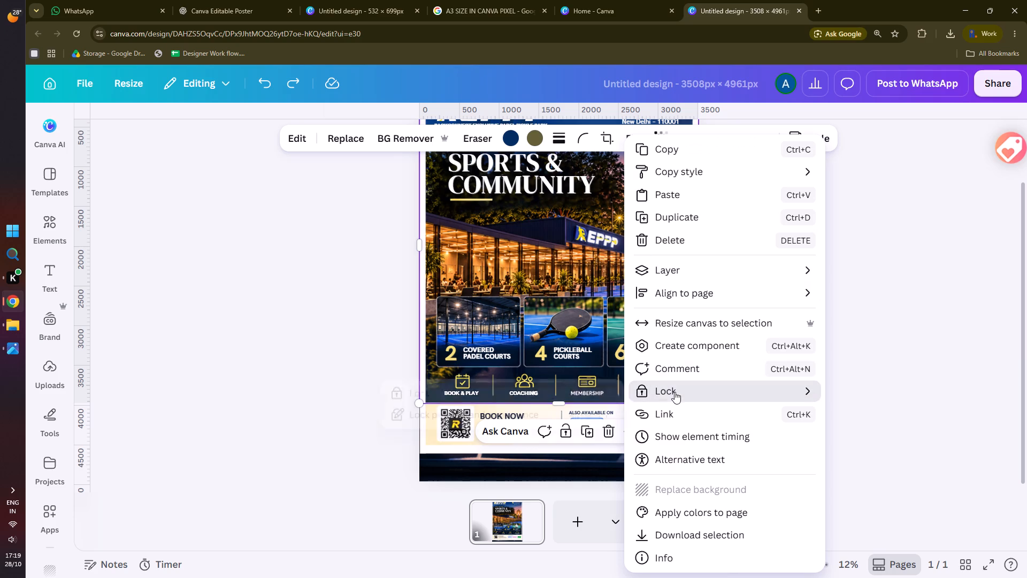
left_click(415, 393)
left_click(227, 332)
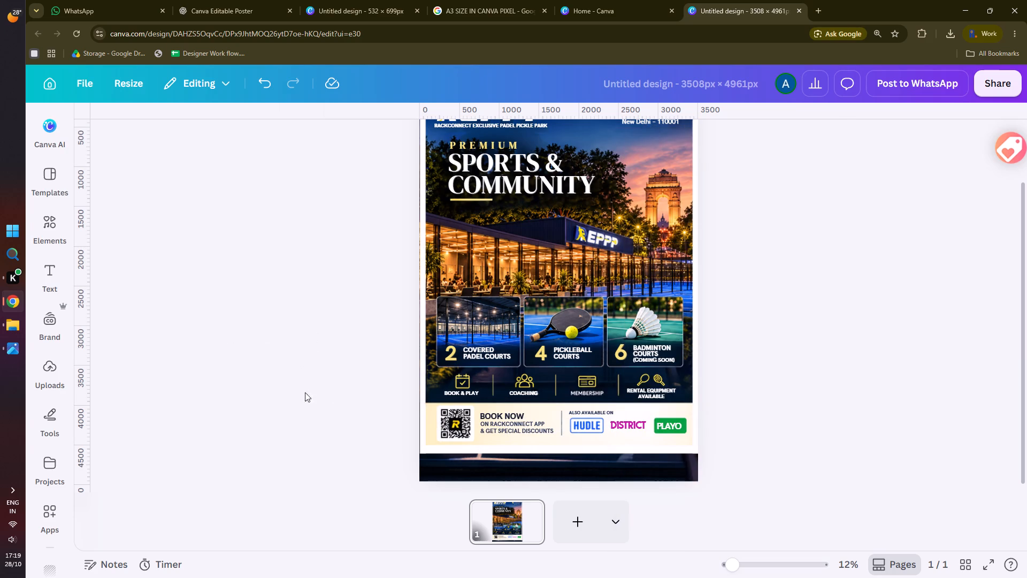
Lock the narrow border strip along the page's left edge.
left_click_drag(315, 408, 732, 439)
left_click(772, 387)
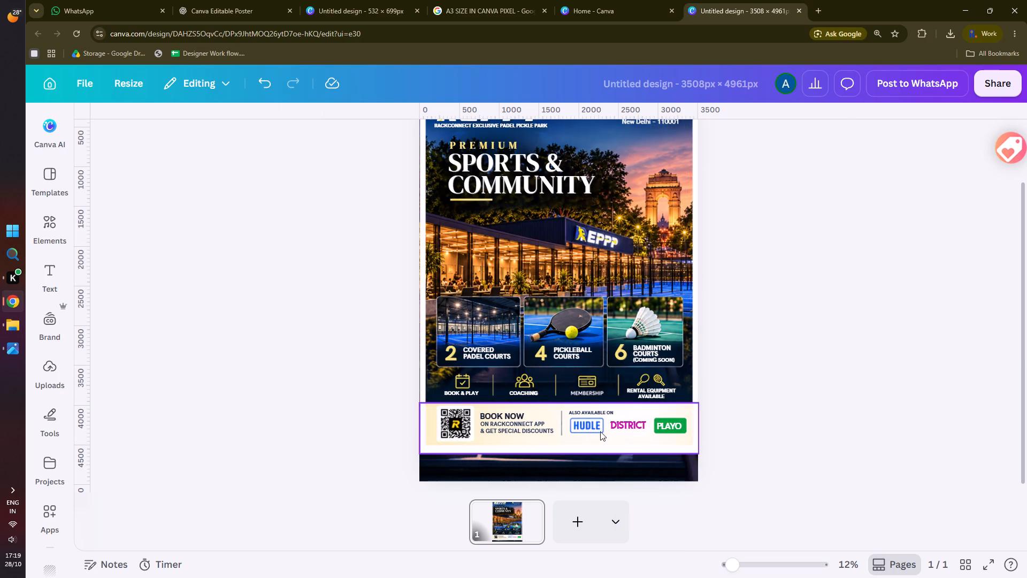
left_click(421, 358)
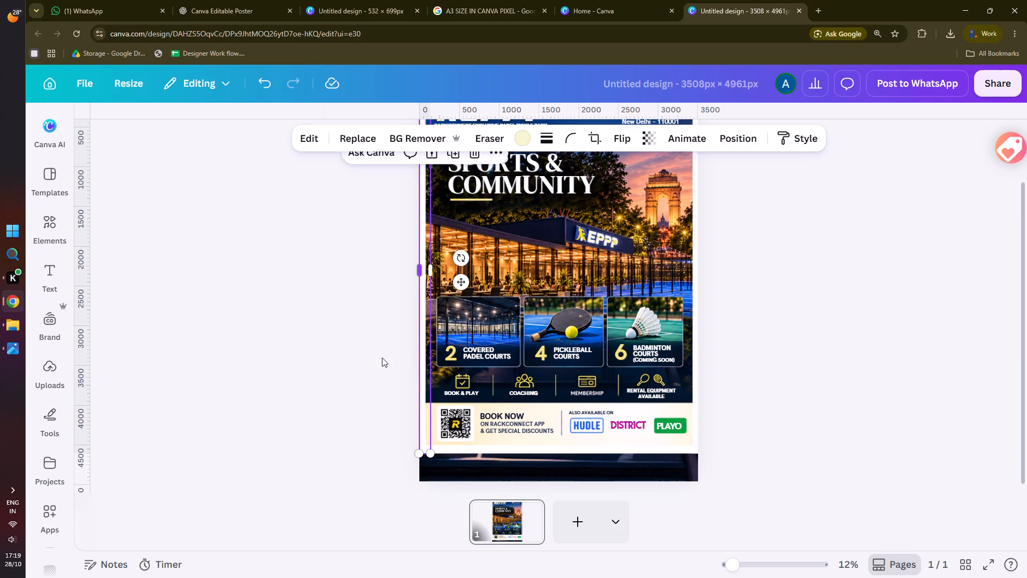
left_click(265, 358)
left_click(420, 325)
right_click(419, 223)
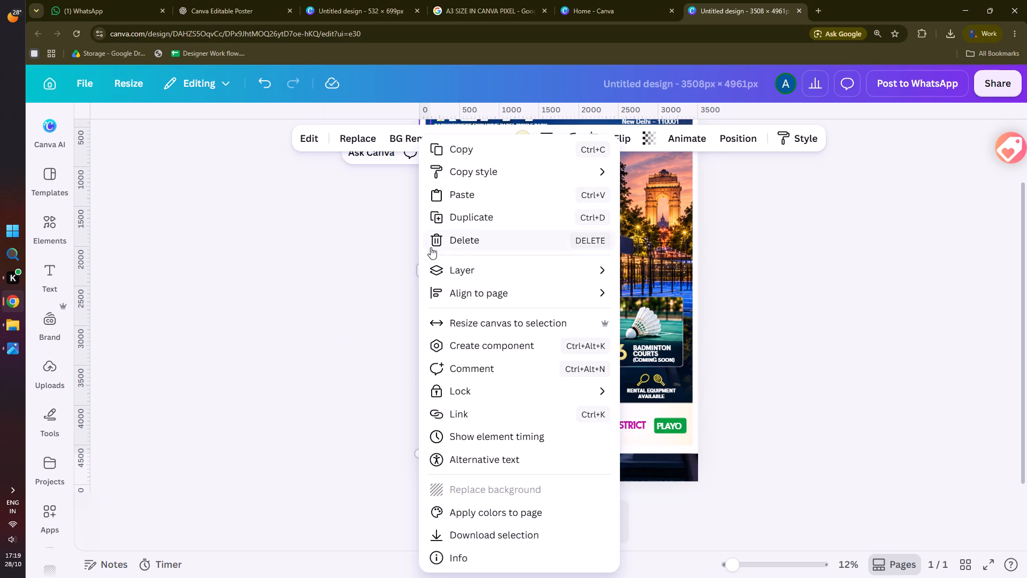
left_click(465, 387)
left_click(246, 363)
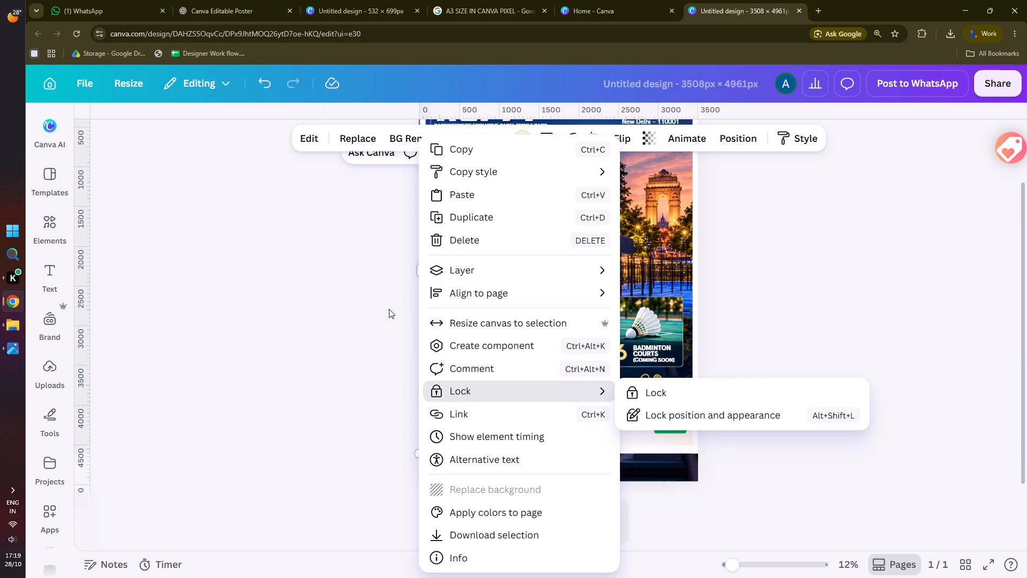
right_click(422, 297)
left_click(455, 392)
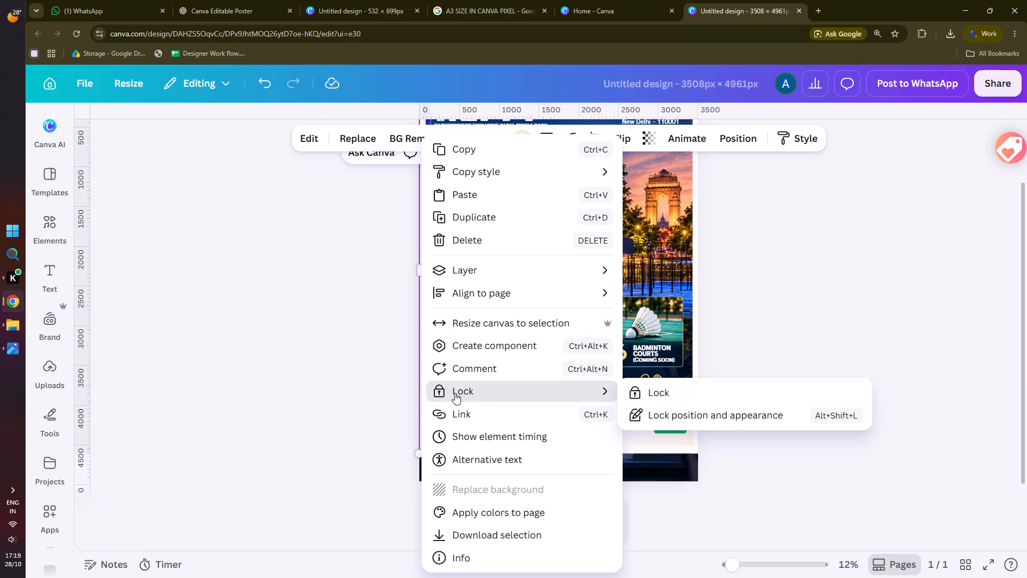
left_click(693, 386)
left_click(798, 237)
Lock the narrow border strip along the page's right edge.
left_click(690, 281)
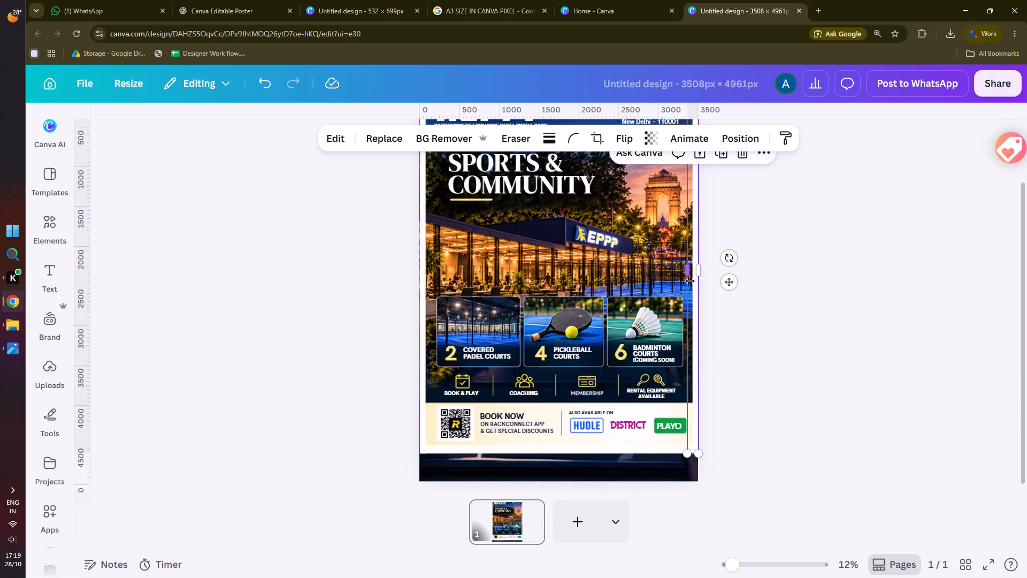
right_click(690, 281)
left_click(729, 394)
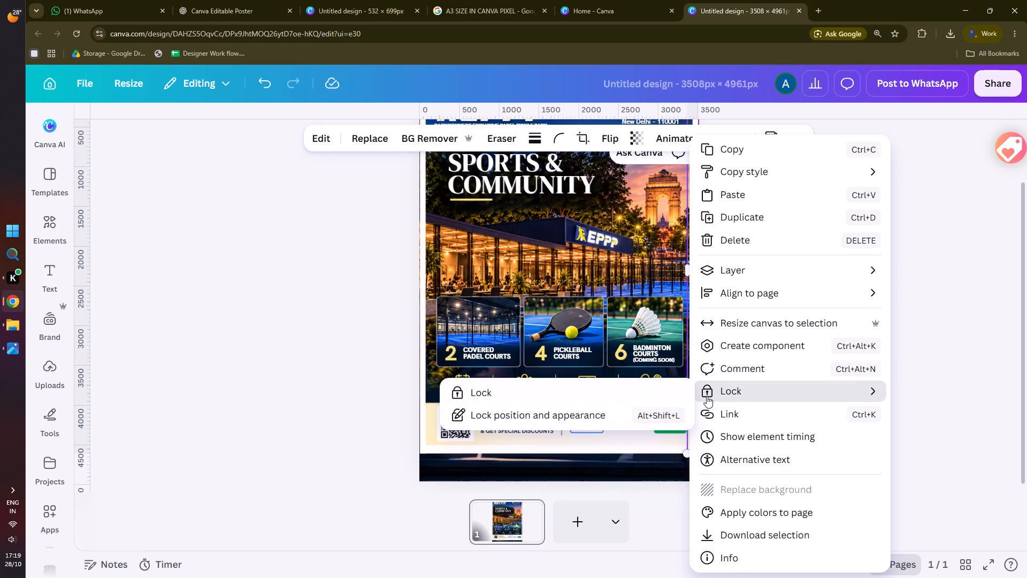
left_click(620, 402)
left_click(206, 360)
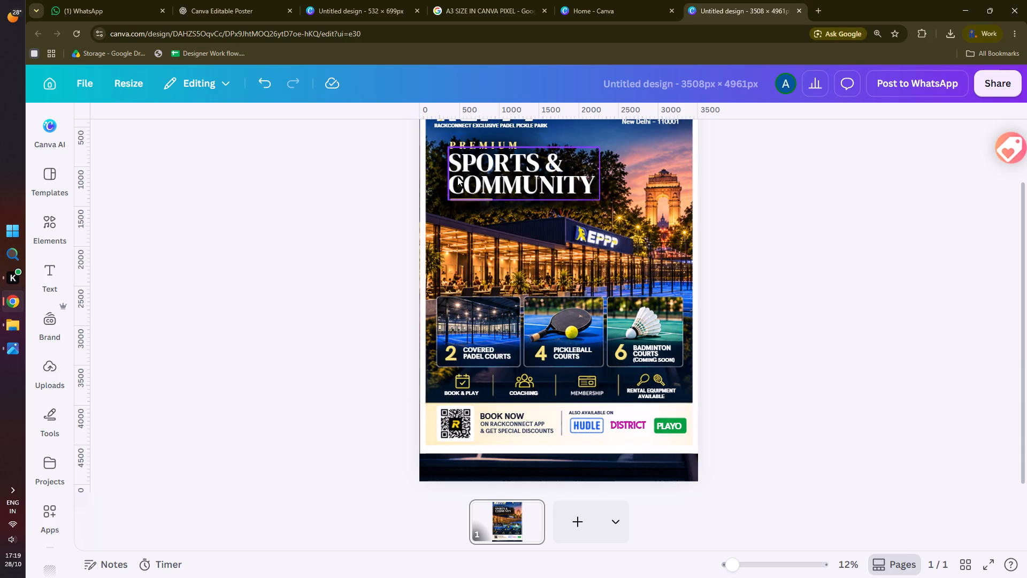
Group the cream BOOK NOW strip with its QR code, text and partner logos, and move it down to the page's bottom edge, centred.
left_click_drag(378, 407, 765, 462)
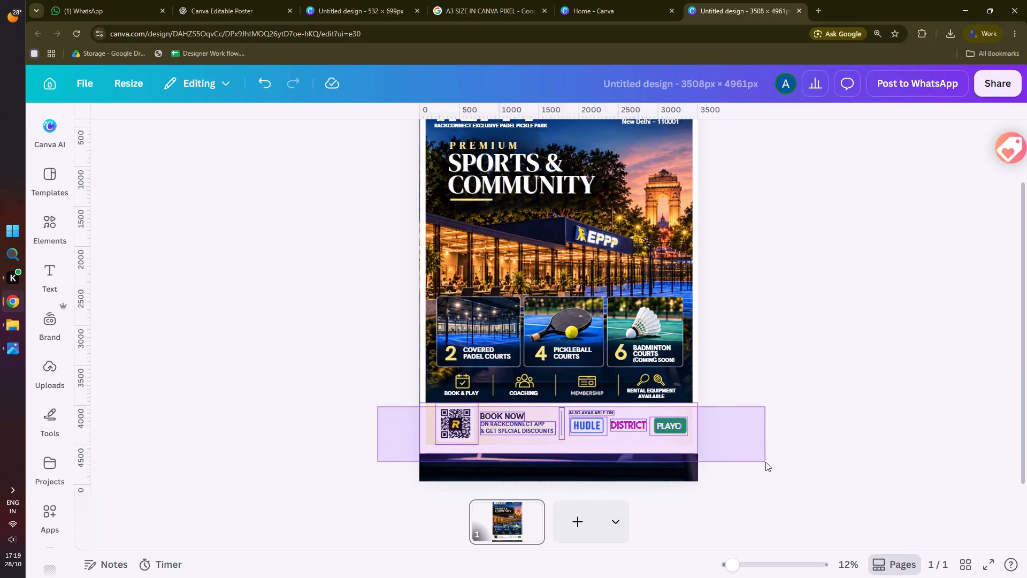
left_click(521, 373)
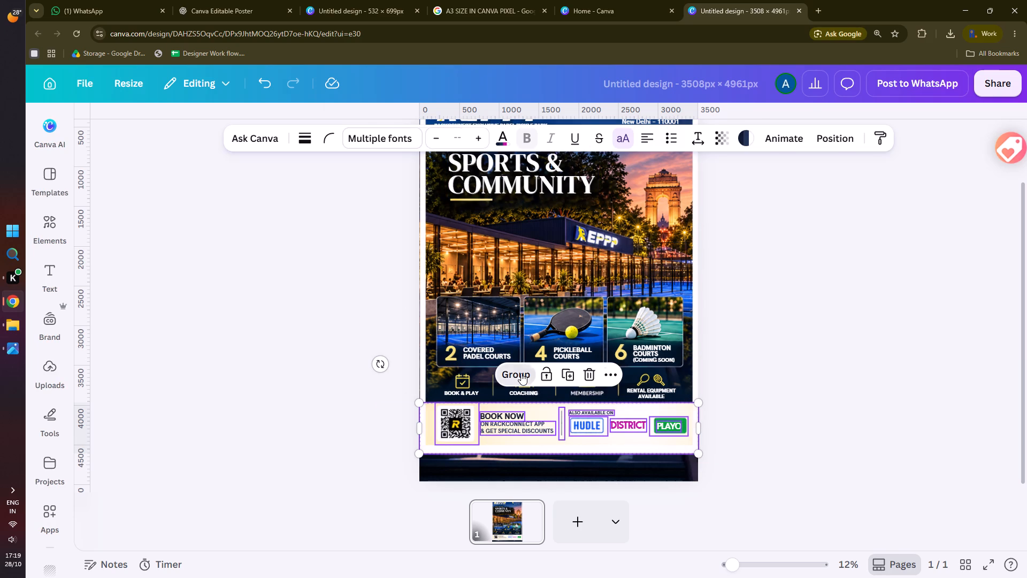
left_click_drag(556, 421, 554, 448)
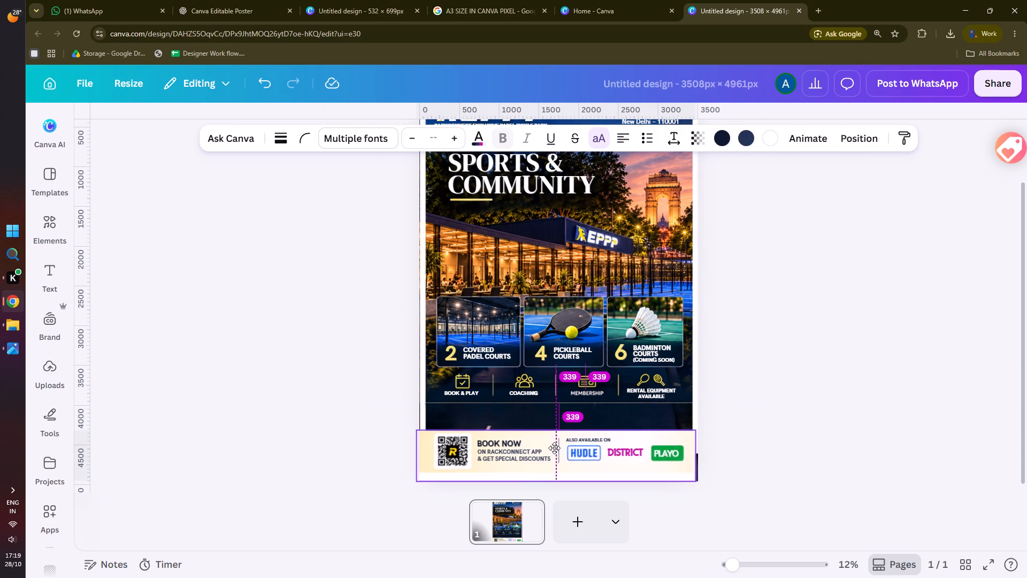
left_click_drag(554, 448, 559, 448)
left_click(813, 374)
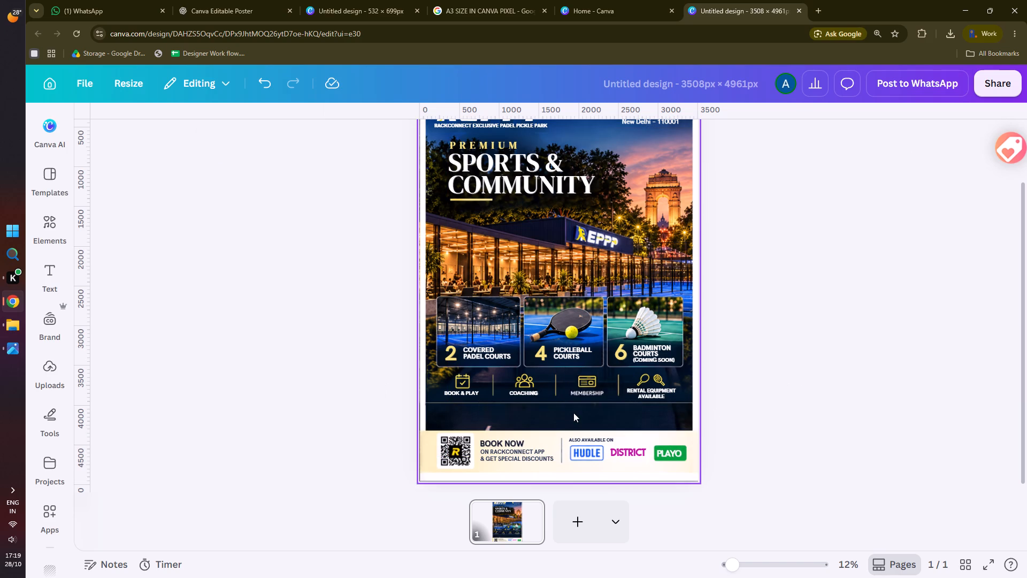
Unlock the large venue photo above the booking strip.
left_click(581, 402)
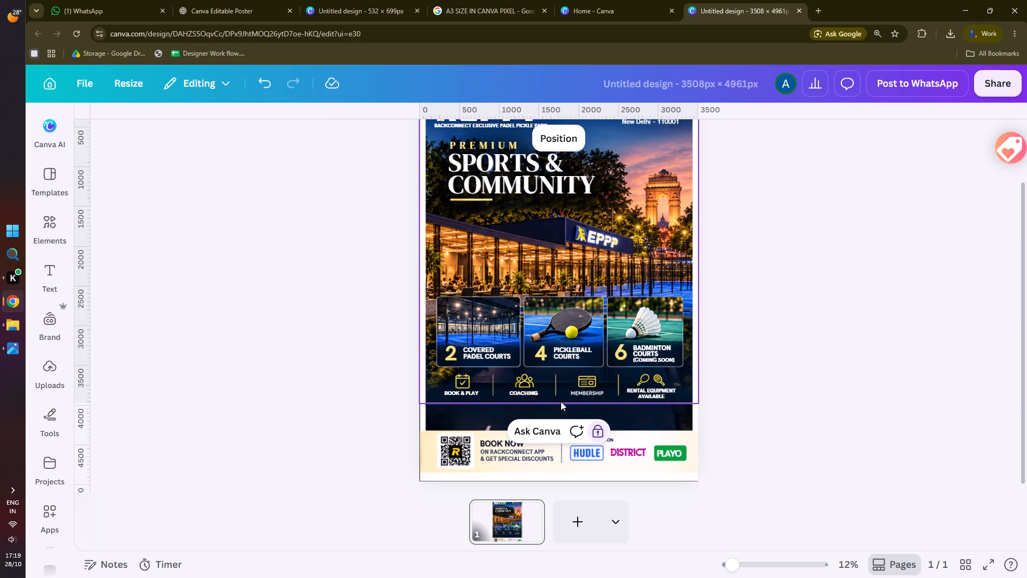
right_click(561, 402)
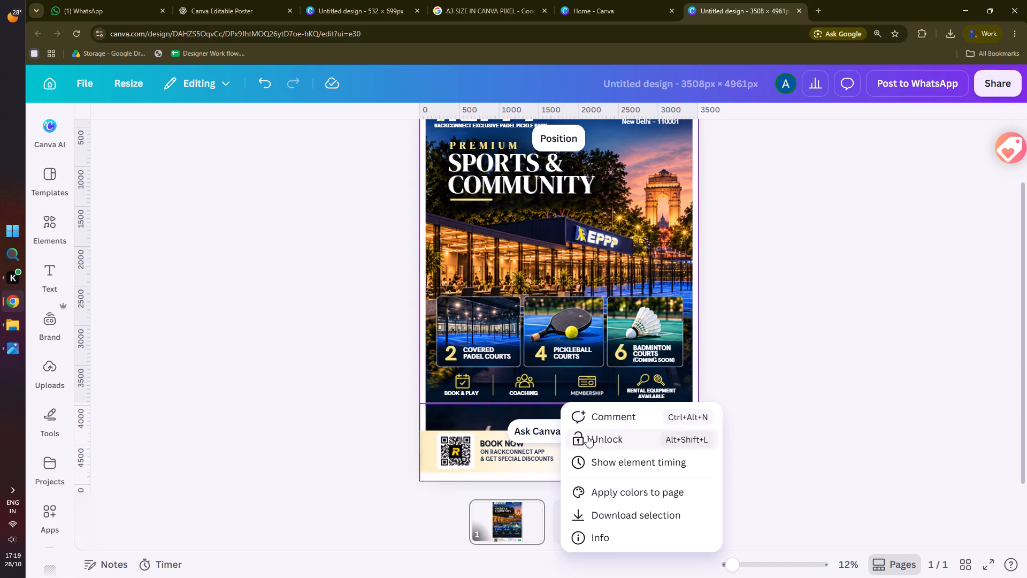
left_click(587, 436)
left_click(783, 339)
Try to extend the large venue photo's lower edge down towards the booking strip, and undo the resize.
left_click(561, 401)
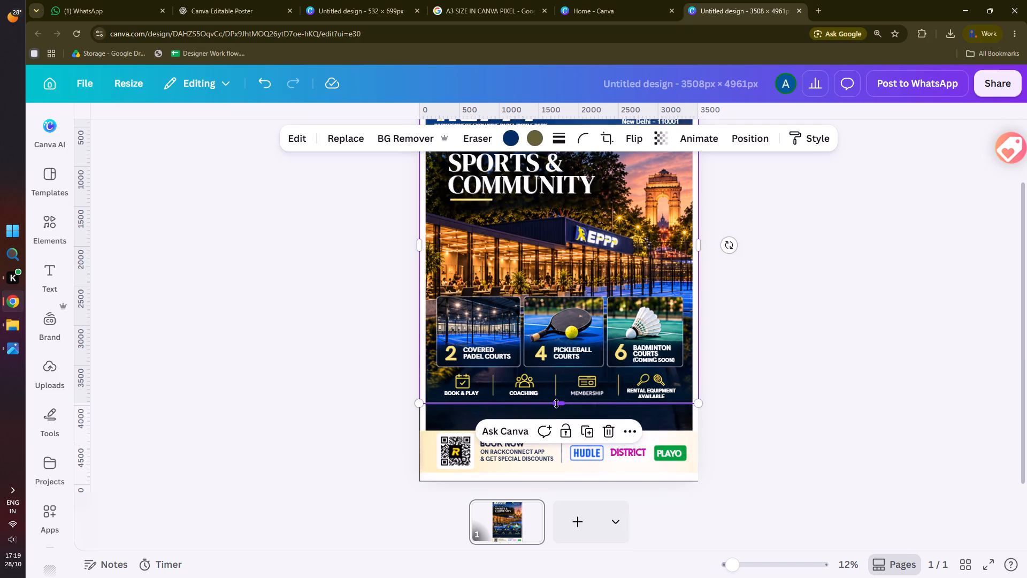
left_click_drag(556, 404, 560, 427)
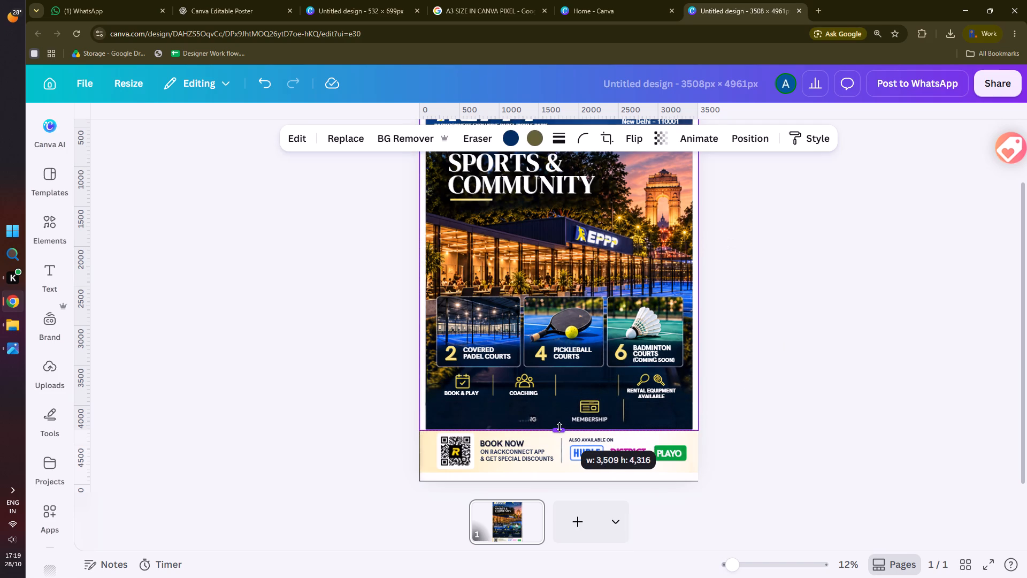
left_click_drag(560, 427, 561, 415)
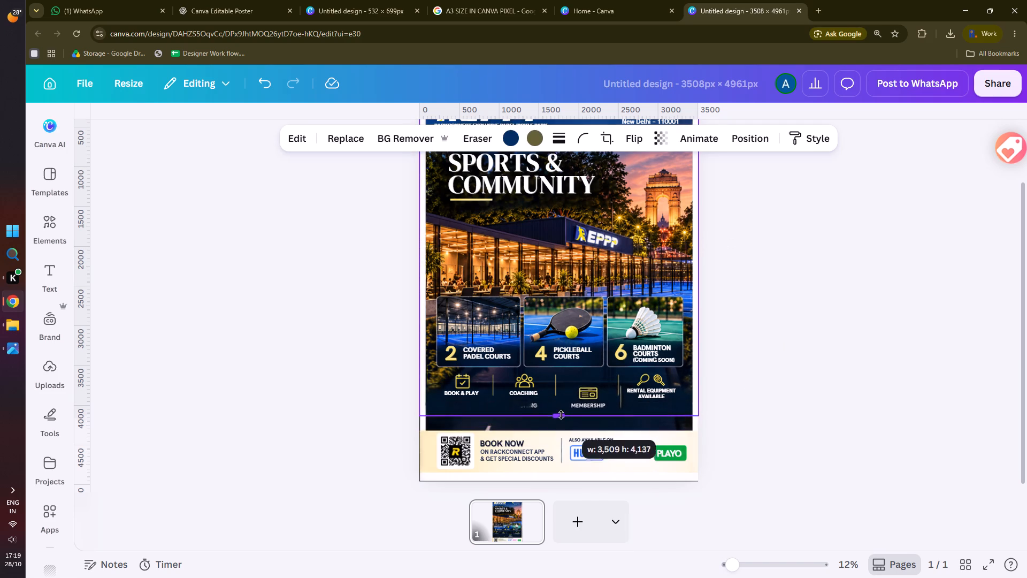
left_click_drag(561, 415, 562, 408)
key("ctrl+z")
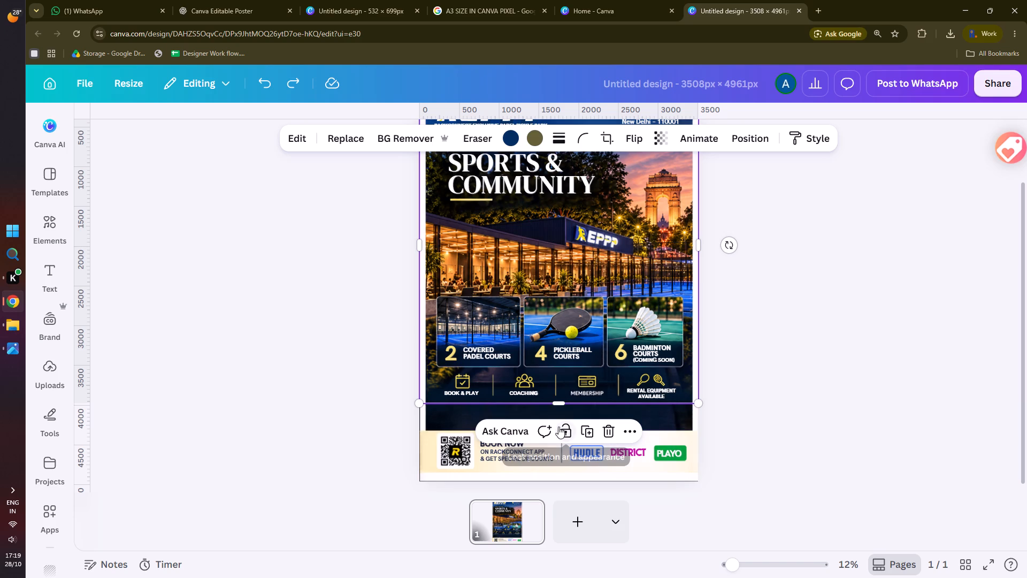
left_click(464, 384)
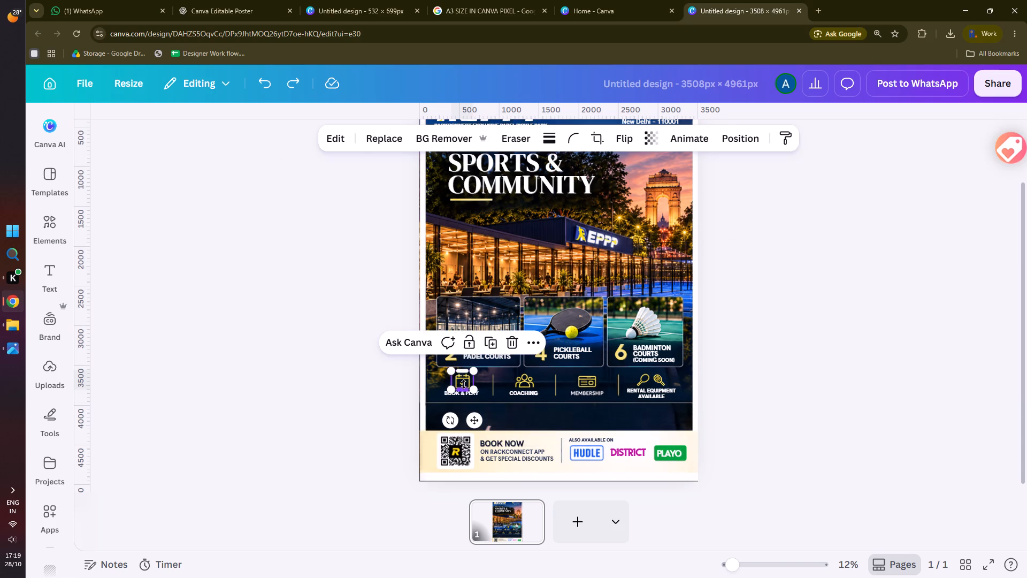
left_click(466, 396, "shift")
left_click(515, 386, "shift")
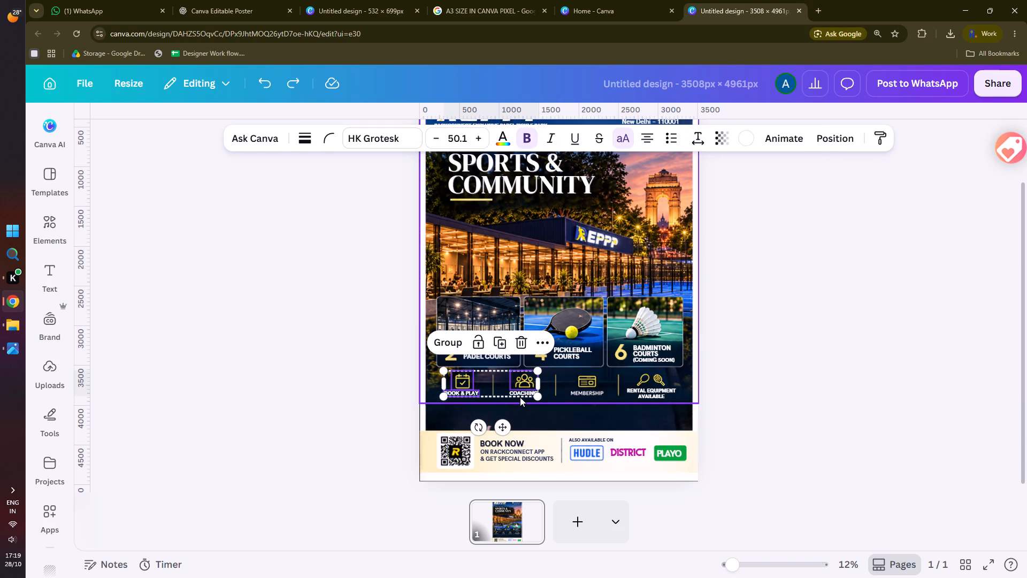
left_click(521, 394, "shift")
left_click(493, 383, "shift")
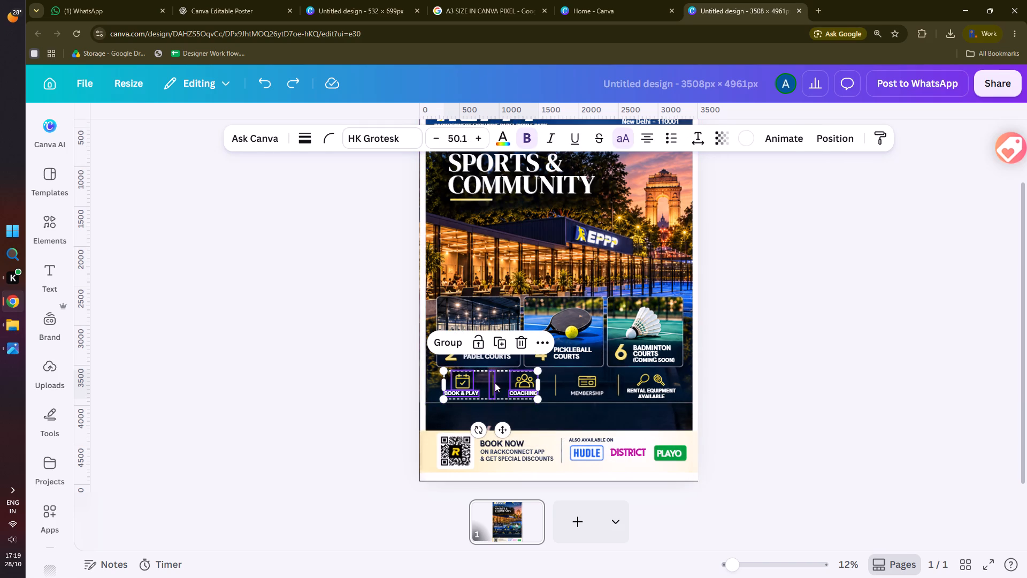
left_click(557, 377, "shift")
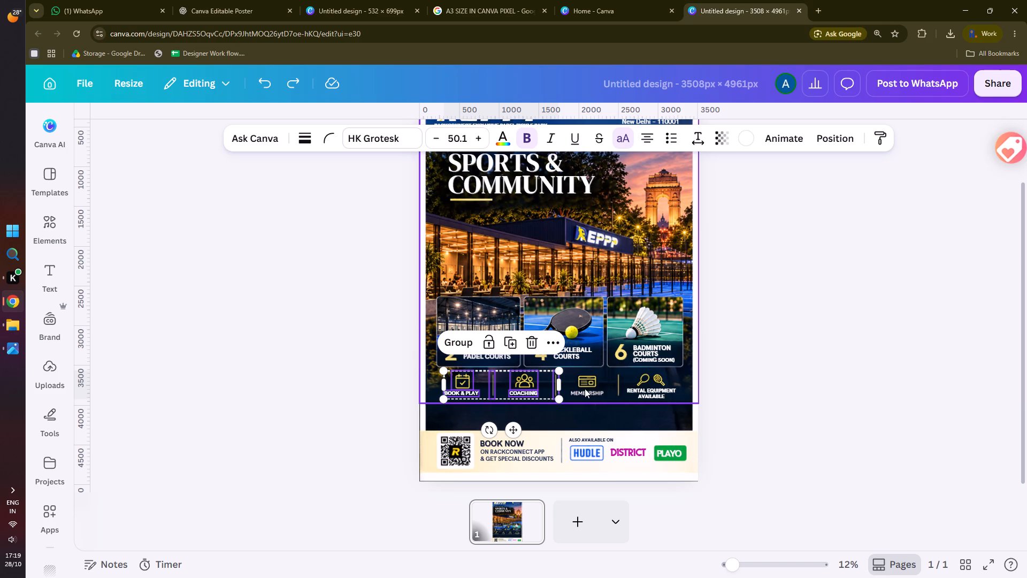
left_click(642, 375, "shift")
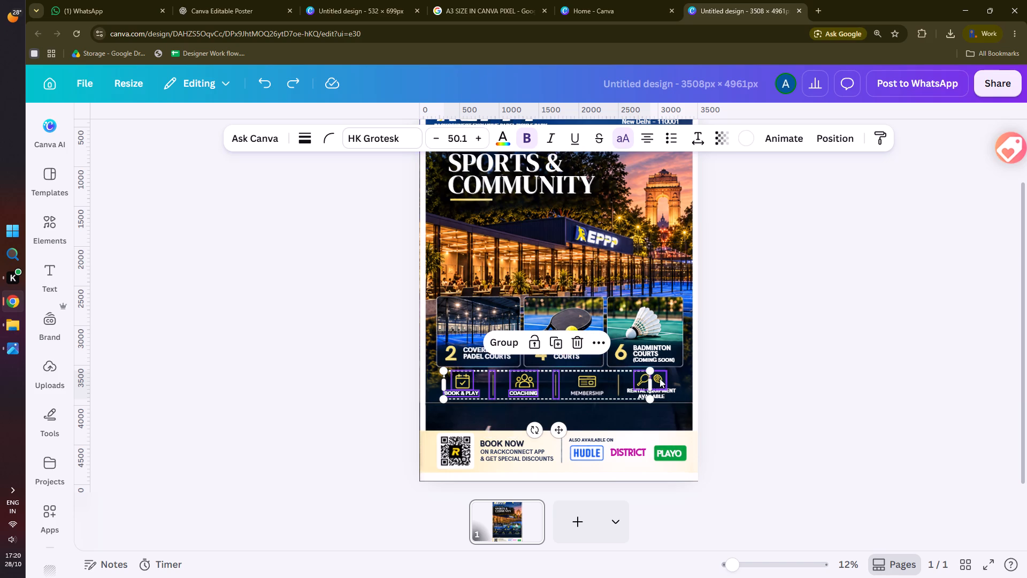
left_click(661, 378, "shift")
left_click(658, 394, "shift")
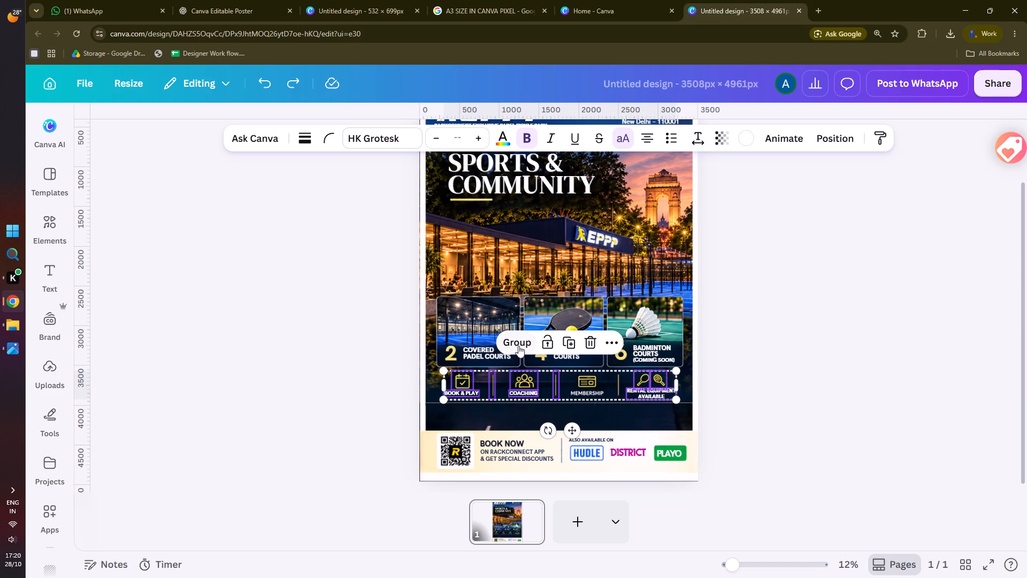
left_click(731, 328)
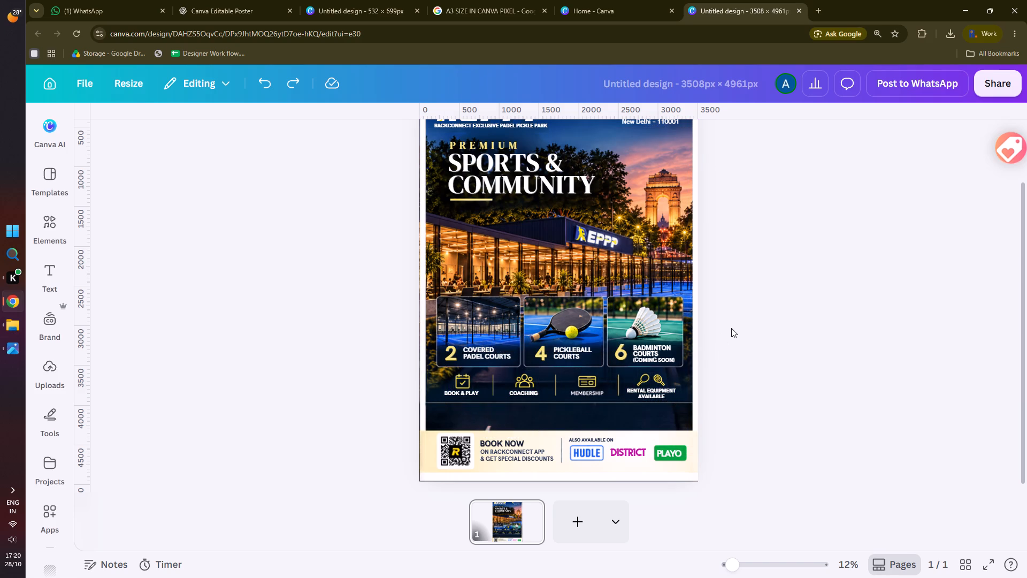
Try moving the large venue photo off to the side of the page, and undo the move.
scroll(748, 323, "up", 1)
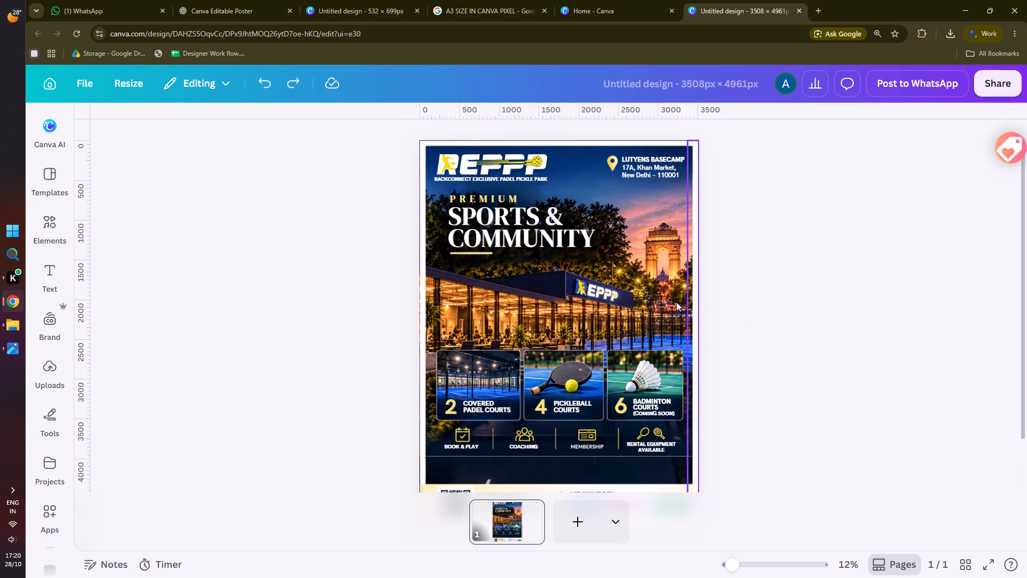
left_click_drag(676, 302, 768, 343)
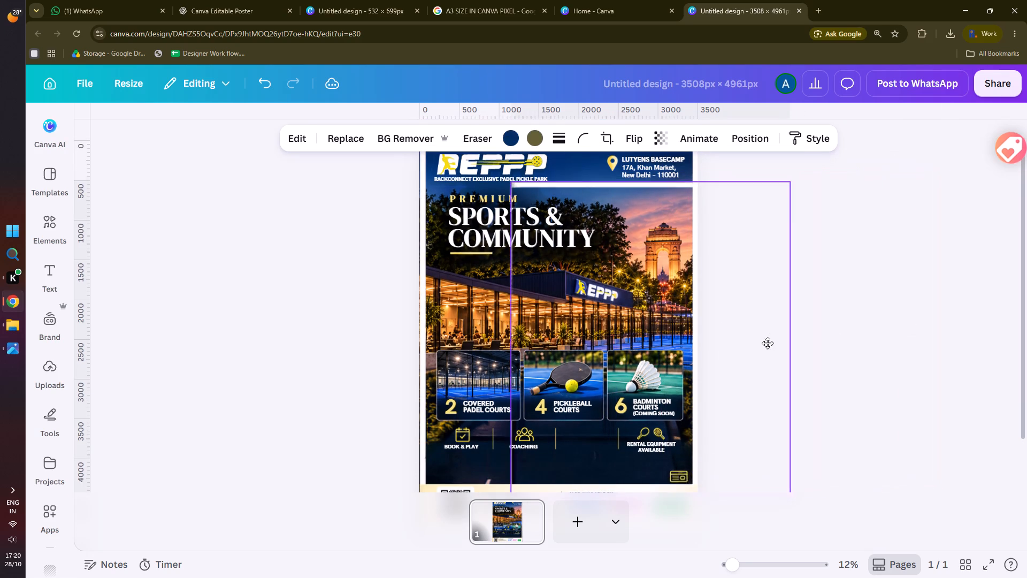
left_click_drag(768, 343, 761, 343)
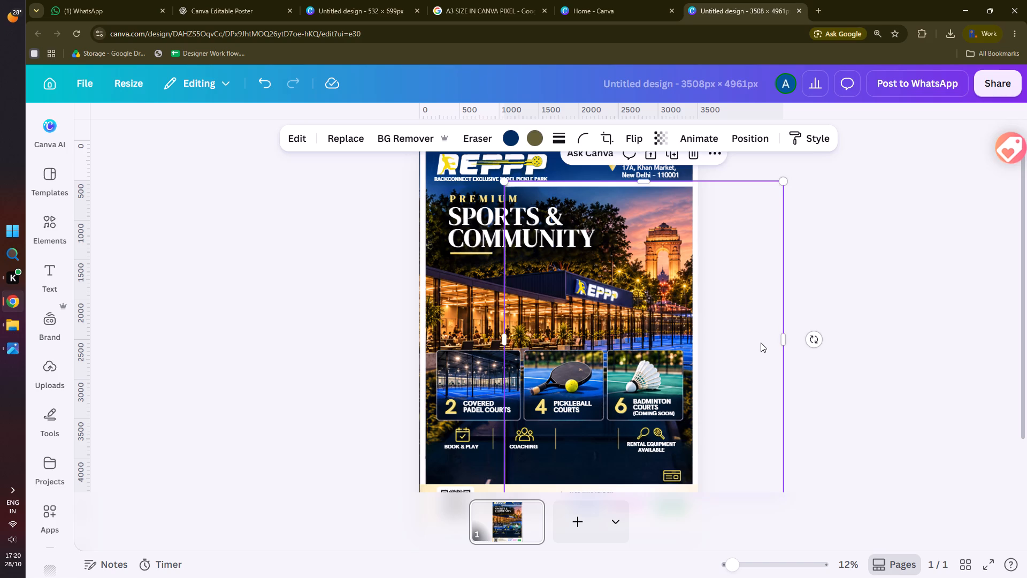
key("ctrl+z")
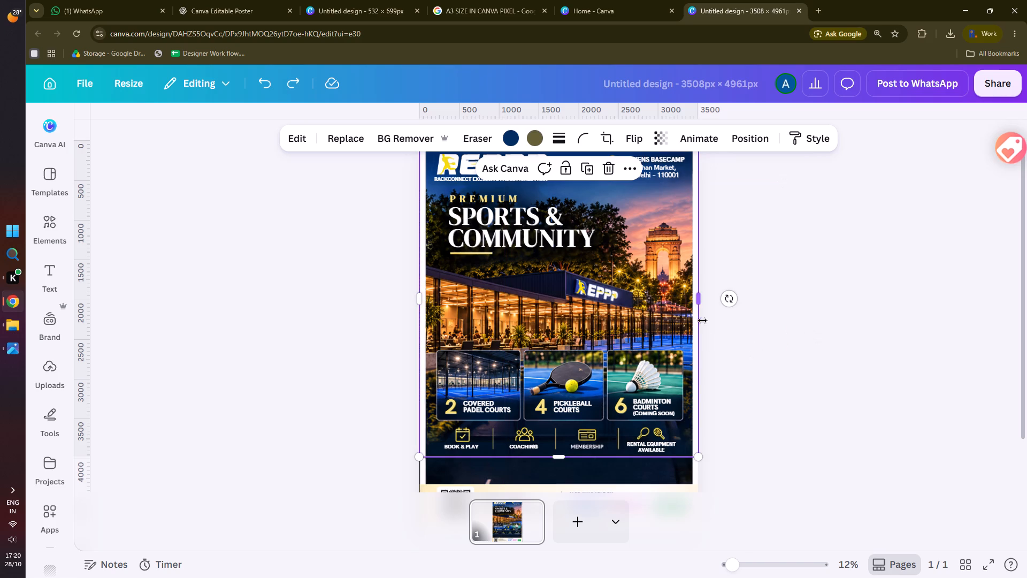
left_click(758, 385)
Extend the large venue photo's lower edge down towards the booking strip, to about 3509 × 4187 px.
scroll(755, 385, "down", 2)
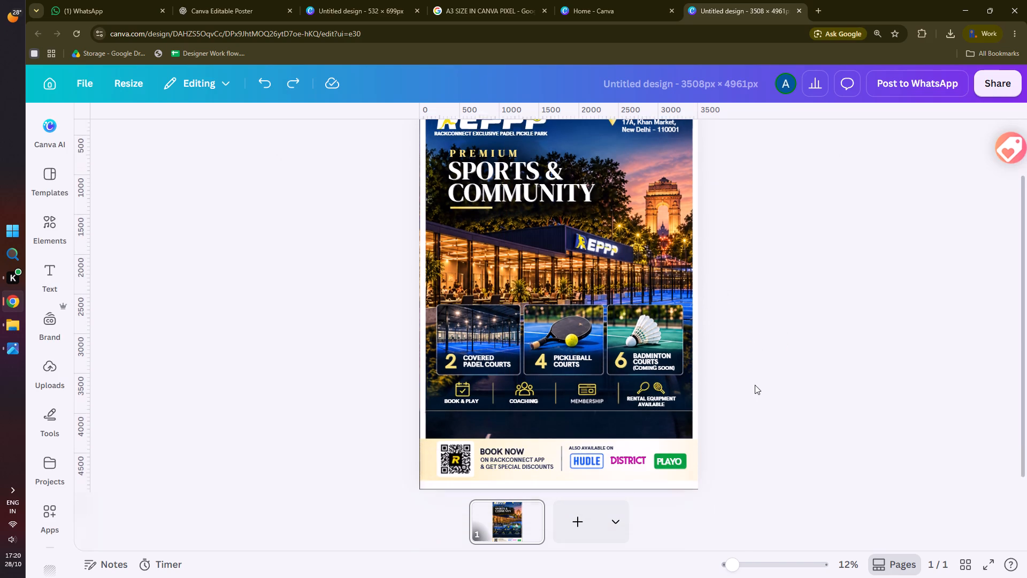
left_click(599, 398)
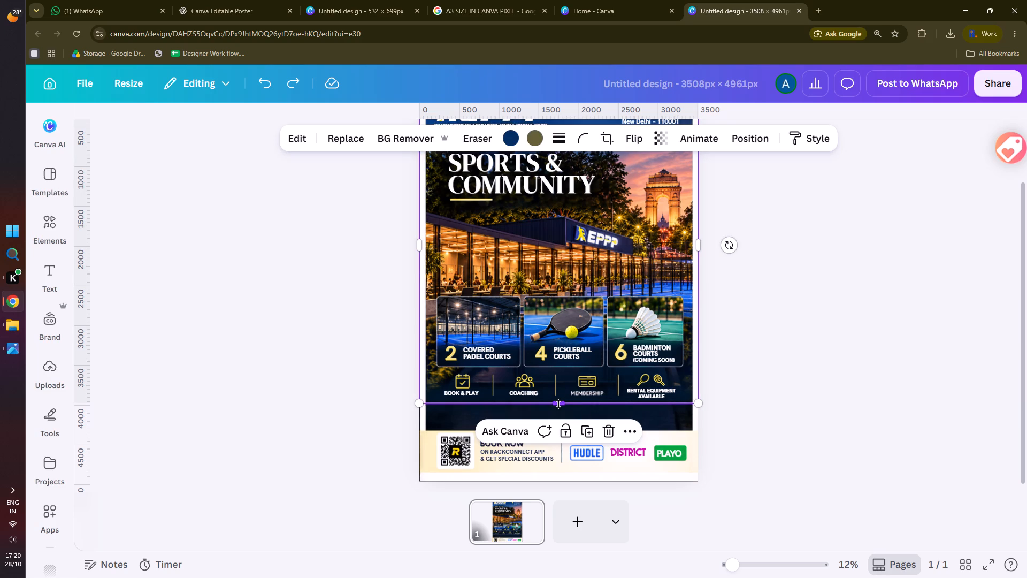
left_click_drag(558, 404, 559, 421)
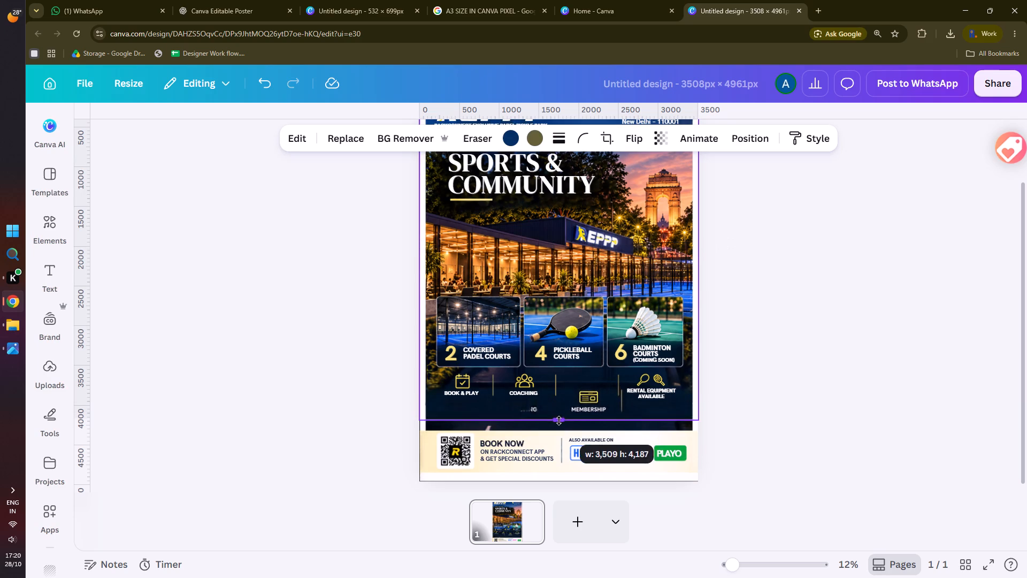
Extend the selected full-width image's lower edge down until it meets the top of the cream booking strip.
left_click_drag(559, 421, 558, 427)
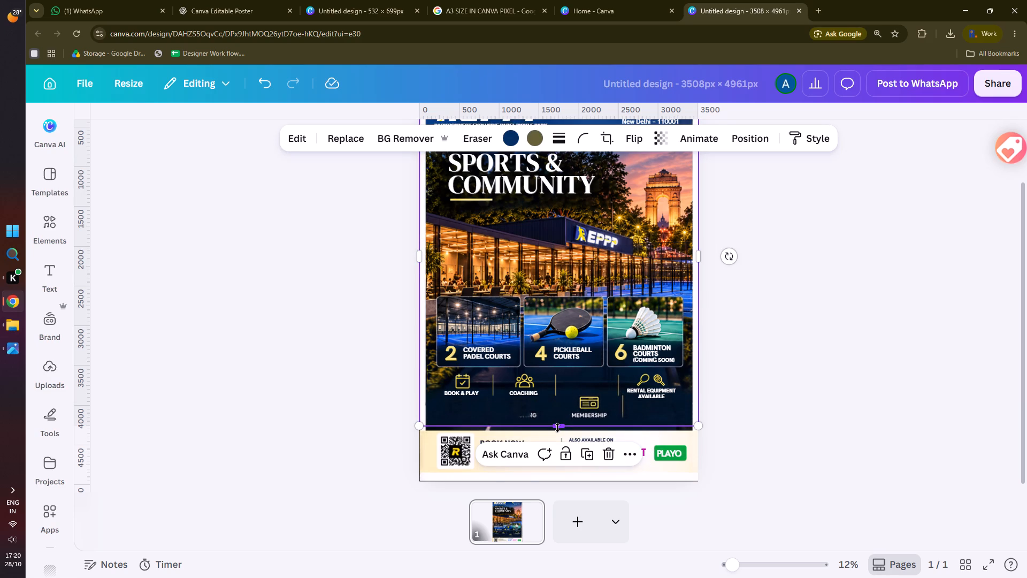
left_click_drag(560, 424, 561, 430)
left_click(769, 338)
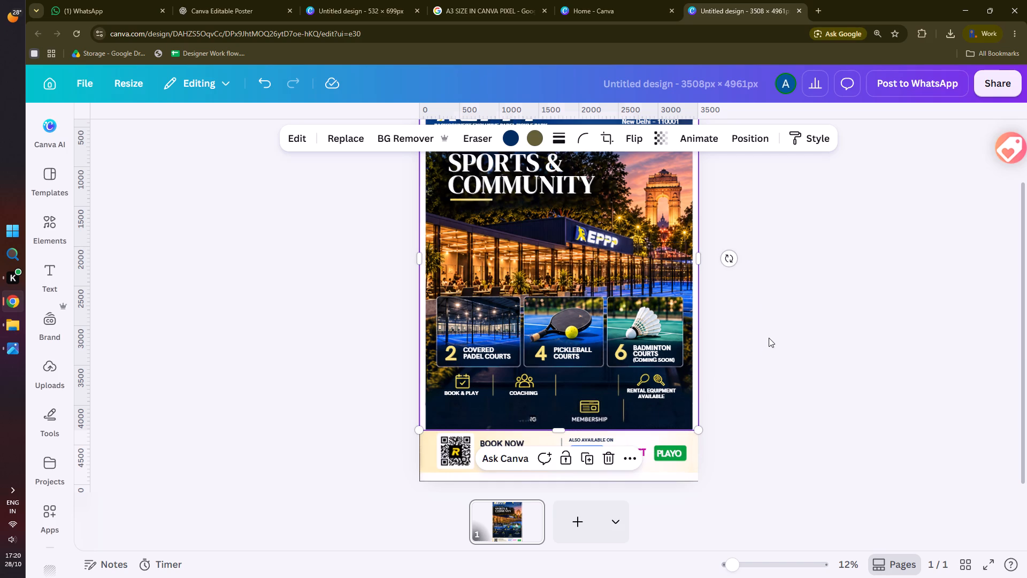
Use Magic Eraser at brush size 40 to erase the image's dark lower band and side edges, including the leftover MEMBERSHIP icon and text.
left_click(522, 417)
left_click(484, 133)
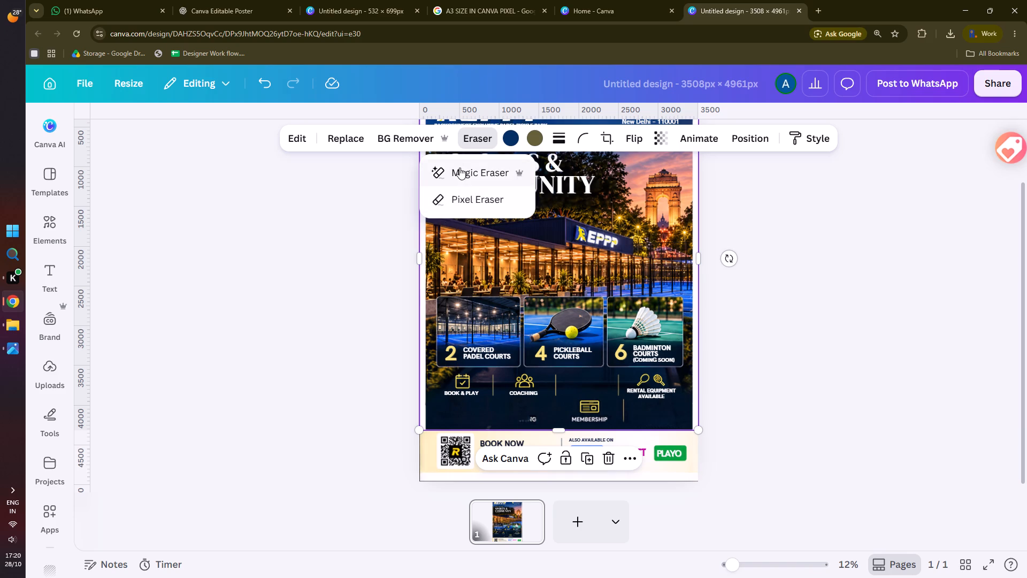
left_click(460, 168)
scroll(513, 359, "down", 1)
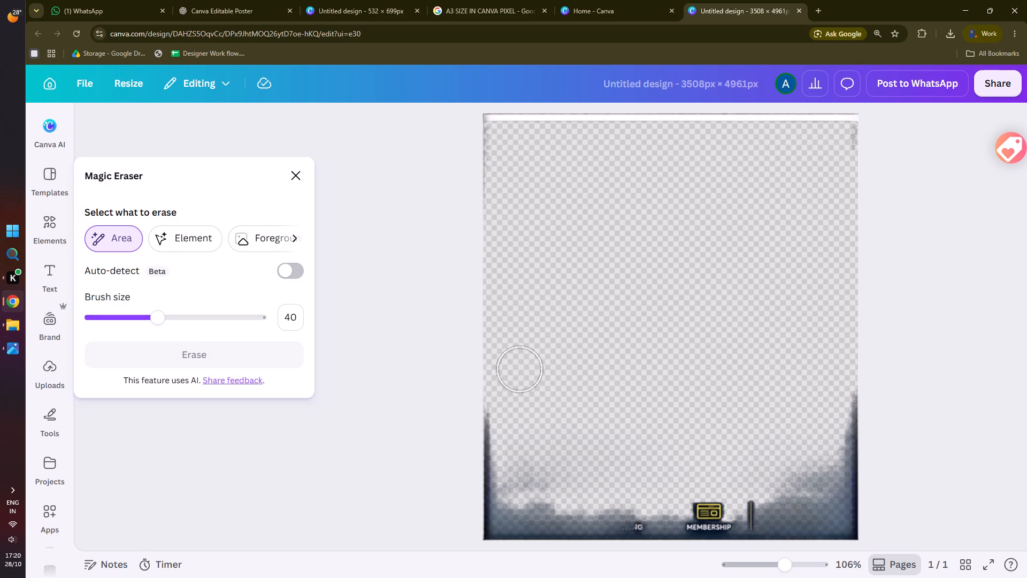
left_click_drag(494, 425, 862, 420)
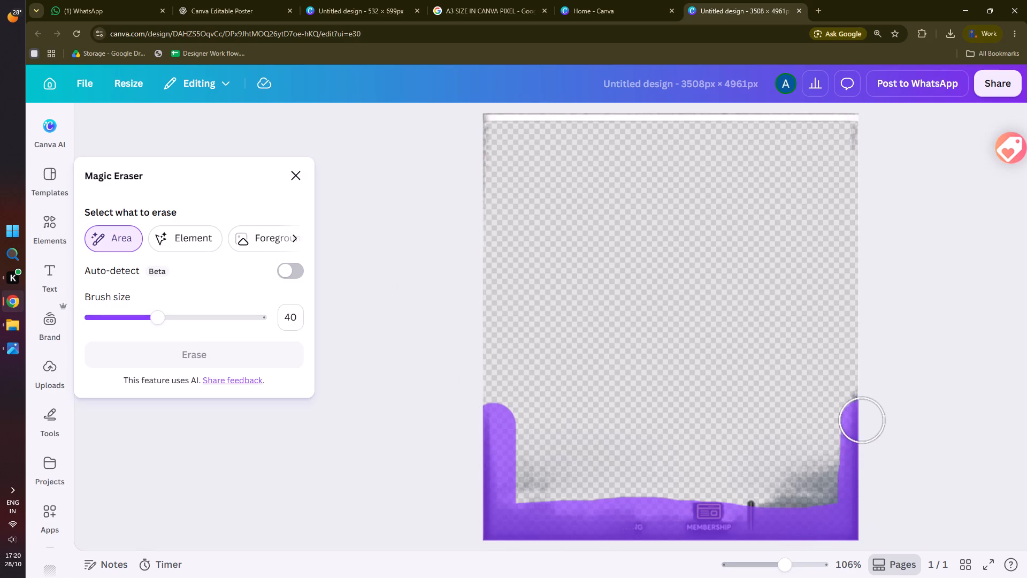
left_click_drag(862, 420, 486, 514)
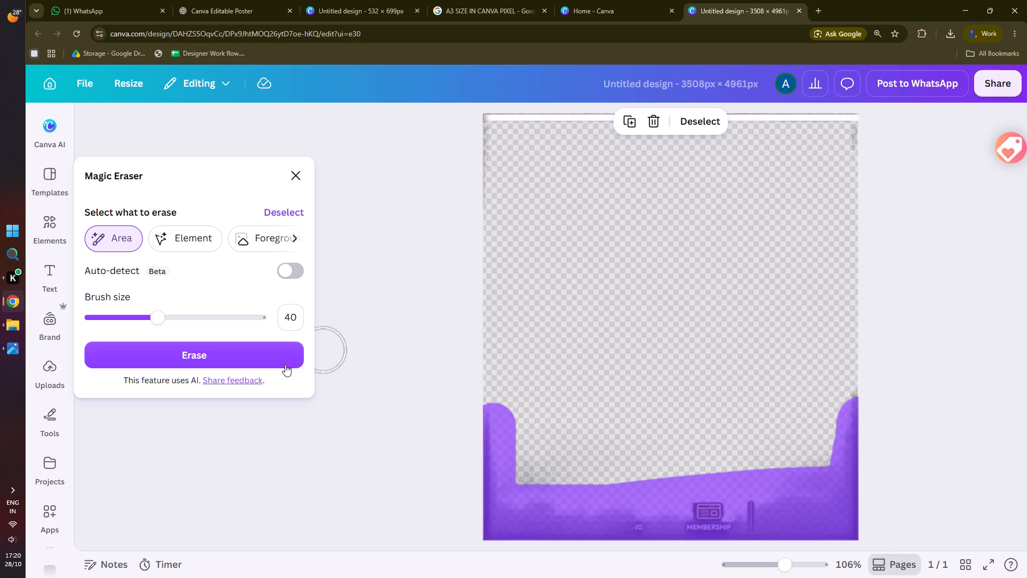
left_click(163, 363)
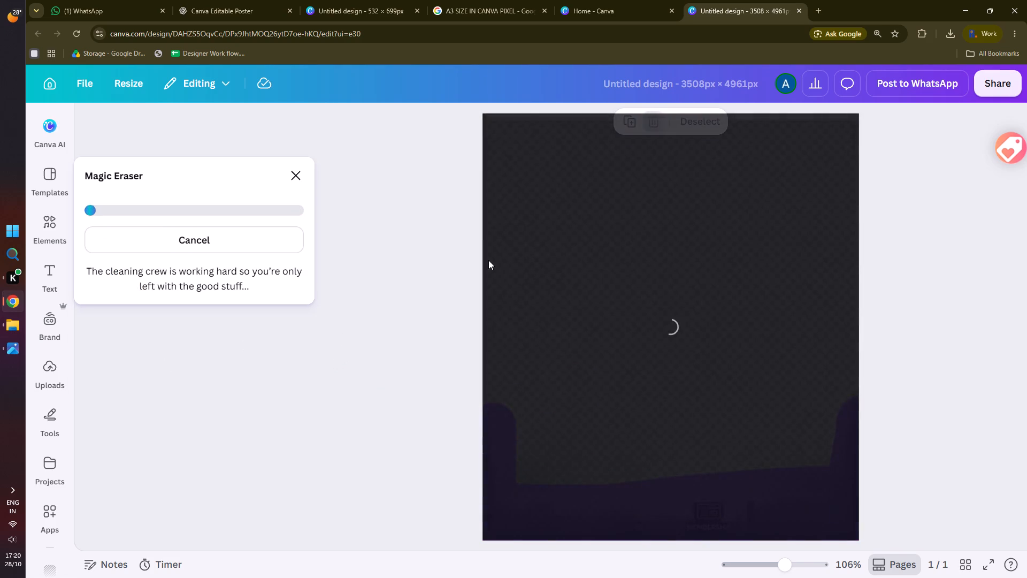
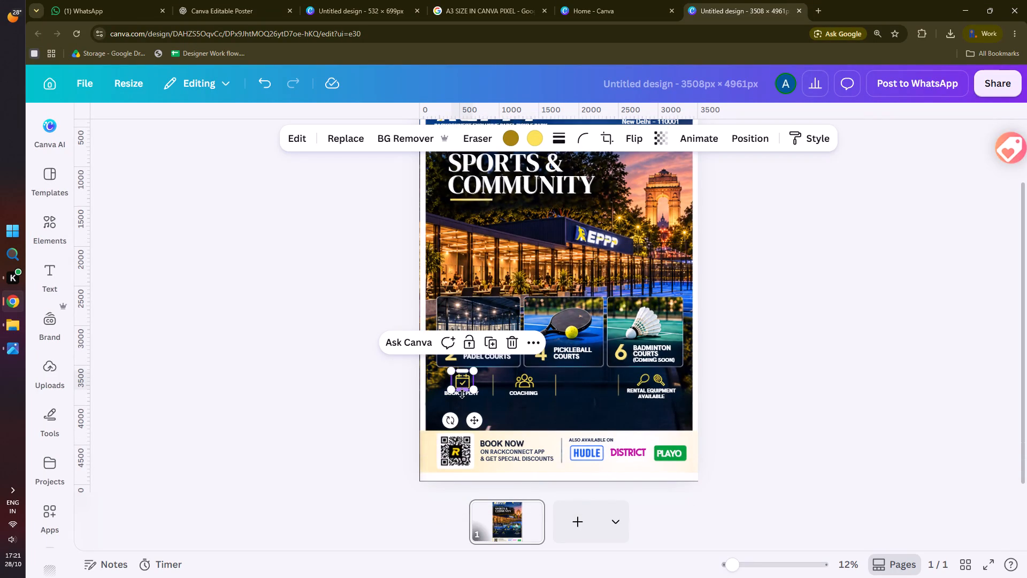
Select the Book & Play and Coaching icons and labels together with the divider line between them.
left_click(456, 395, "shift")
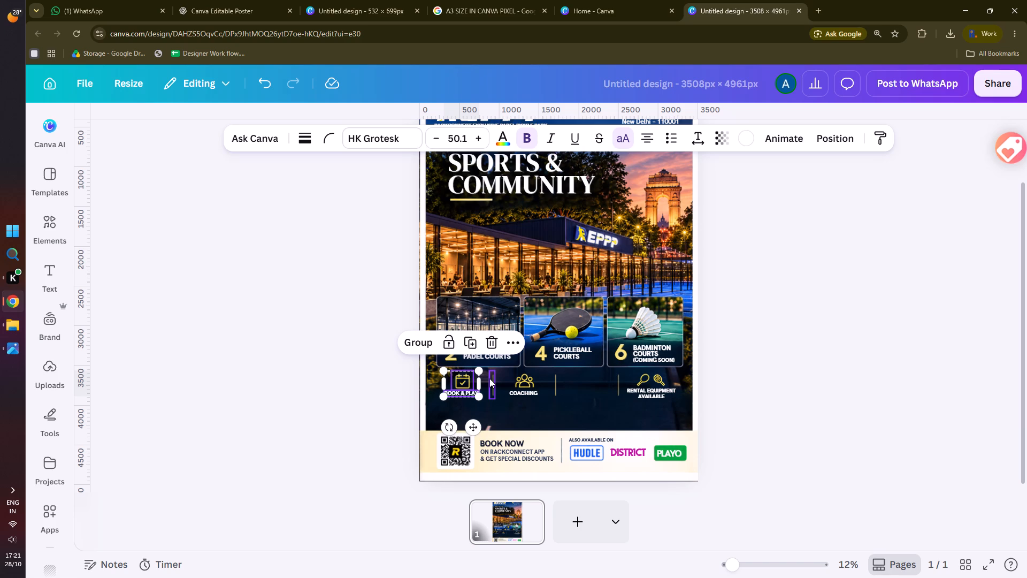
left_click(489, 378, "shift")
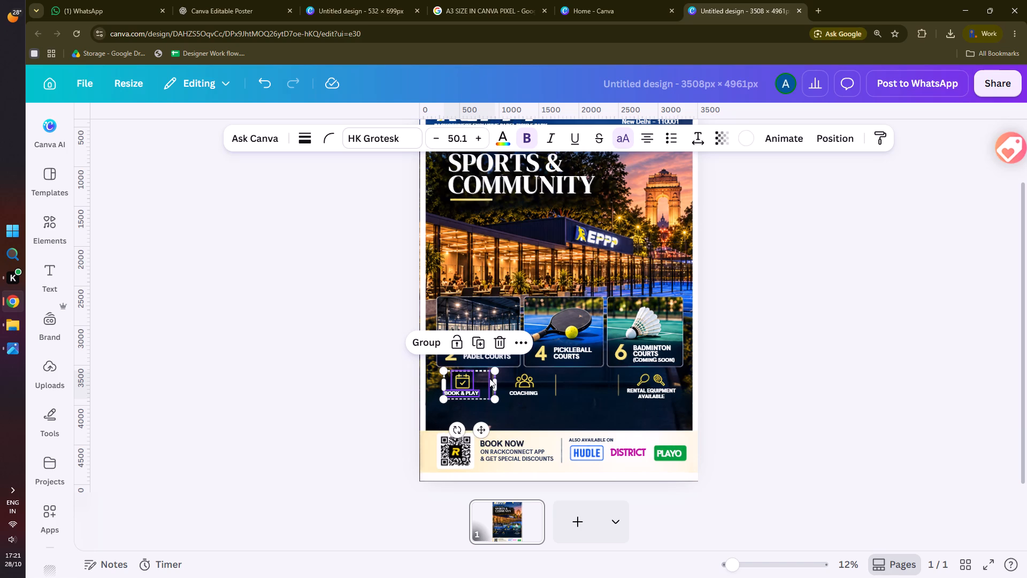
left_click(526, 381, "shift")
left_click(526, 390, "shift")
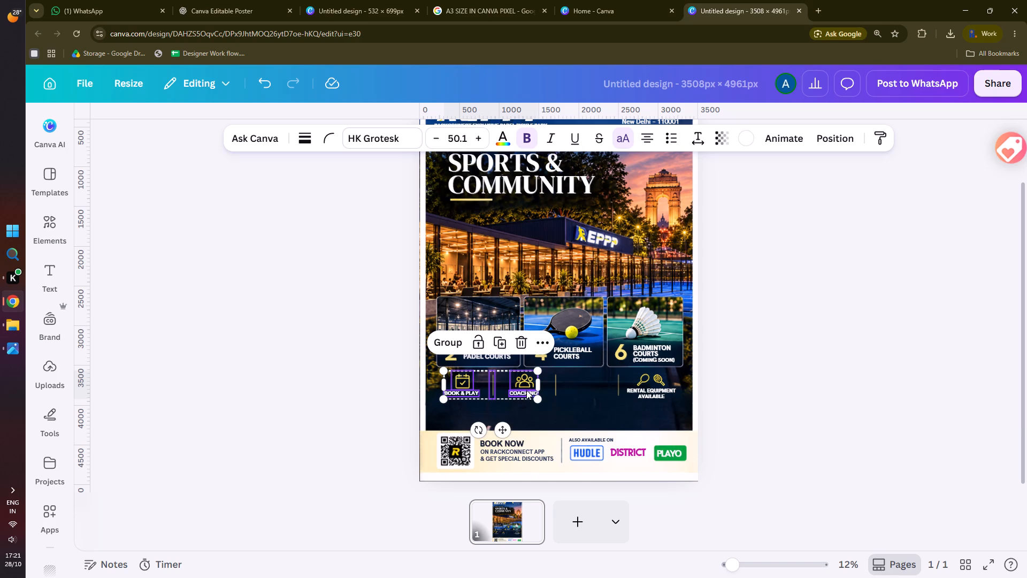
Group the amenity icons, labels and vertical dividers below the court photos into a single object.
left_click(556, 387, "shift")
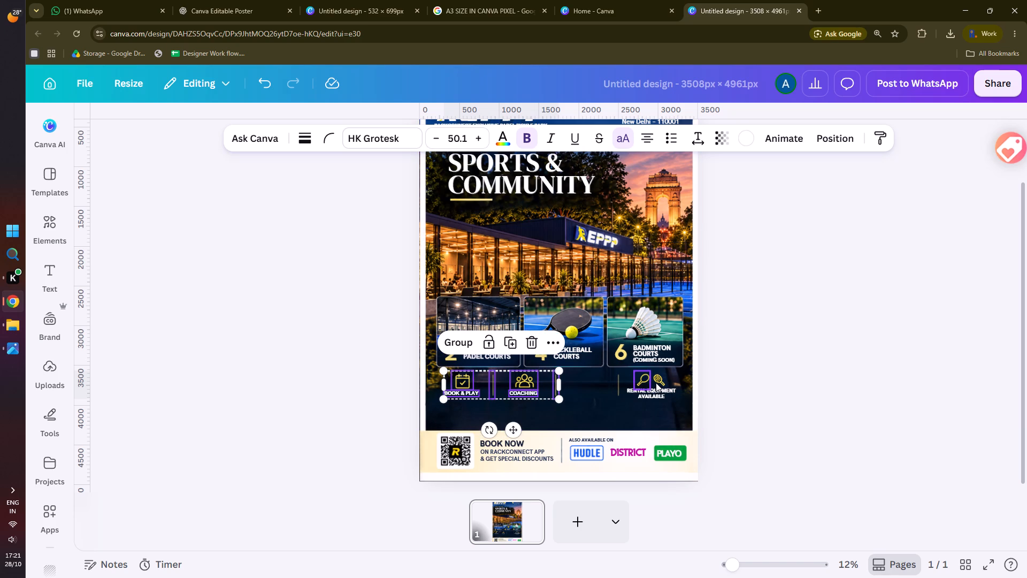
left_click(656, 383, "shift")
left_click(642, 383, "shift")
left_click(647, 390, "shift")
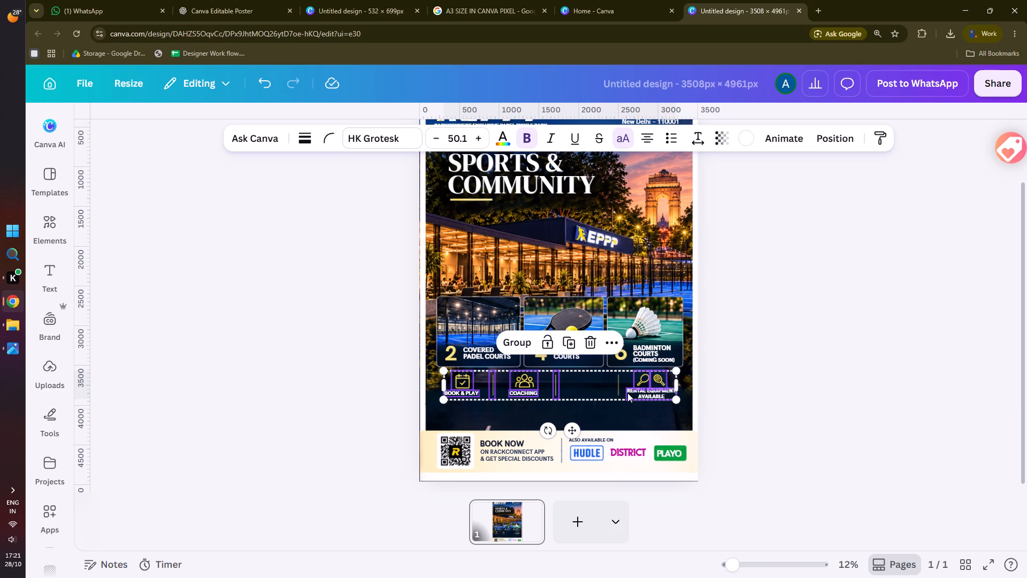
left_click(621, 389, "shift")
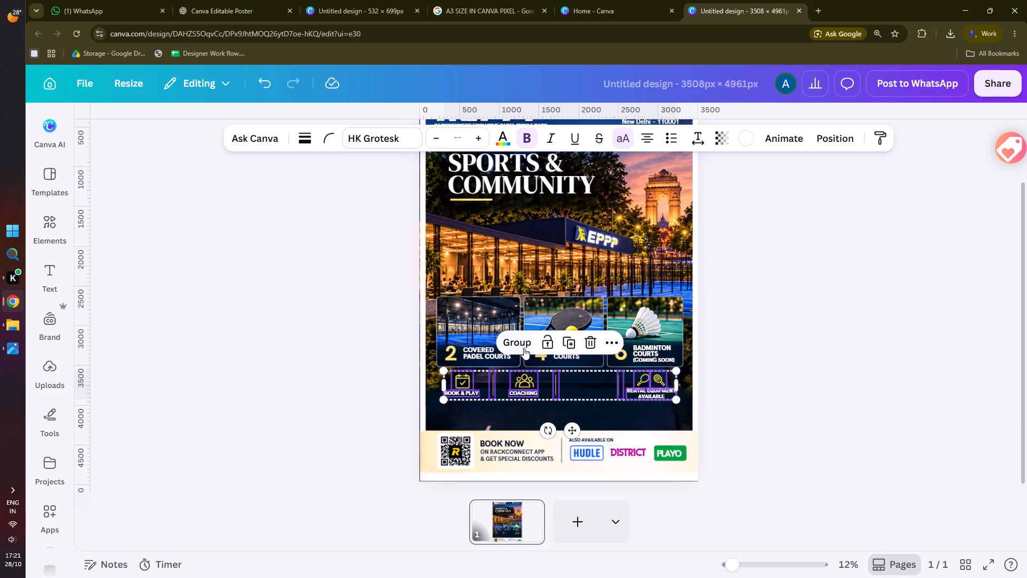
left_click(520, 343)
Nudge the grouped amenities row down into the dark area between the court photos and the booking strip.
key("Down")
key("Down")
key("Down")
key("Down")
key("Down")
key("Down")
key("Down")
key("Down")
key("Down")
key("Down")
key("Down")
key("Down")
key("Down")
key("Down")
key("Down")
key("Down")
key("Down")
key("Down")
key("Down")
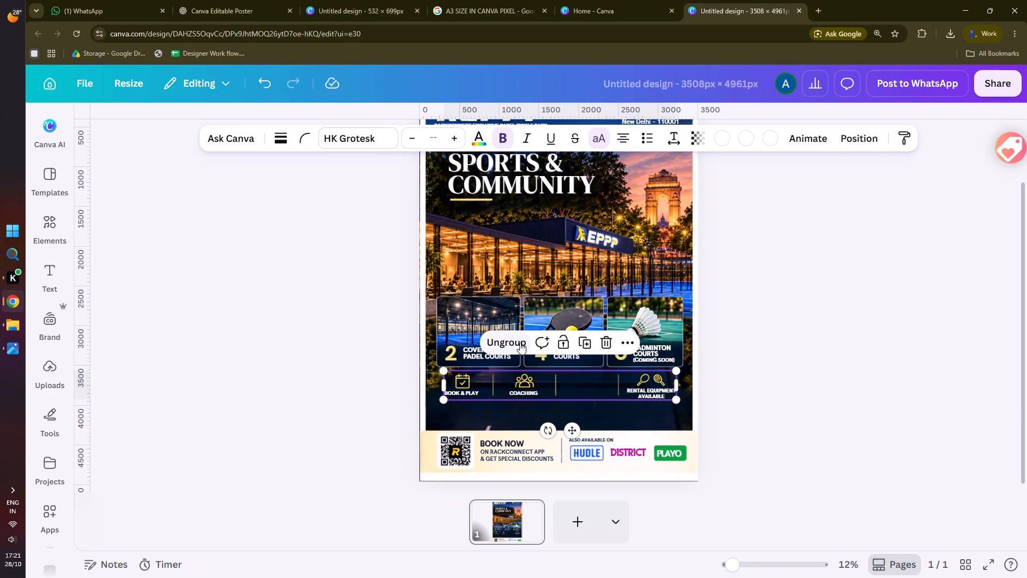
left_click(791, 344)
left_click(637, 384)
key("Down")
key("Down")
key("Down")
key("Down")
key("Down")
key("Down")
key("Down")
key("Down")
key("Down")
key("Down")
key("Down")
key("Down")
key("Down")
key("Down")
key("Down")
key("Down")
key("Down")
key("Down")
key("Down")
key("Down")
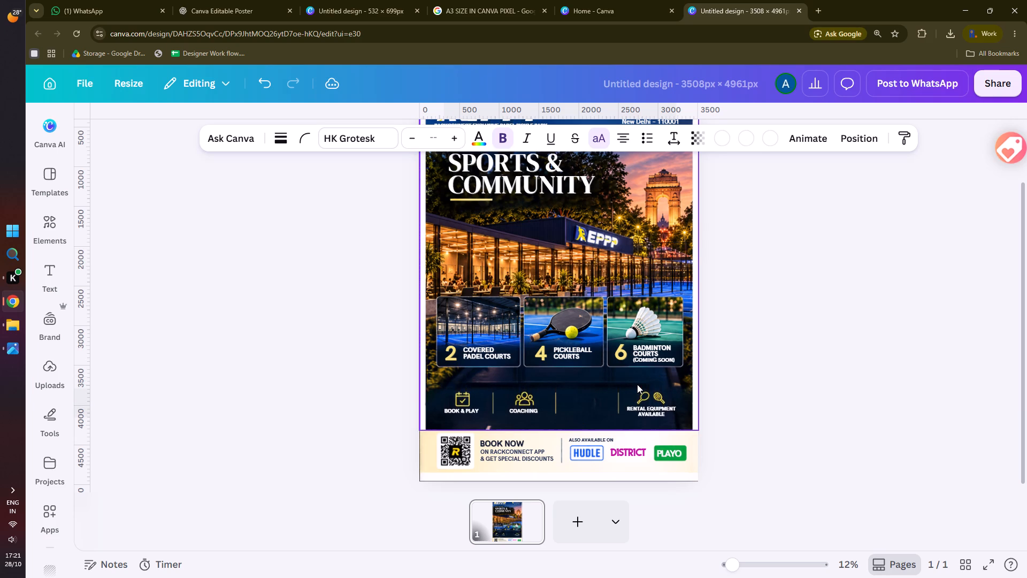
left_click(750, 351)
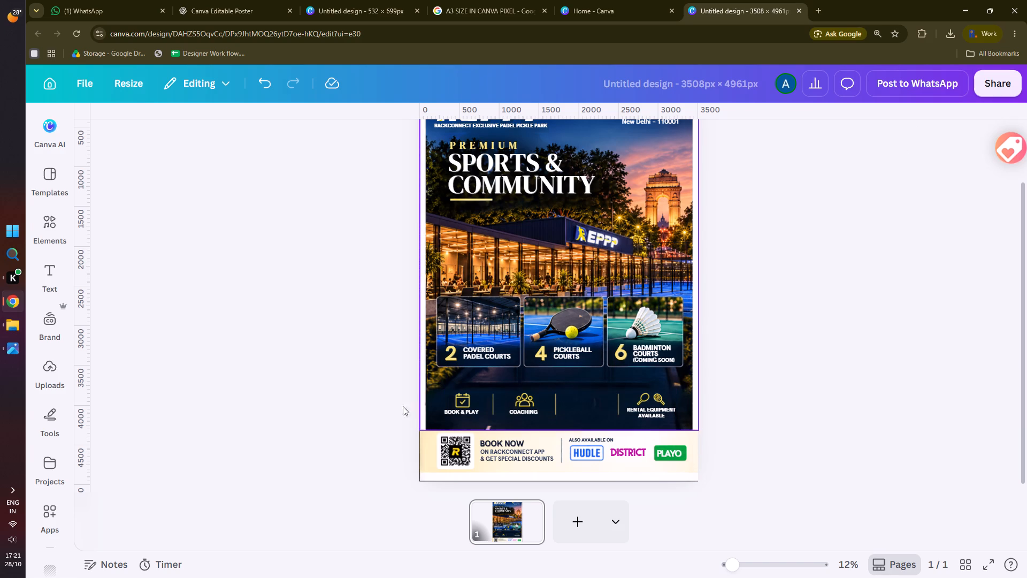
left_click(364, 386)
Replace the gold PREMIUM text above the headline with "REPPP".
double_click(496, 140)
left_click(349, 178)
scroll(380, 216, "up", 1)
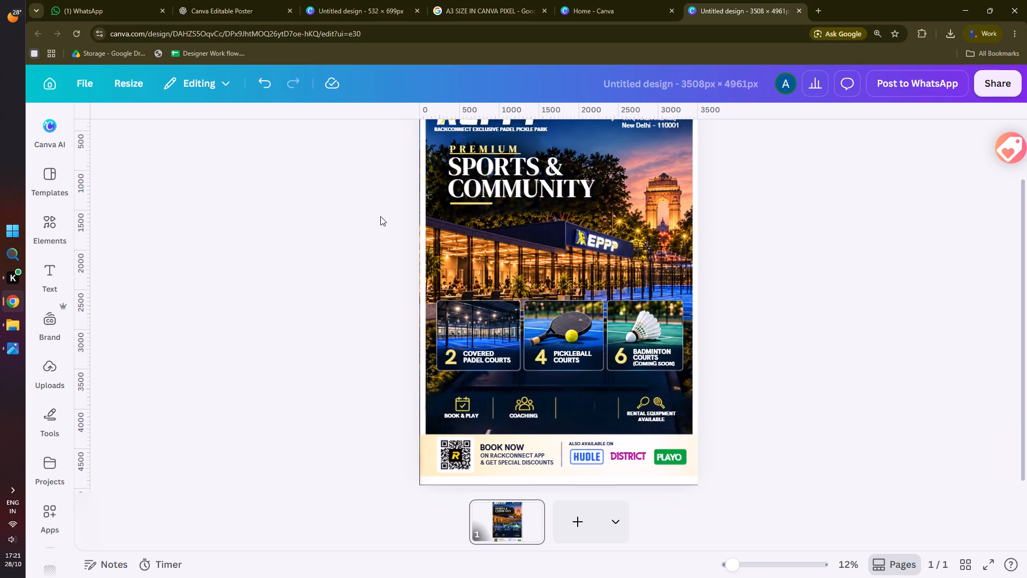
scroll(380, 216, "up", 1)
double_click(467, 210)
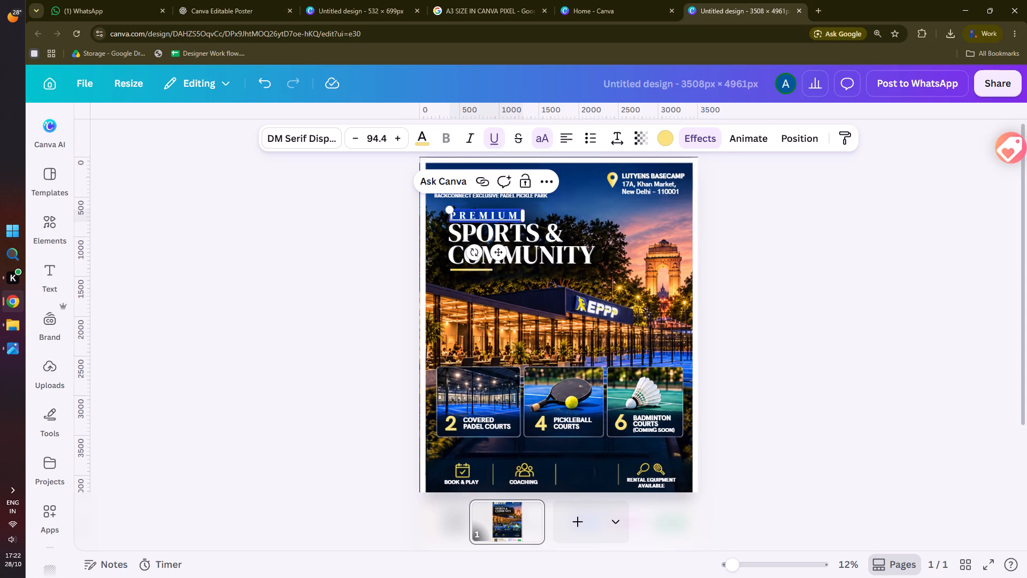
type("RE")
type("PPP")
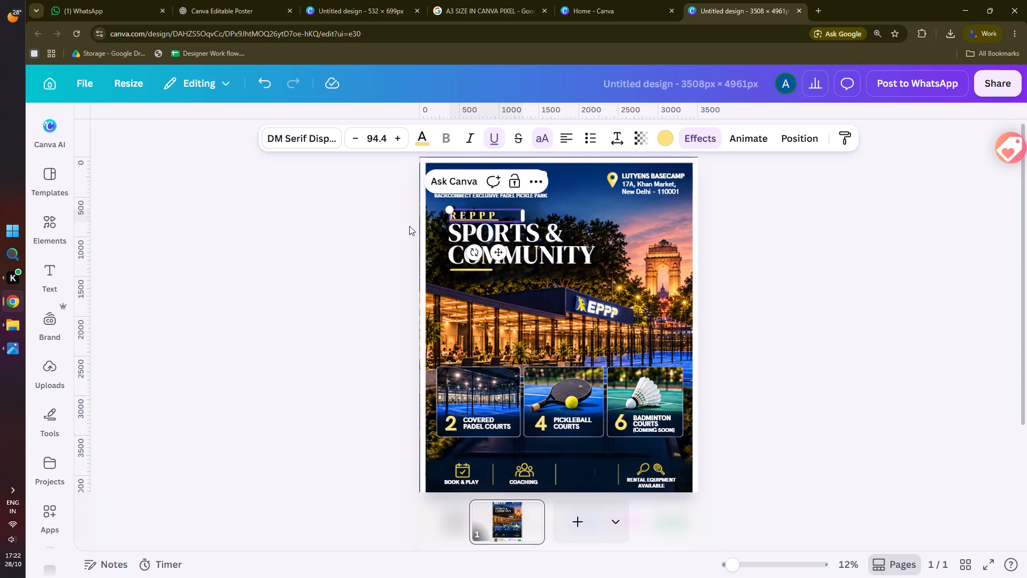
left_click(375, 230)
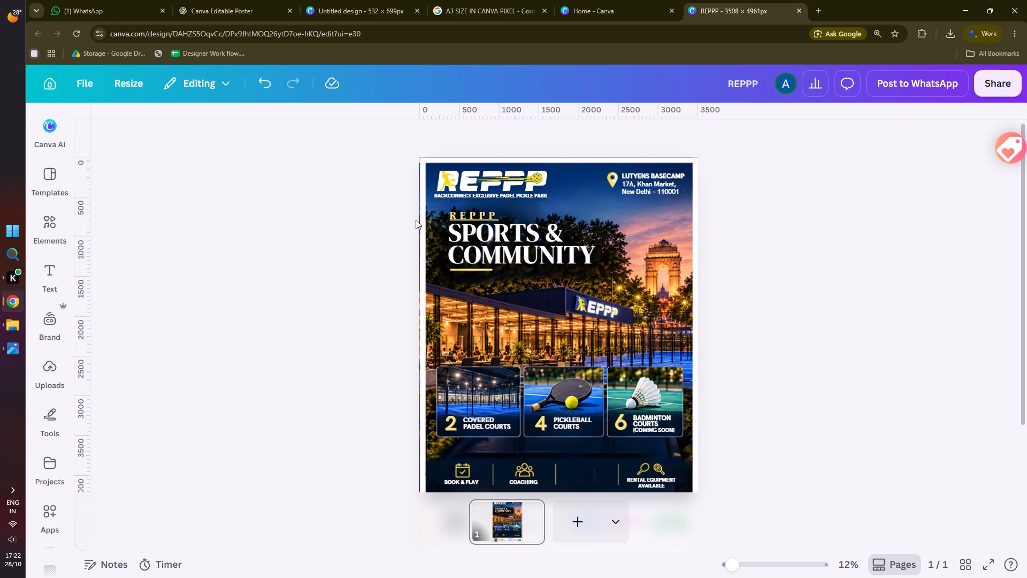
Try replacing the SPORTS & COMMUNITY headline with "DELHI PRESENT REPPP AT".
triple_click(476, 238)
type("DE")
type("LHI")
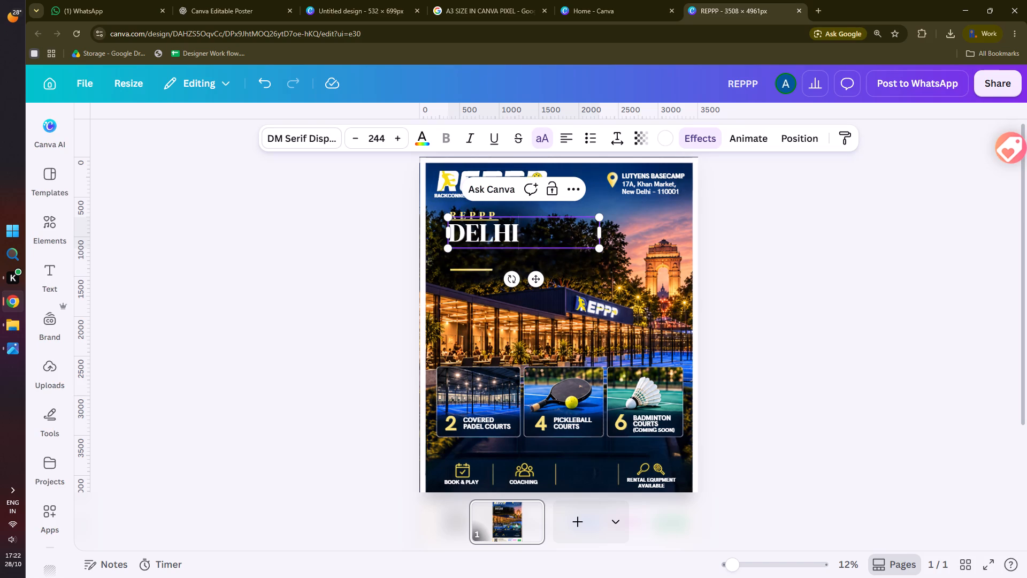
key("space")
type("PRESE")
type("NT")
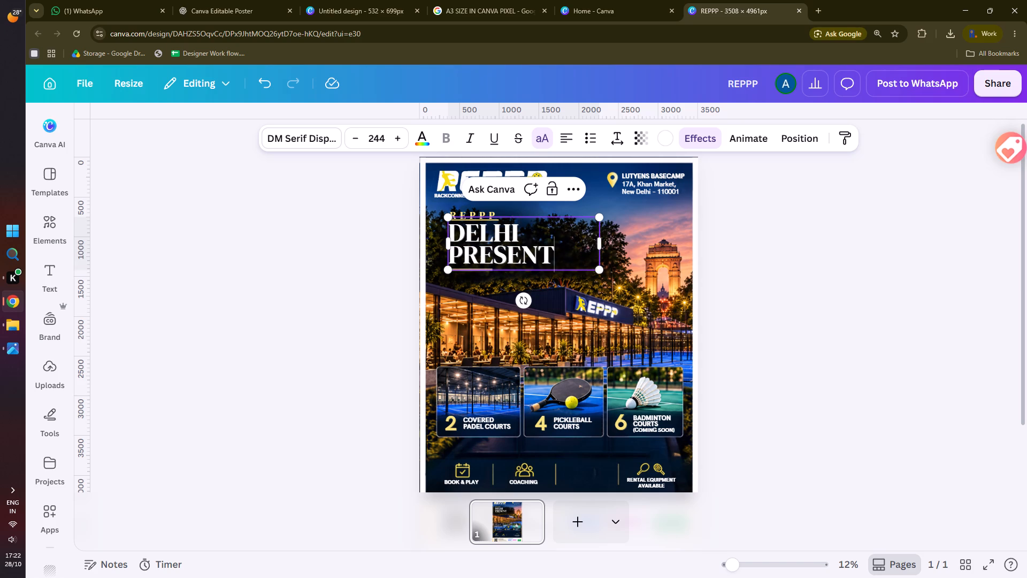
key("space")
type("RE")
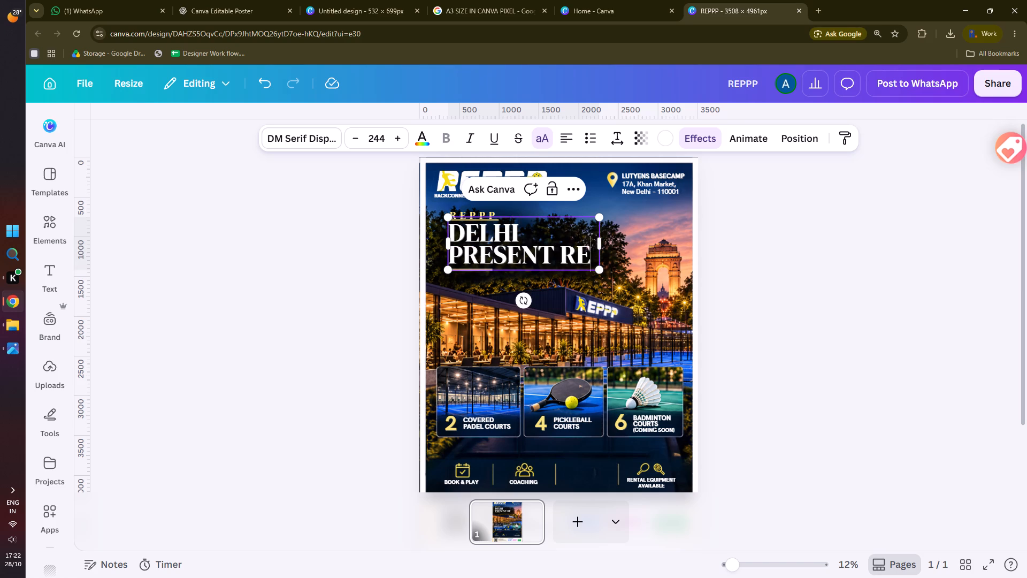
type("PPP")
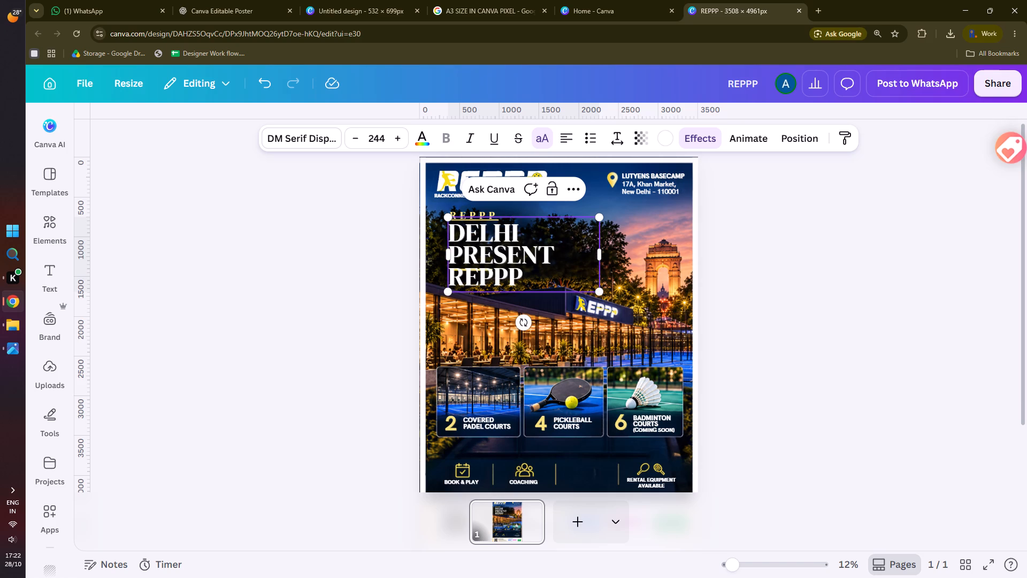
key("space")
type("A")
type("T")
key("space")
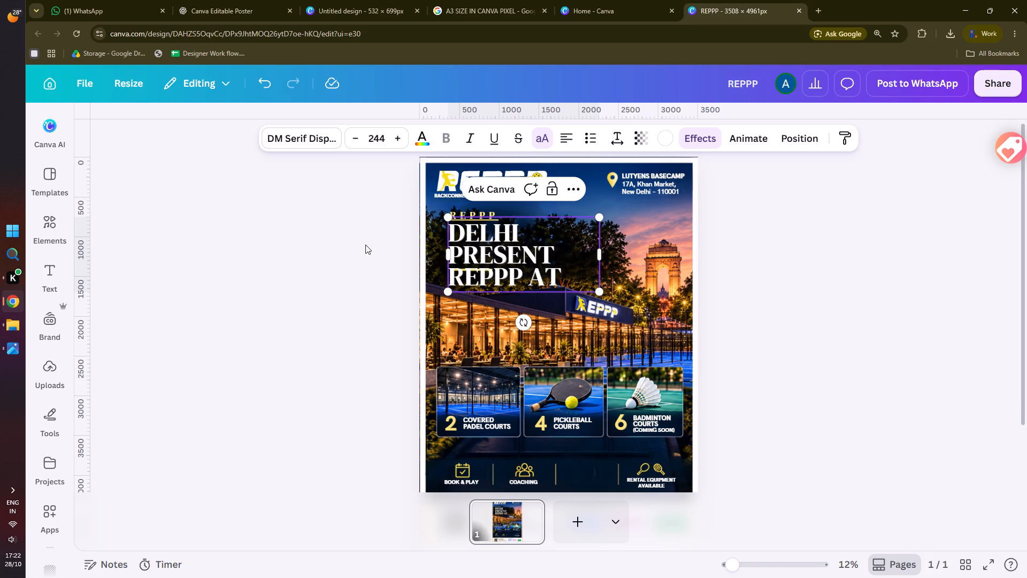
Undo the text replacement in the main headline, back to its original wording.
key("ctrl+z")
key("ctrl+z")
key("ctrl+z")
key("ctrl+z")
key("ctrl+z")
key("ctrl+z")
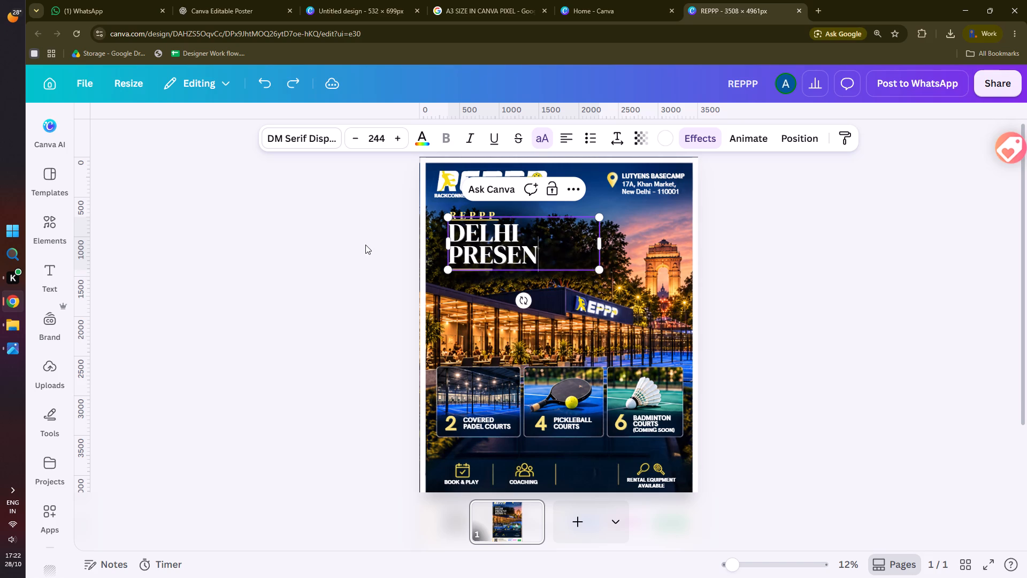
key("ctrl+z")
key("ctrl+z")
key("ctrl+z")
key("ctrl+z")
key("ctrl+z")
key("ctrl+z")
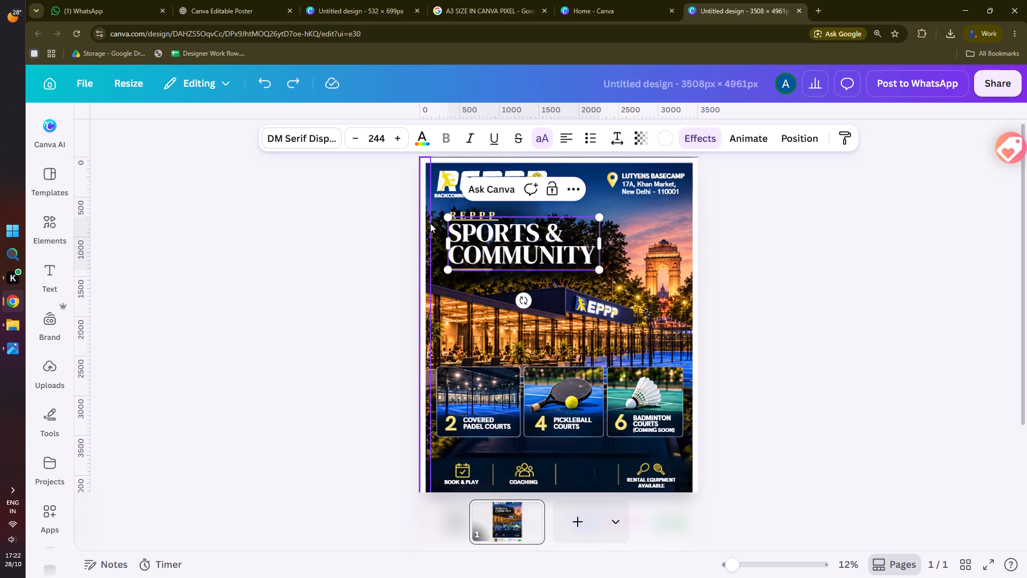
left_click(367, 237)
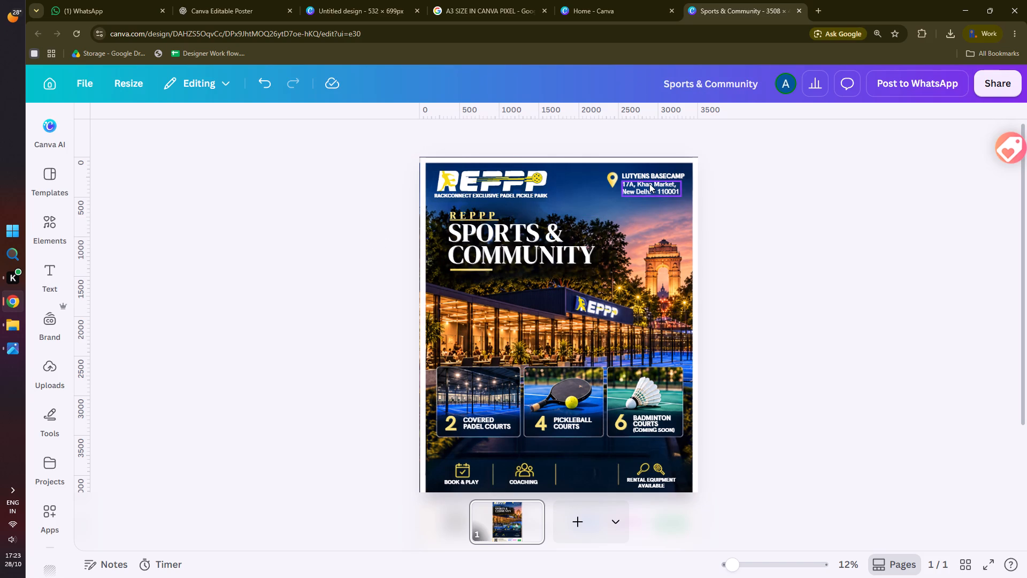
Replace the address text under LUTYENS BASECAMP with "DELHI PRESENT REPPP | KHAN MARKET".
scroll(649, 184, "up", 3, "alt")
scroll(653, 188, "up", 4, "ctrl")
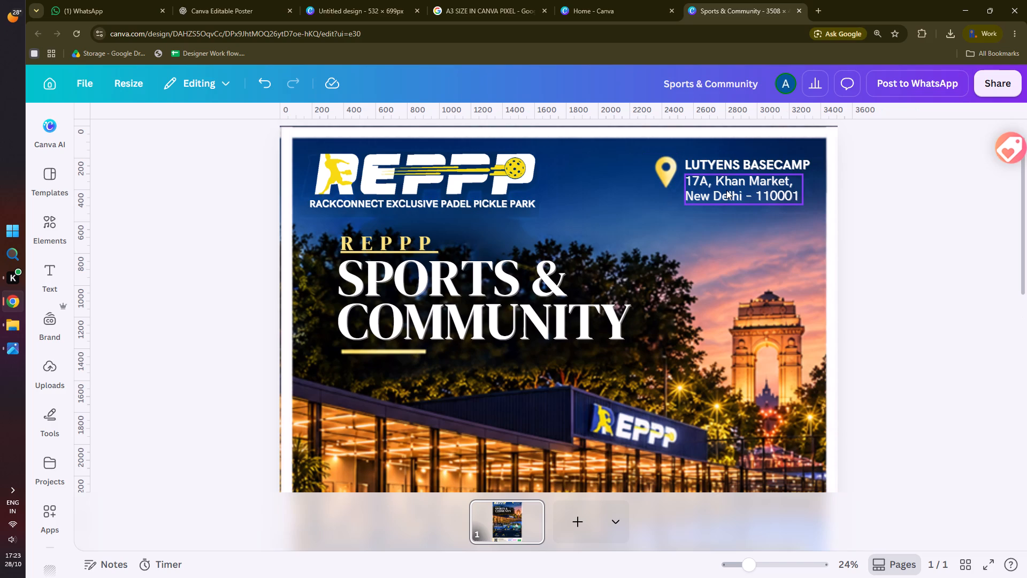
left_click(726, 190)
double_click(726, 190)
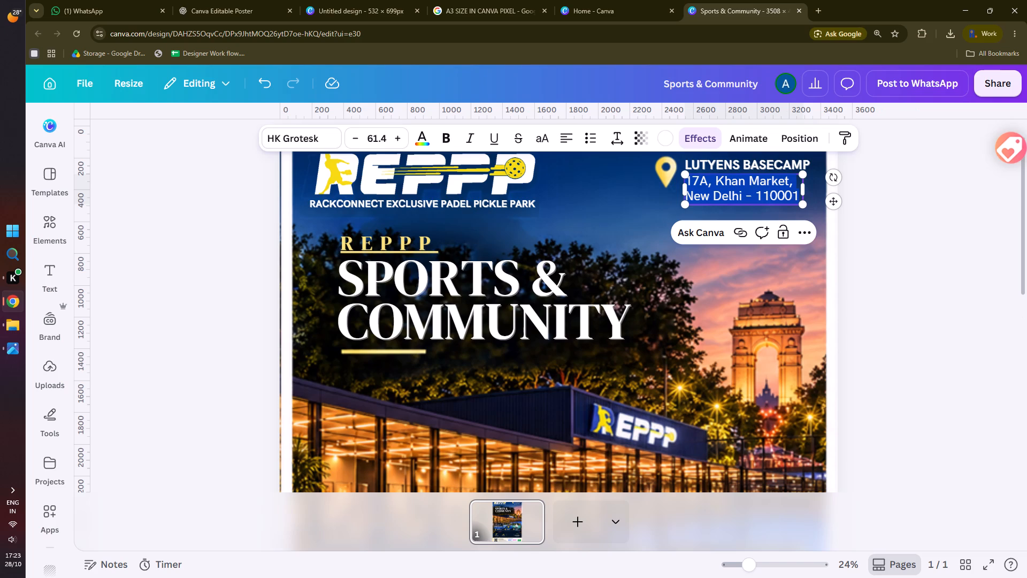
type("DE")
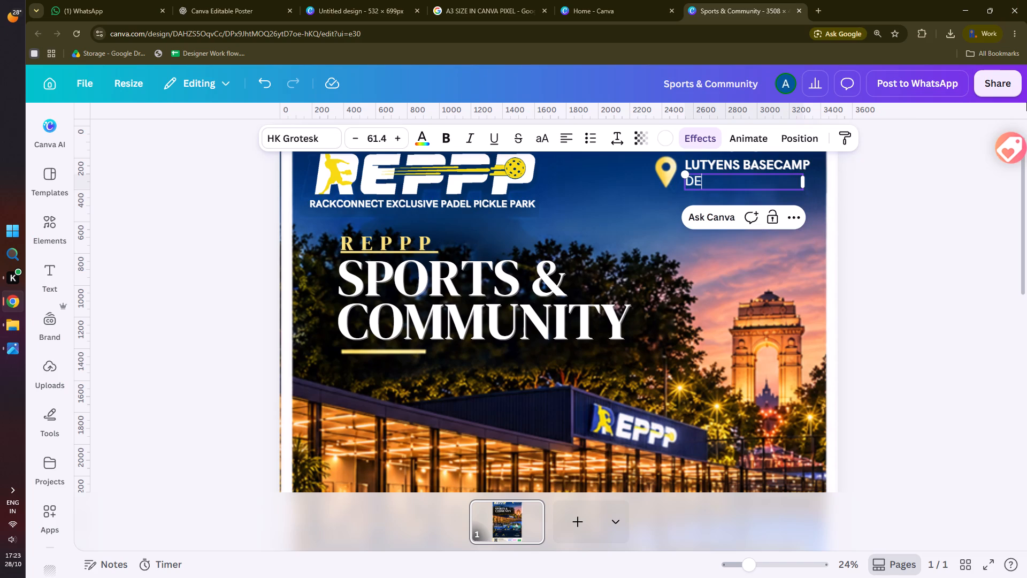
type("LHI")
key("space")
type("PRESENT")
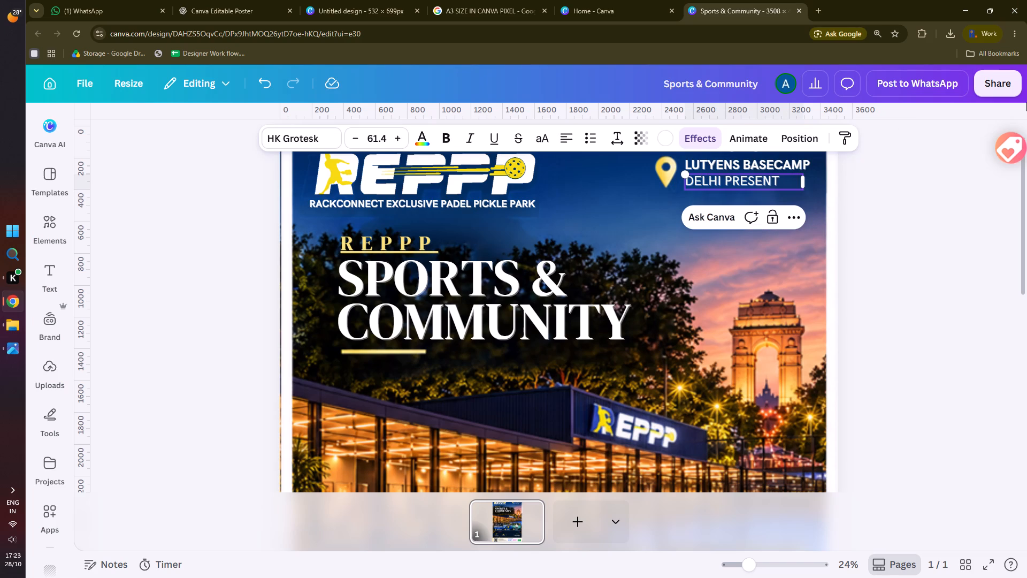
key("space")
type("RE")
type("PPP")
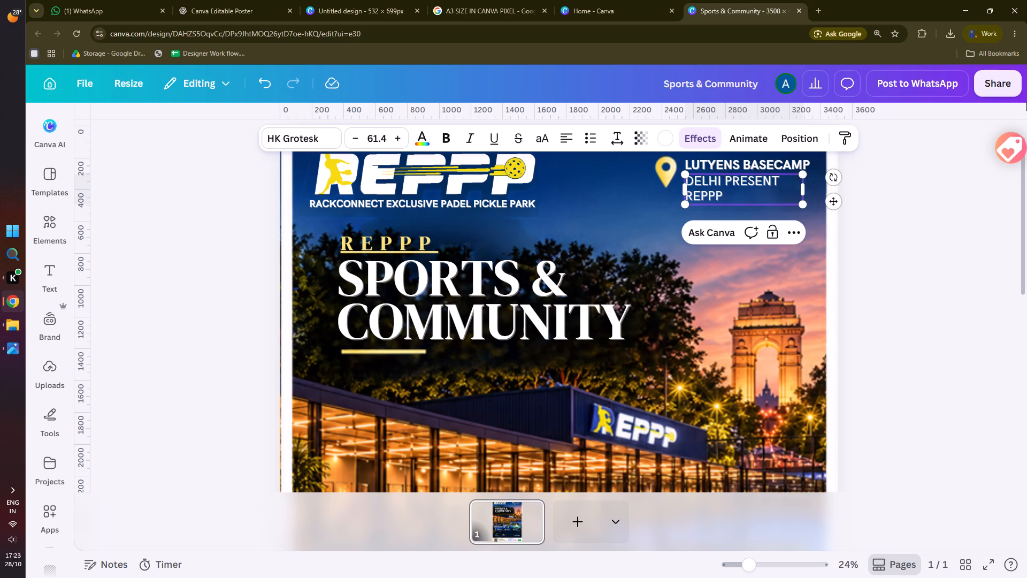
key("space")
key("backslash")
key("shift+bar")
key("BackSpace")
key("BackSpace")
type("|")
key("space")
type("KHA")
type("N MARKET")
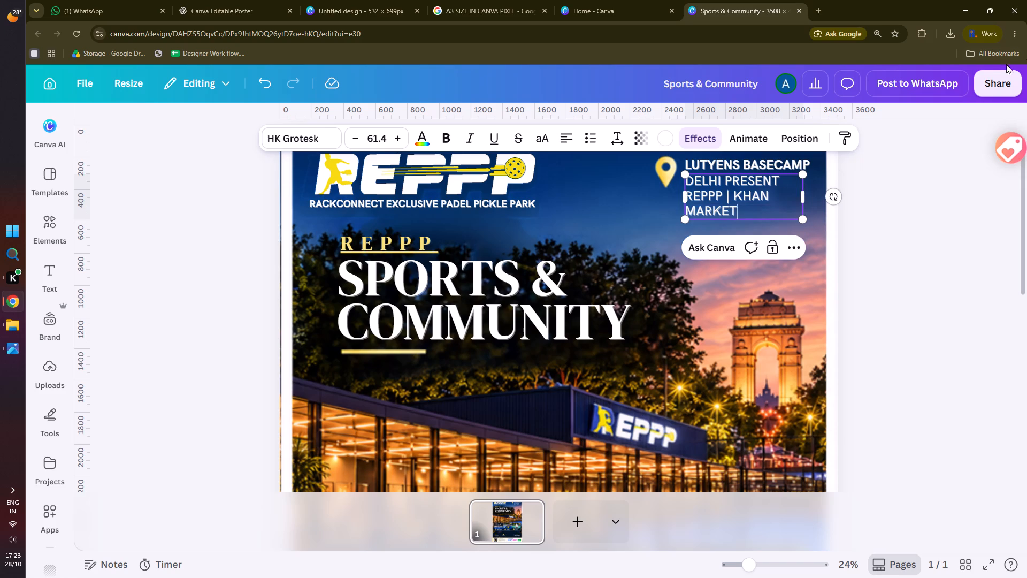
Widen the address text box under LUTYENS BASECAMP to fit two lines, then scale it to about 803 px wide at font size 57.1.
left_click(801, 201)
left_click_drag(806, 201, 819, 199)
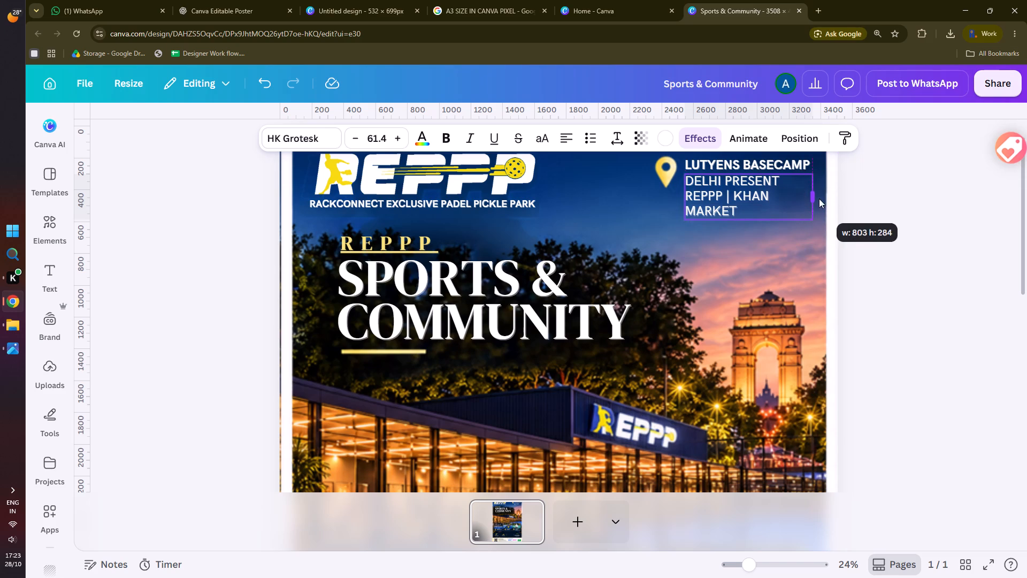
left_click_drag(819, 199, 825, 197)
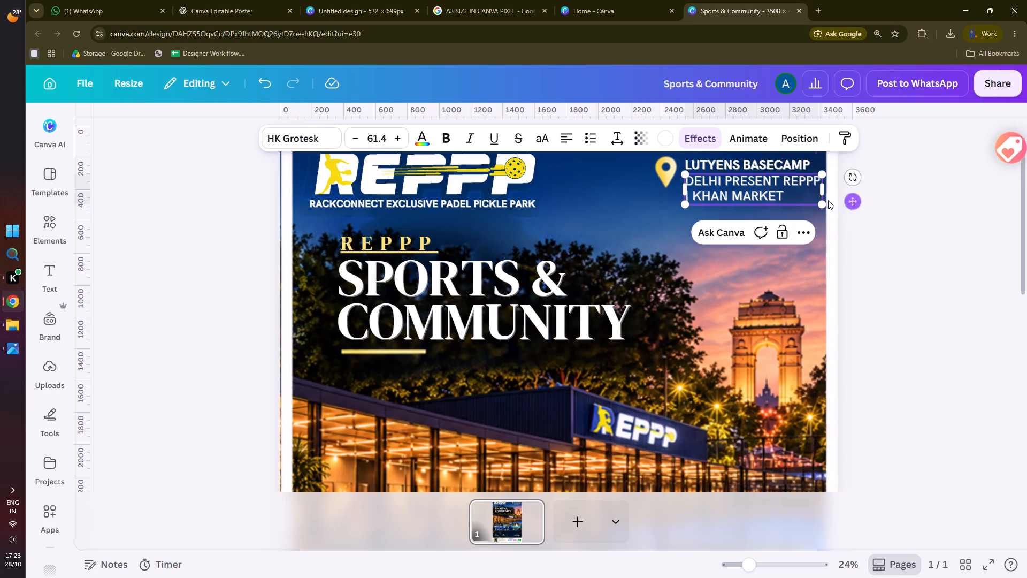
left_click_drag(820, 206, 816, 206)
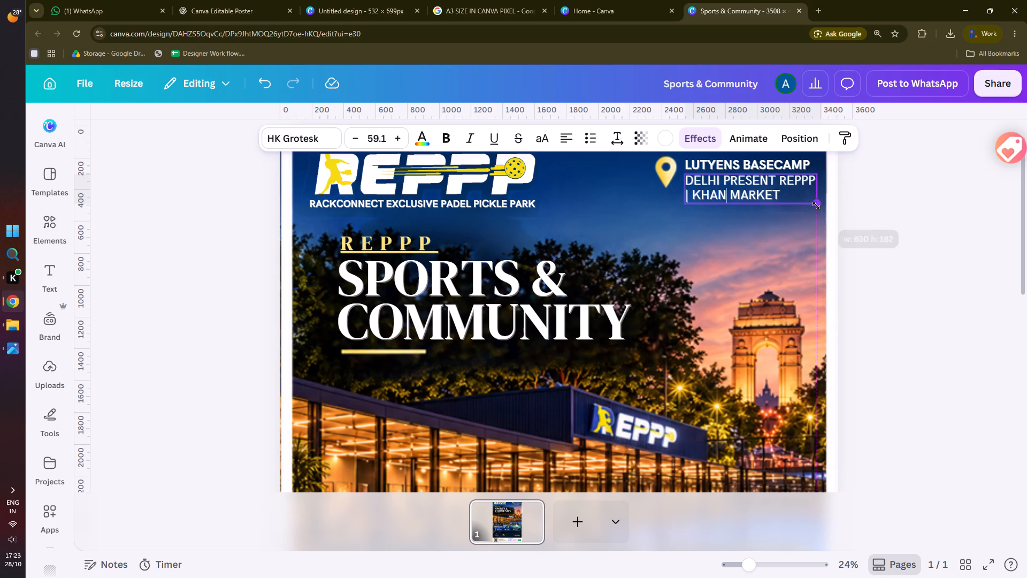
left_click_drag(816, 206, 808, 201)
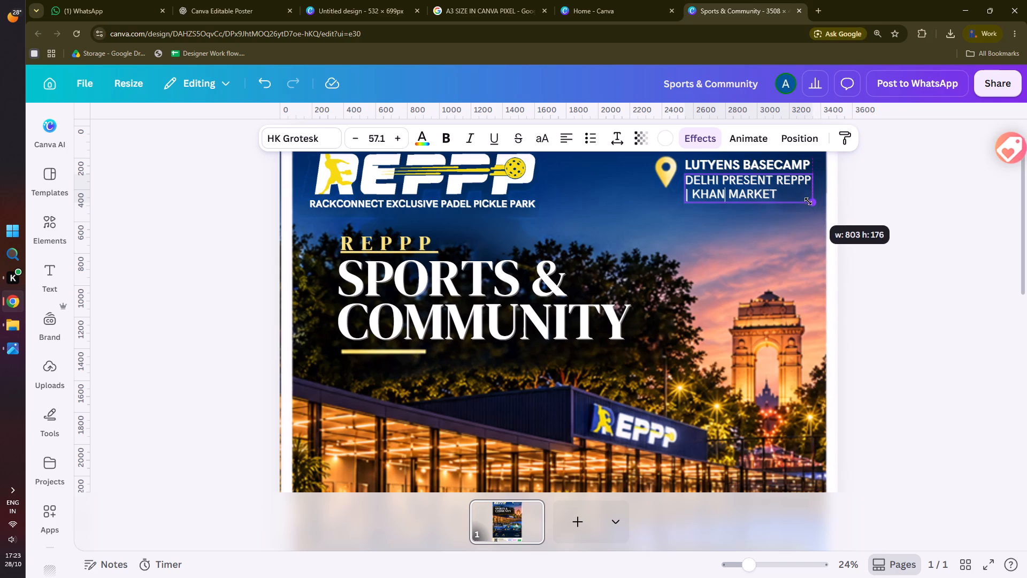
left_click_drag(808, 201, 809, 201)
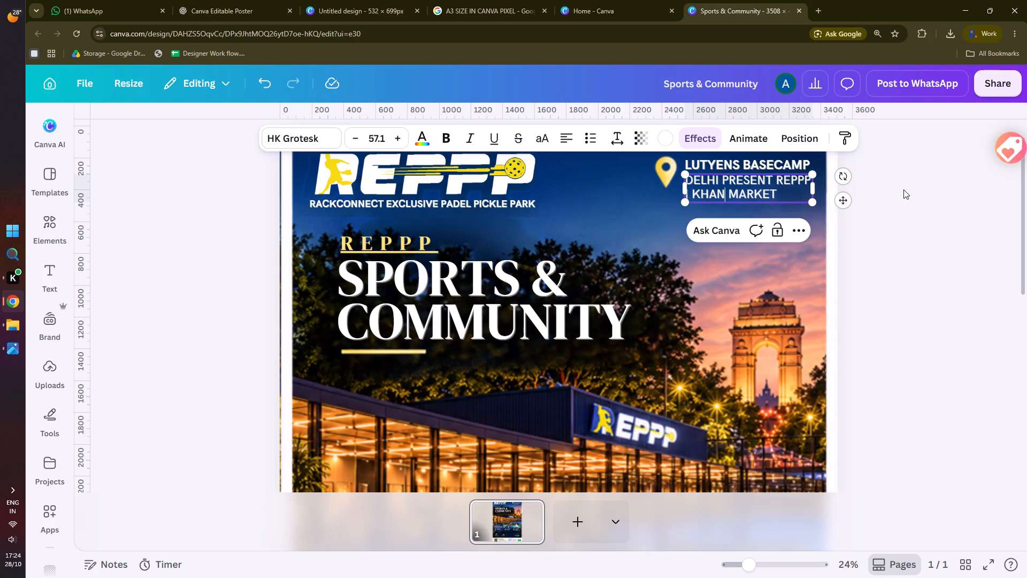
left_click(915, 189)
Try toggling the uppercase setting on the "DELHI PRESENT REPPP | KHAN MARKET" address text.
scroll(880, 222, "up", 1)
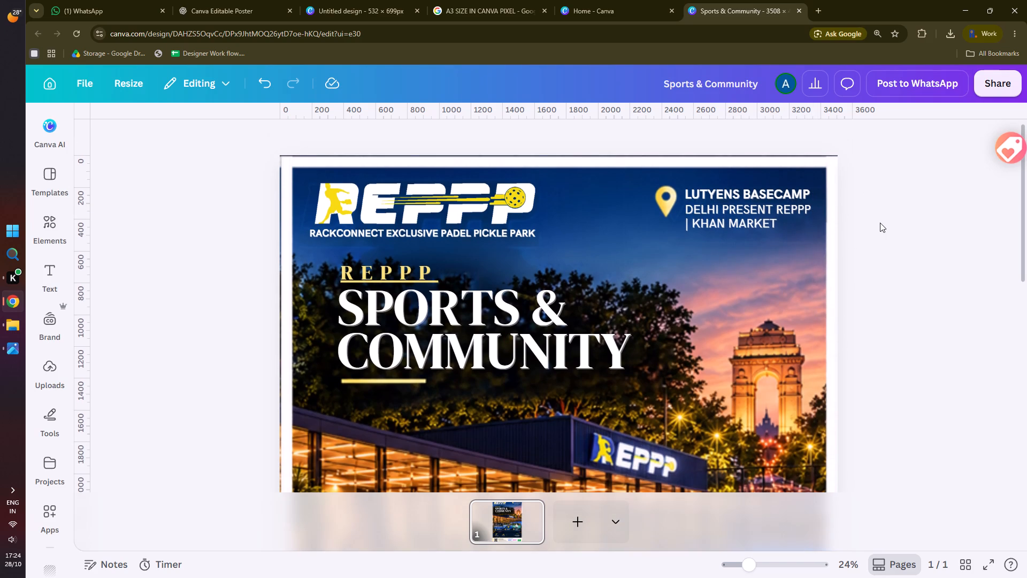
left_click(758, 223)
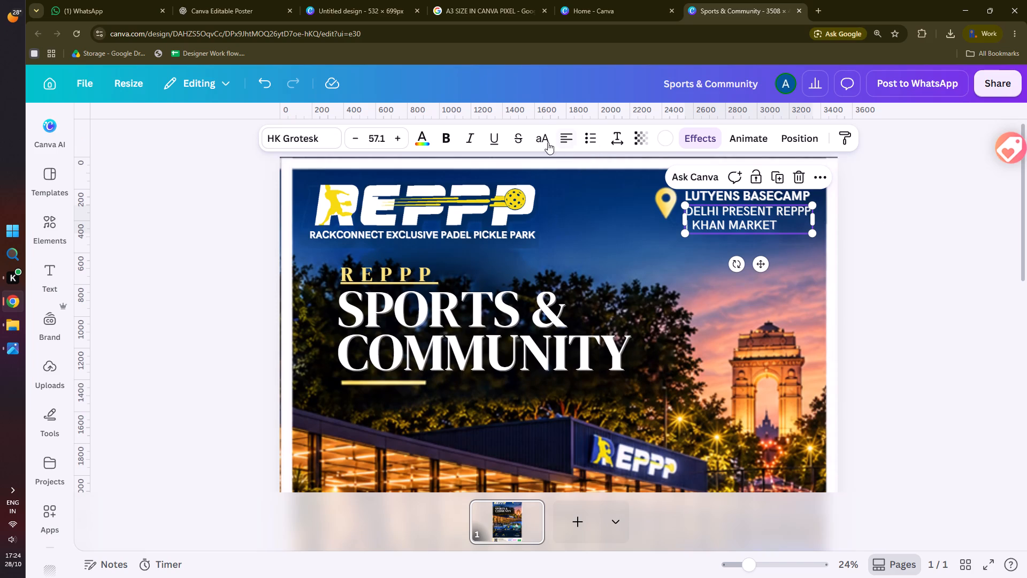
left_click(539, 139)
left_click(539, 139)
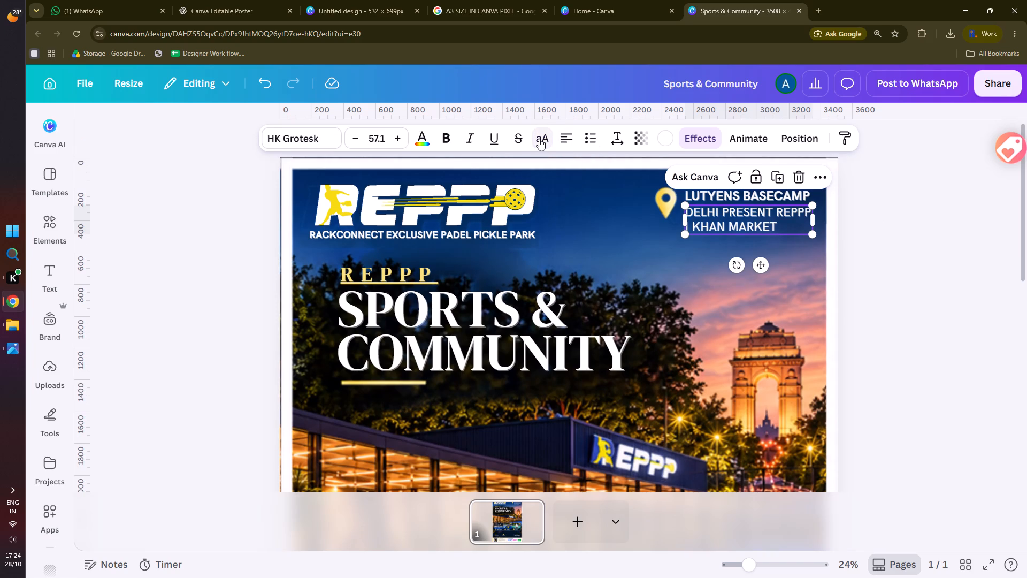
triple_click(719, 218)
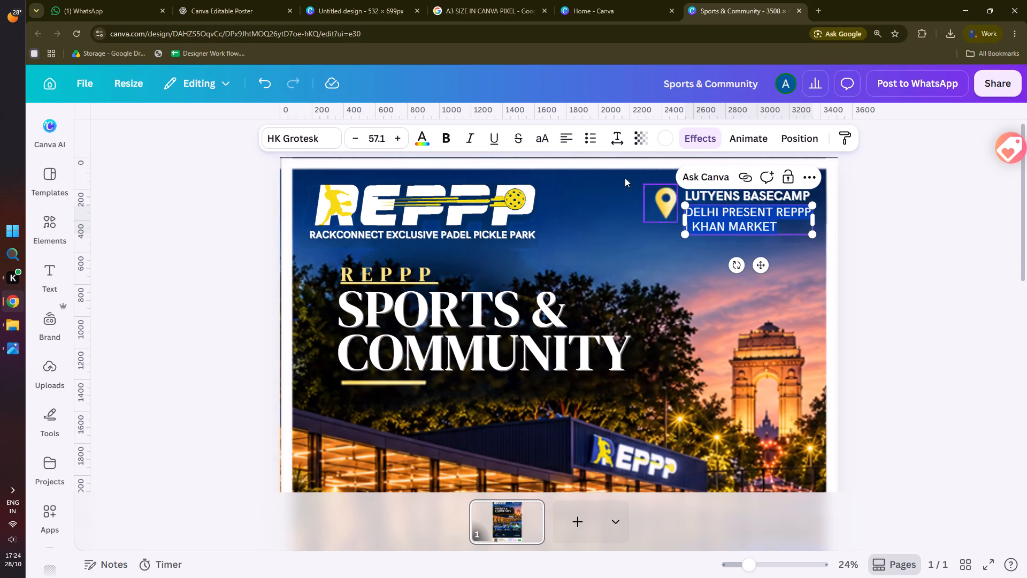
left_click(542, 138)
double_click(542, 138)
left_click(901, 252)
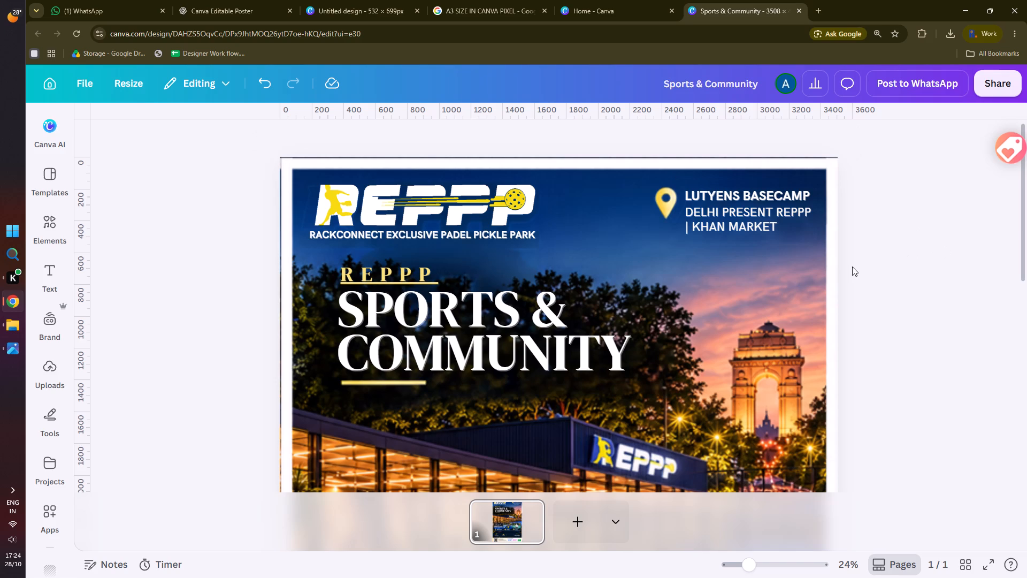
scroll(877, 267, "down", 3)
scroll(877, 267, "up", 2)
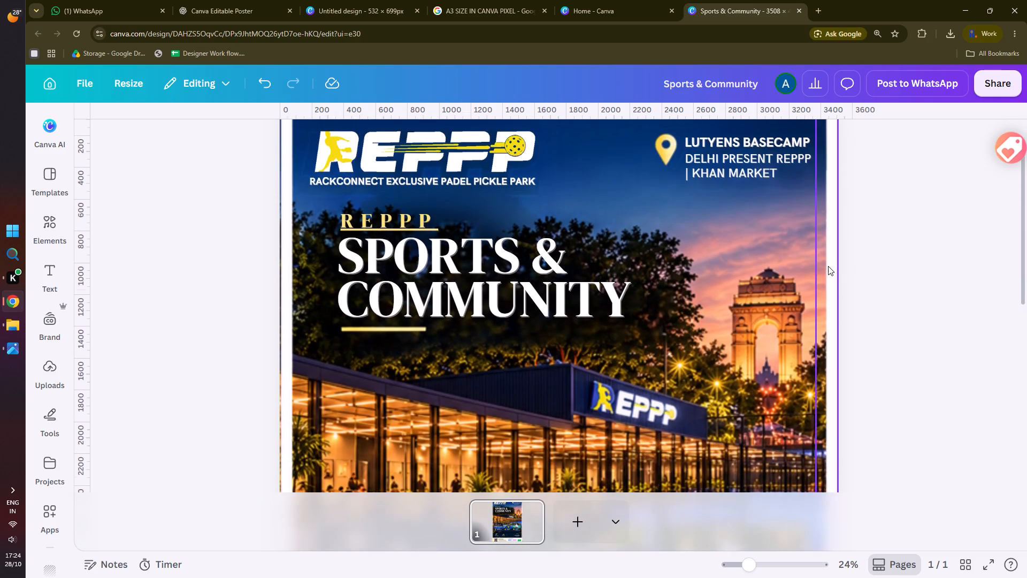
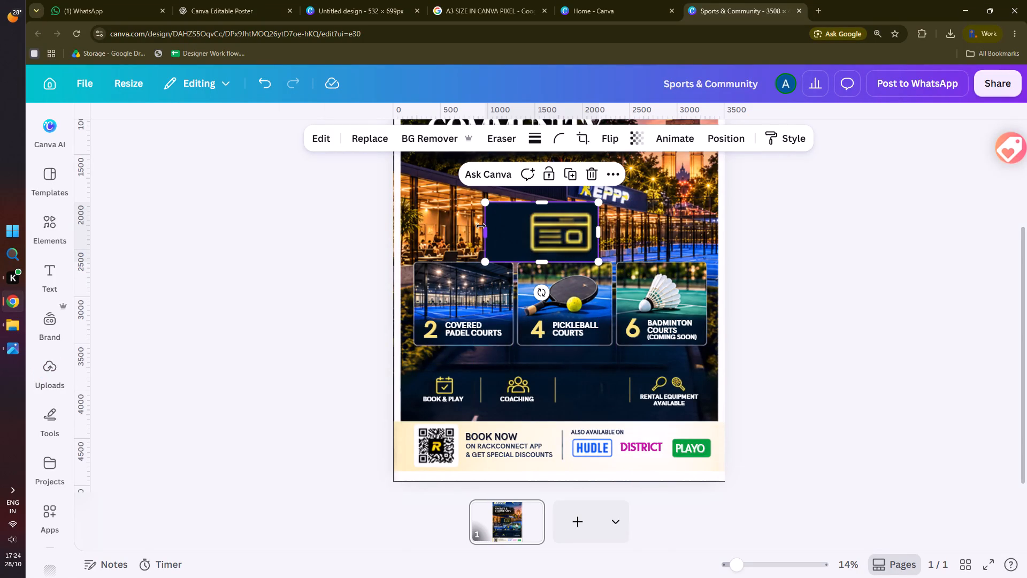
Crop the empty area beside the gold card icon, shrink it, and place it in the amenities row's empty third slot.
left_click_drag(481, 226, 518, 225)
left_click_drag(520, 202, 534, 211)
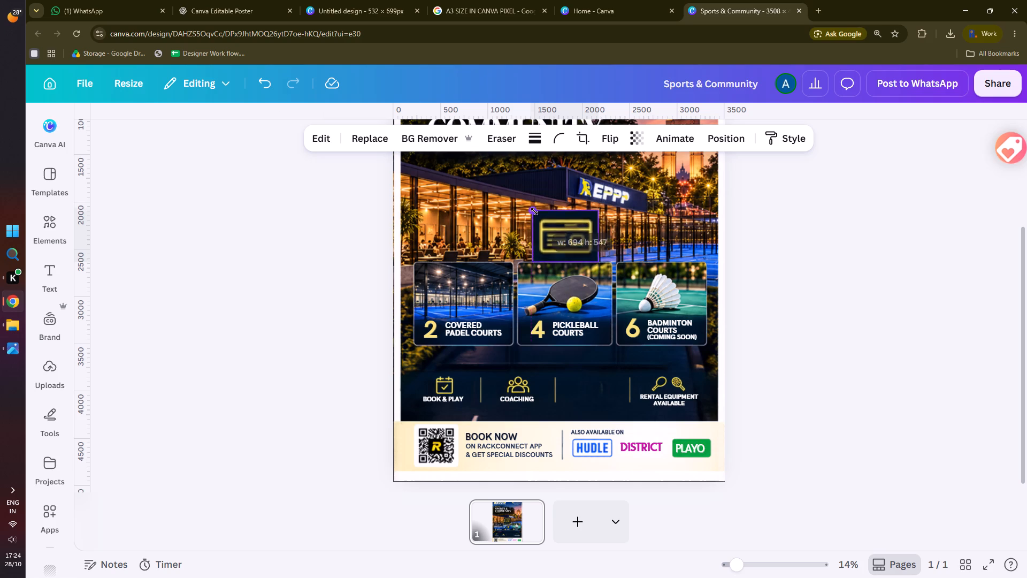
left_click_drag(534, 211, 573, 242)
left_click_drag(586, 252, 604, 303)
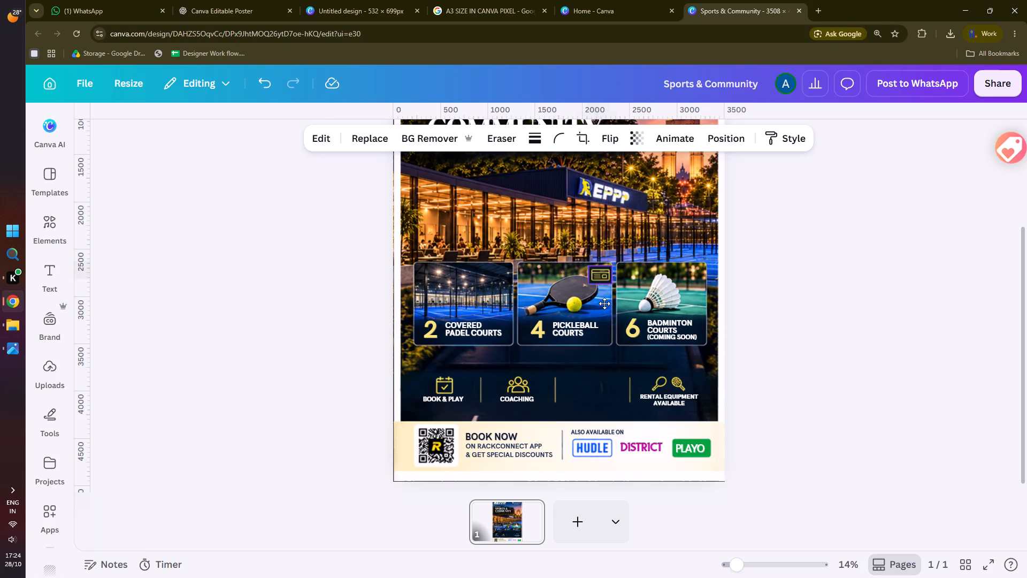
left_click_drag(604, 303, 591, 385)
left_click(766, 330)
Ungroup the amenities row and duplicate its RENTAL EQUIPMENT AVAILABLE label beneath the card icon.
left_click(670, 401)
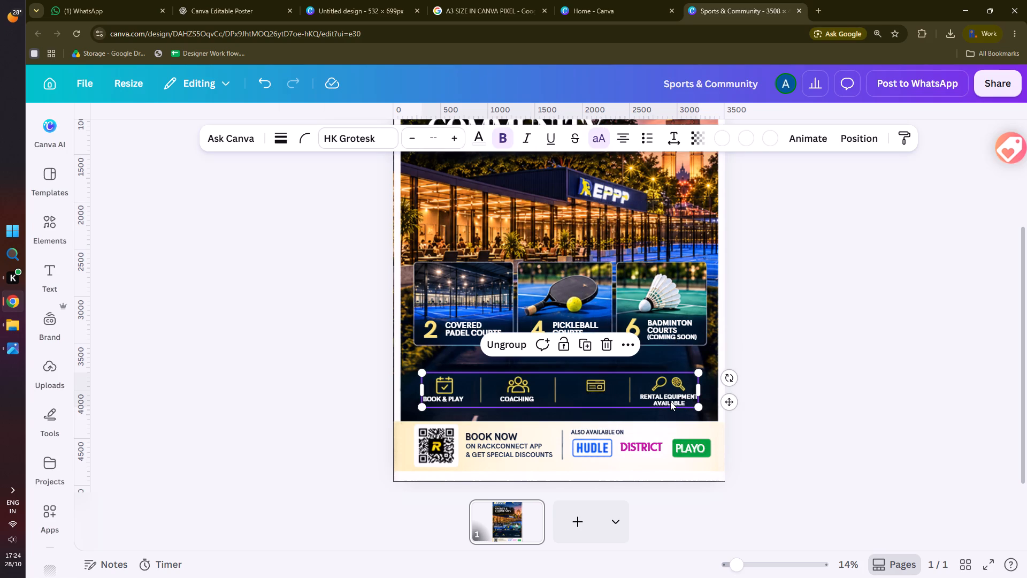
left_click(512, 341)
left_click(225, 351)
left_click(658, 401)
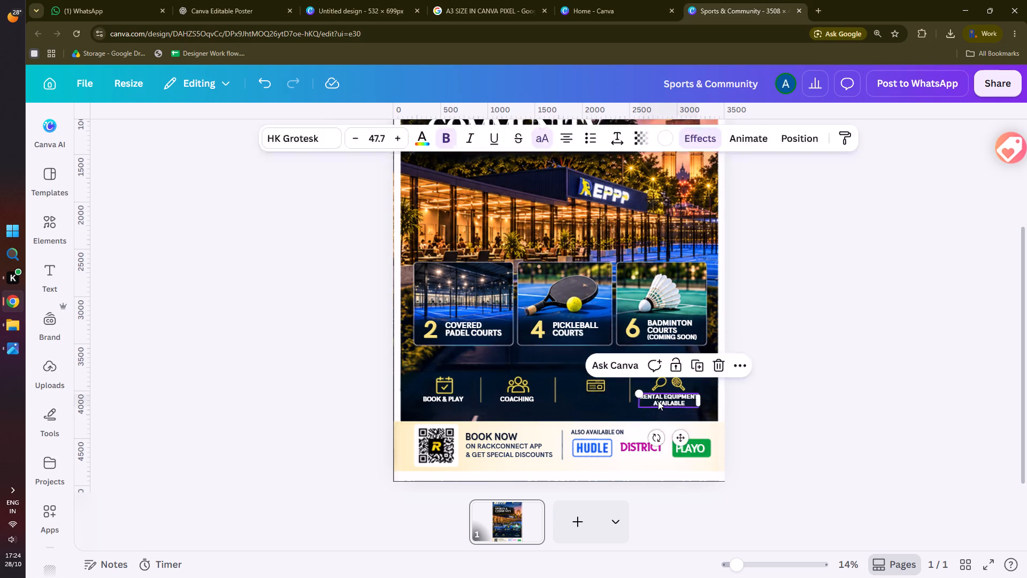
left_click_drag(665, 399, 589, 401, "alt")
left_click(839, 384)
Replace the duplicated label's text under the card icon with wording that begins "MEMBERSHI".
scroll(596, 415, "up", 4, "alt")
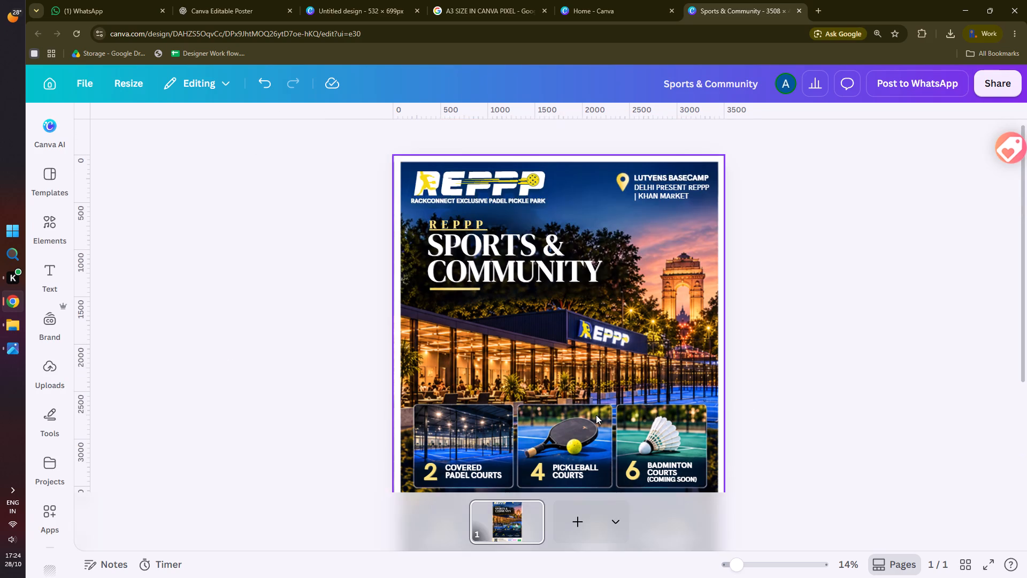
scroll(596, 415, "down", 5)
scroll(599, 391, "up", 7, "ctrl")
triple_click(635, 425)
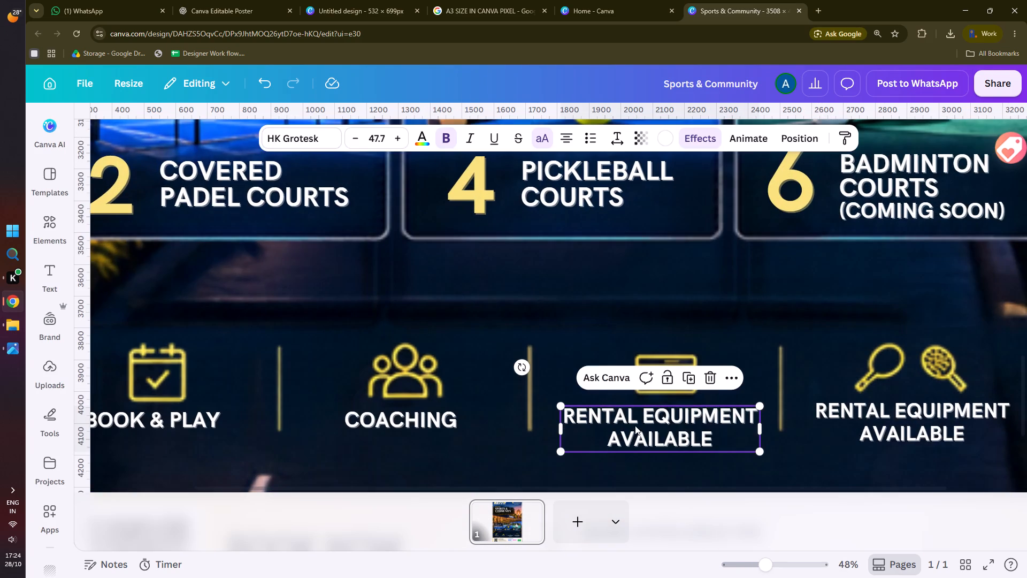
type("MEM")
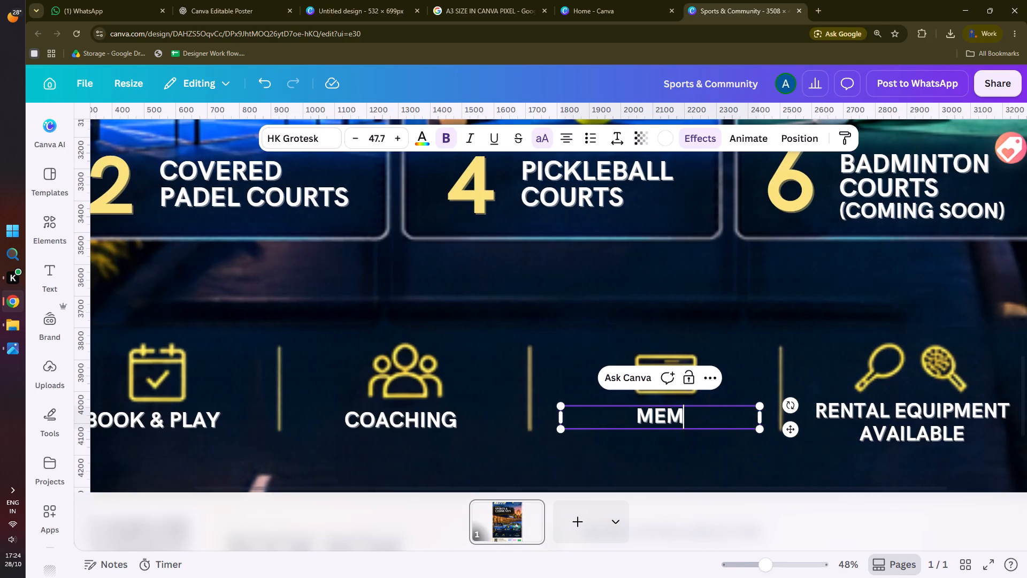
type("BERSHI")
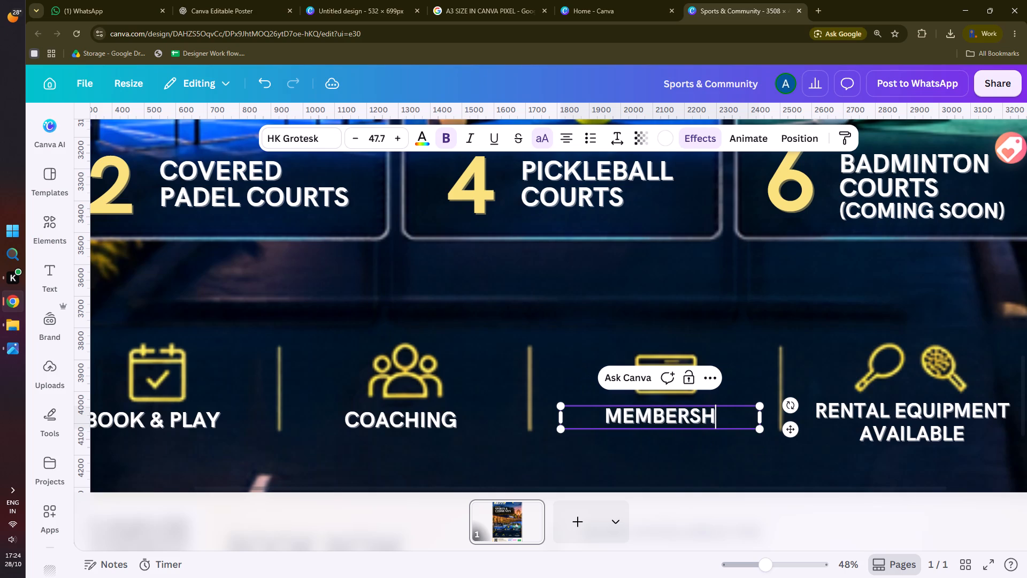
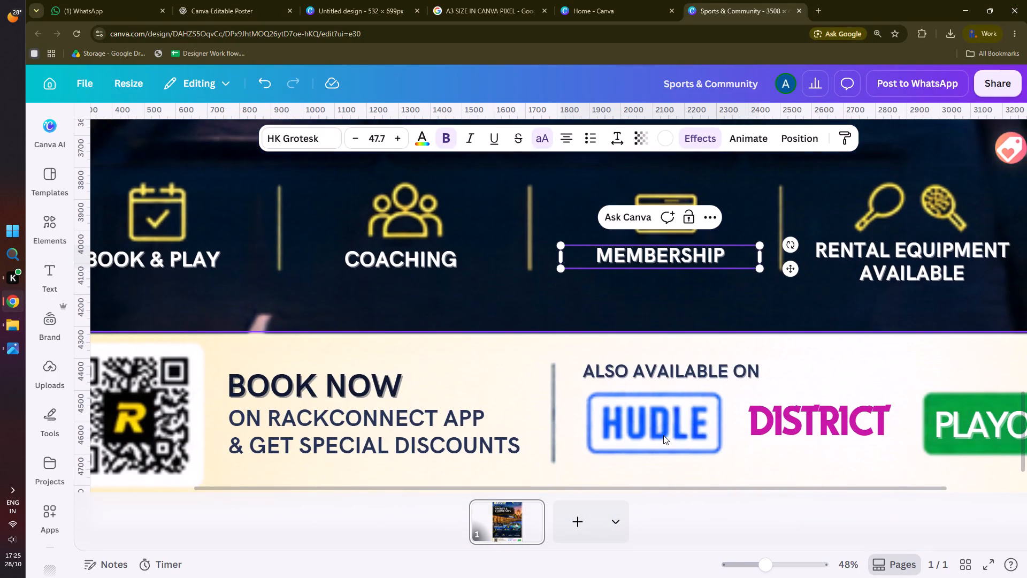
Shift the MEMBERSHIP label slightly sideways to centre it beneath the gold card icon in the amenities row.
scroll(663, 435, "down", 4, "ctrl")
left_click(900, 353)
scroll(885, 375, "up", 2)
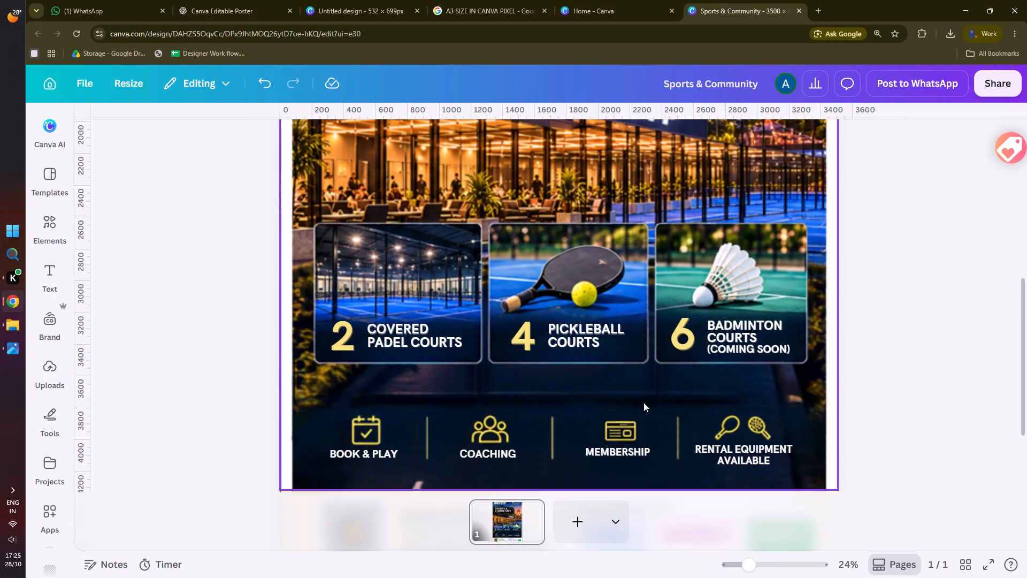
left_click_drag(610, 454, 618, 454)
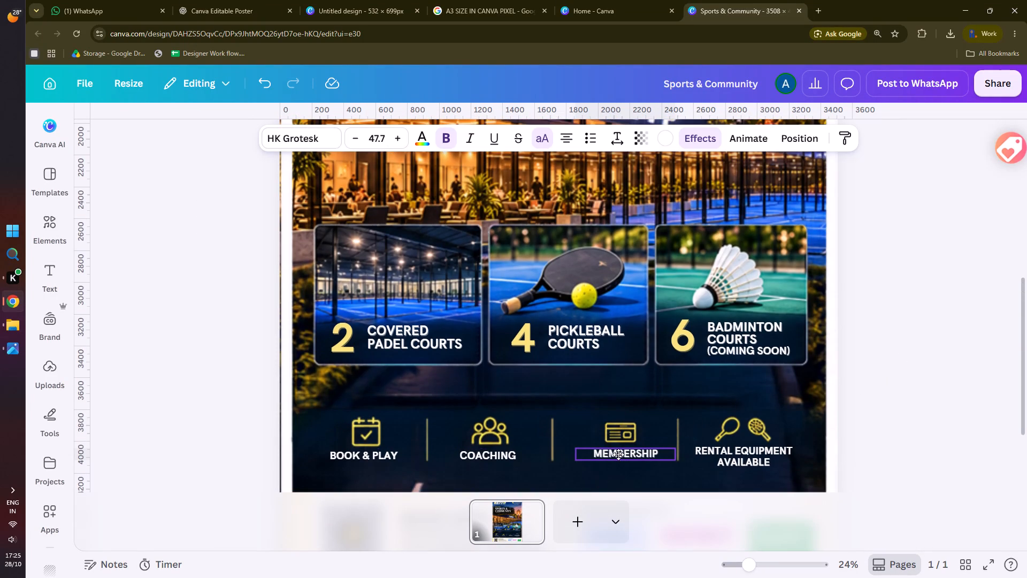
left_click_drag(618, 454, 616, 454)
left_click(915, 376)
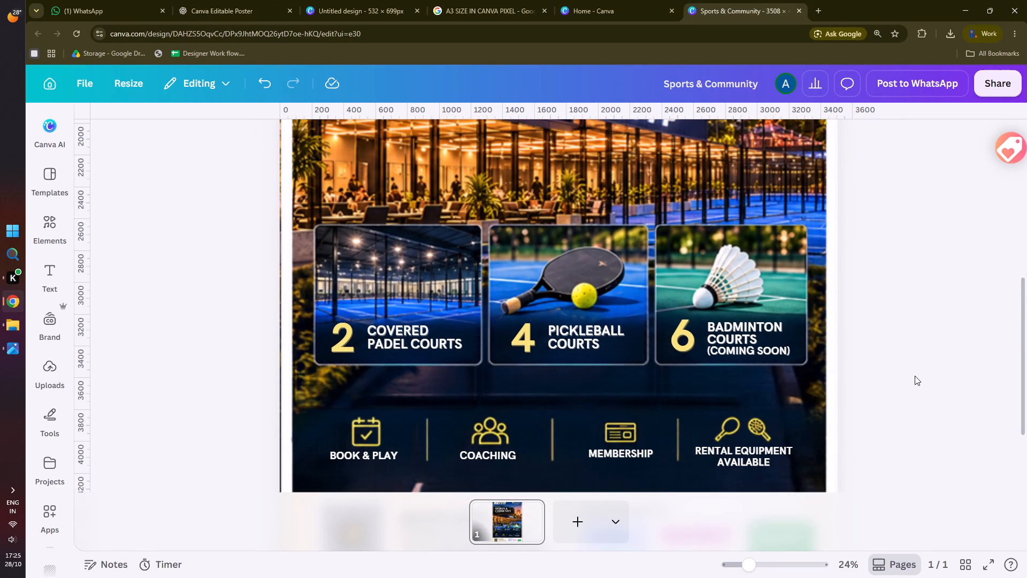
Place a horizontal ruler guide across the amenities row for aligning its icons and labels.
left_click_drag(605, 107, 522, 436)
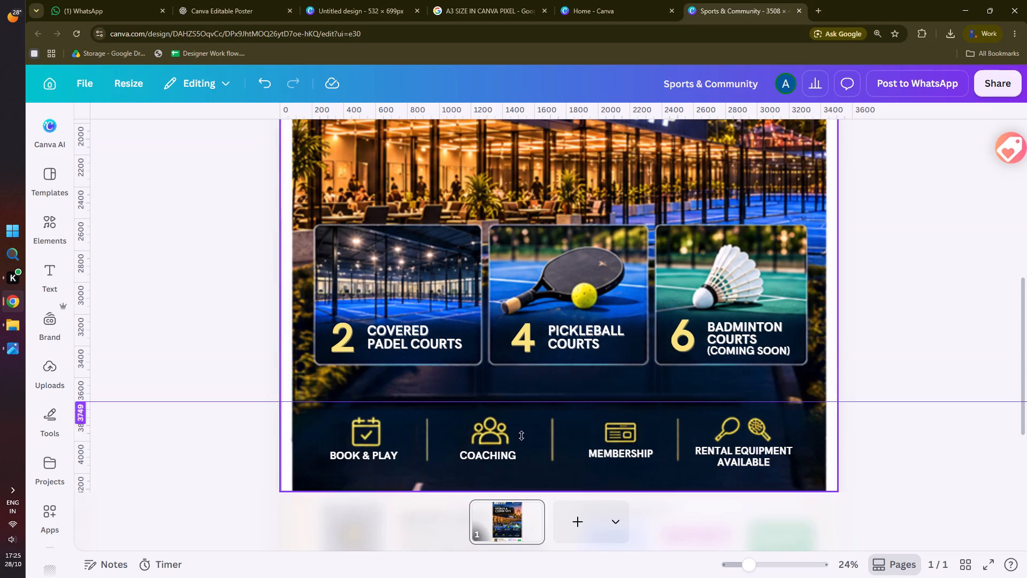
Move the horizontal guide down to about 4055 px, along the top edge of the BOOK & PLAY and COACHING labels.
left_click_drag(522, 436, 510, 450)
Nudge the RENTAL EQUIPMENT AVAILABLE label down so its first line meets the guide alongside the other amenity labels.
left_click(753, 463)
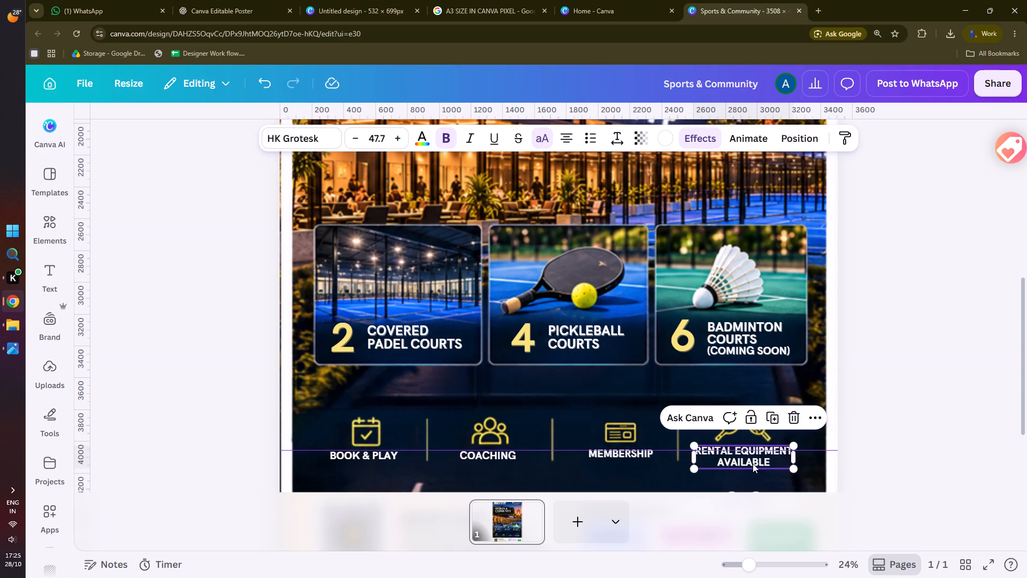
key("Down")
key("Down")
key("Down")
key("Down")
key("Down")
key("Down")
key("Down")
key("Down")
key("Down")
key("Down")
key("Down")
key("Down")
key("Down")
key("Down")
key("Down")
key("Down")
key("Down")
key("Down")
key("Down")
key("Down")
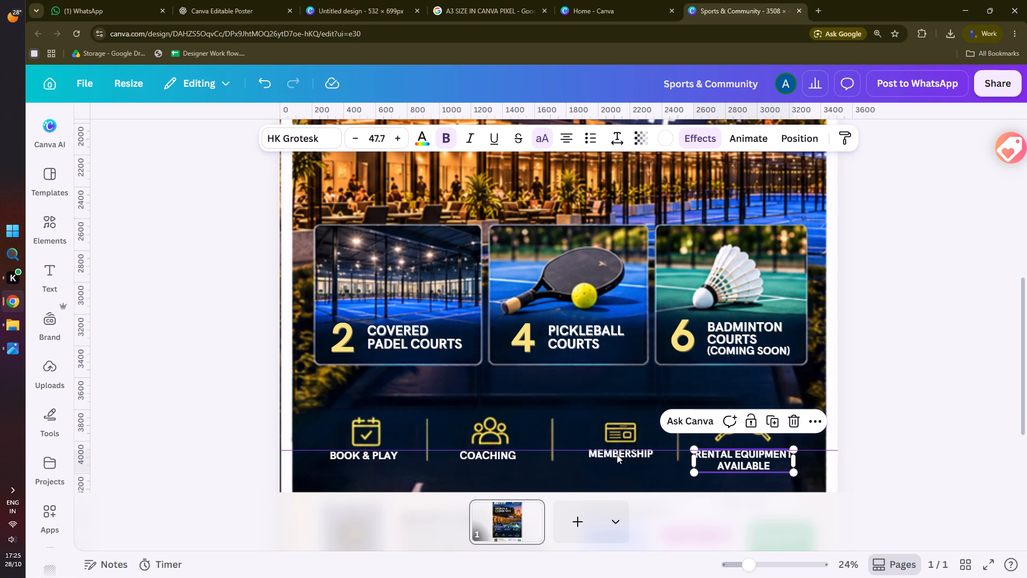
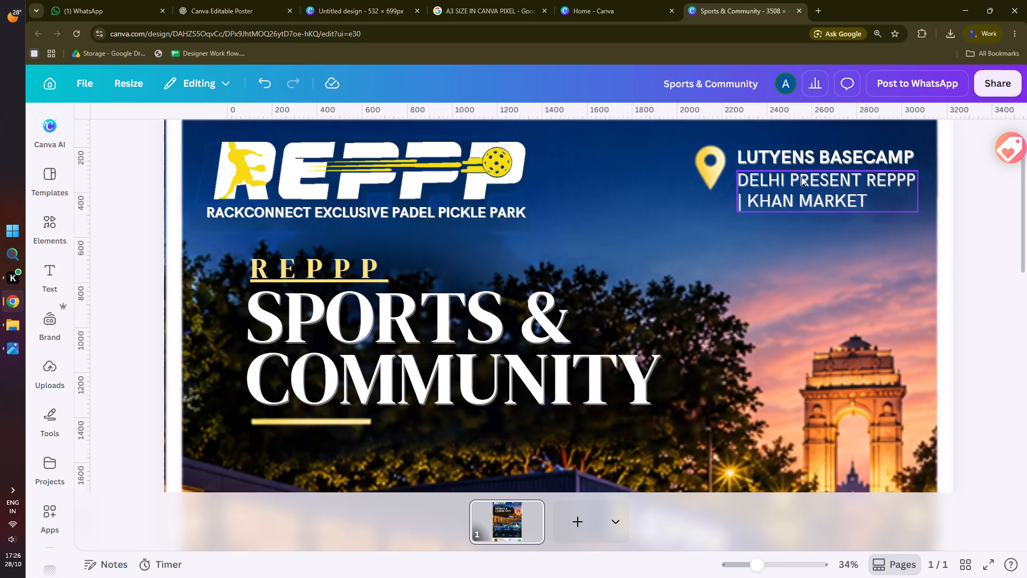
Open the header location text "DELHI PRESENT REPPP | KHAN MARKET" beneath LUTYENS BASECAMP for editing.
left_click(801, 177)
double_click(784, 178)
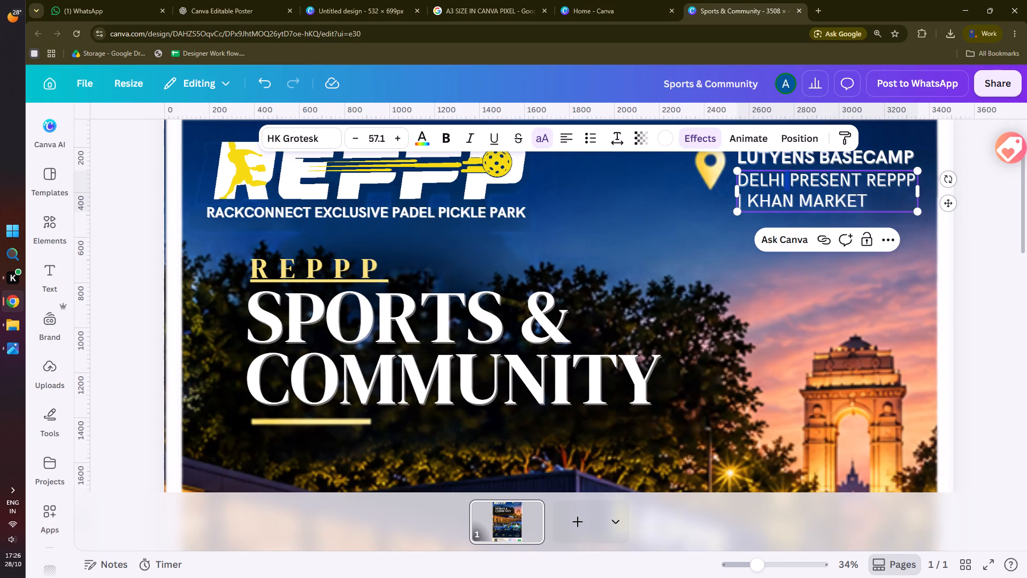
Turn off the all-capitals setting on the location text beside the map pin and retype DELHI as Delhi.
left_click(546, 139)
left_click(537, 135)
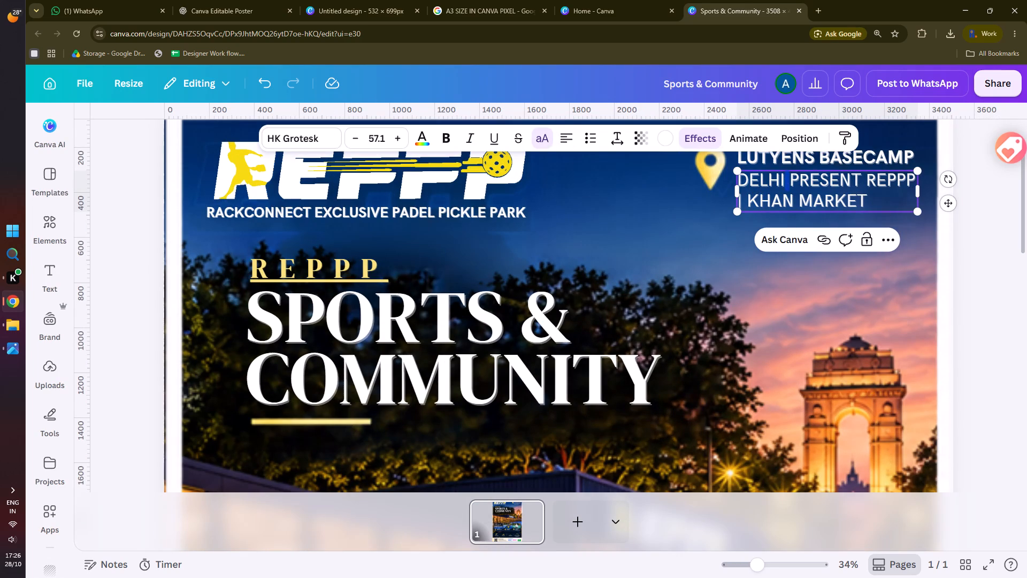
left_click(857, 206)
left_click(870, 203)
left_click_drag(784, 177, 763, 182)
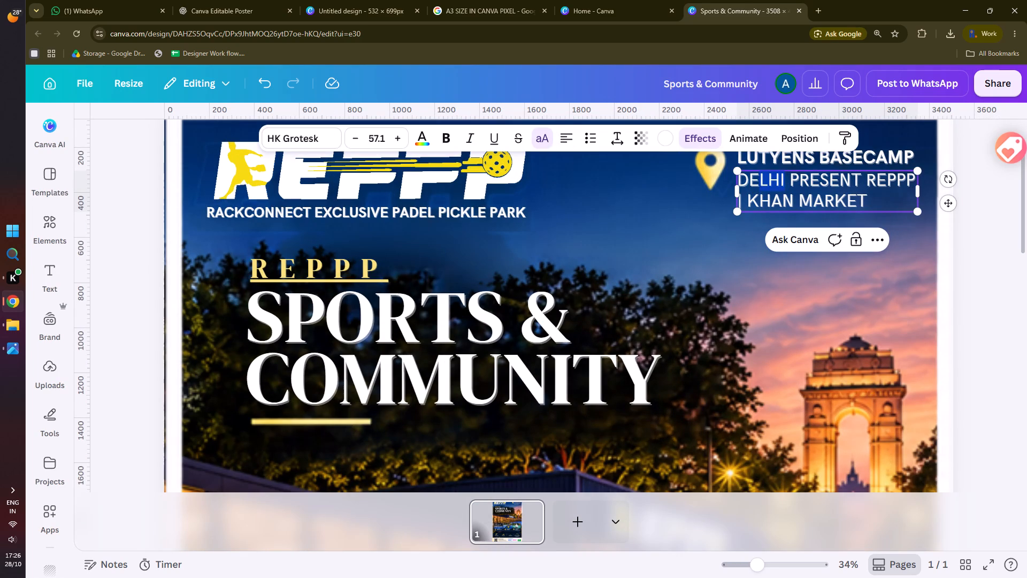
left_click_drag(763, 182, 749, 187)
key("BackSpace")
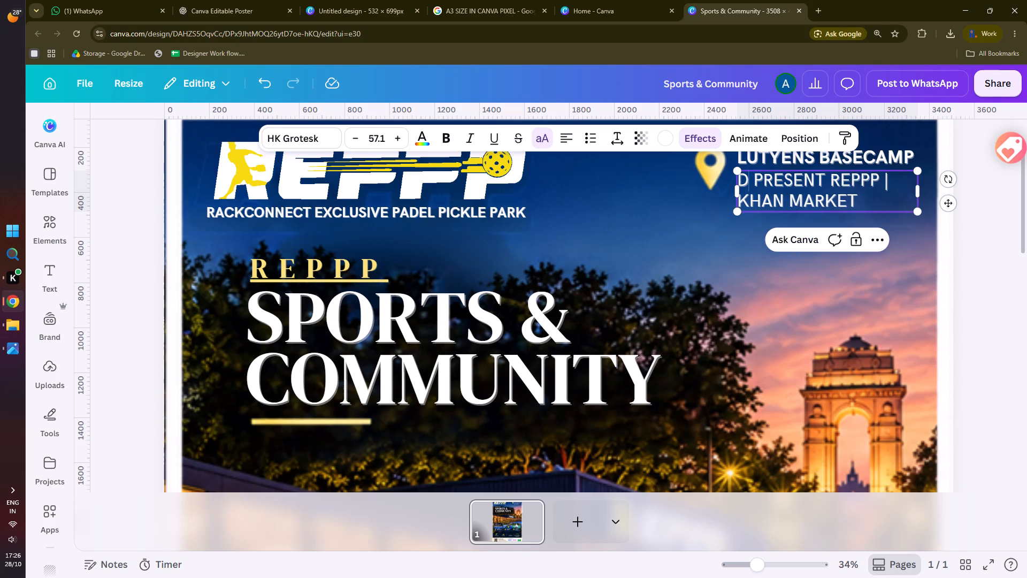
key("e")
key("BackSpace")
key("e")
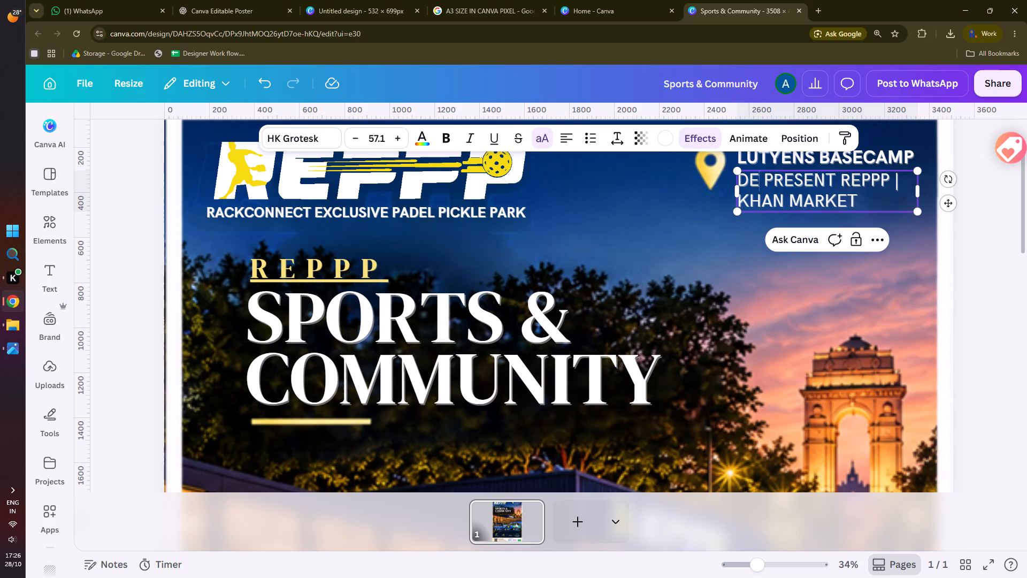
left_click(539, 135)
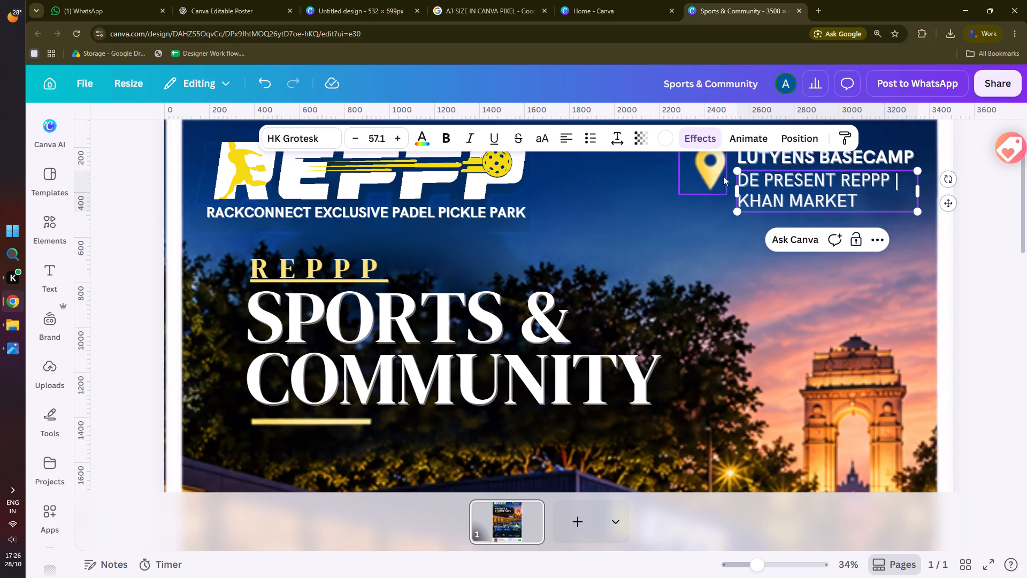
left_click(756, 180)
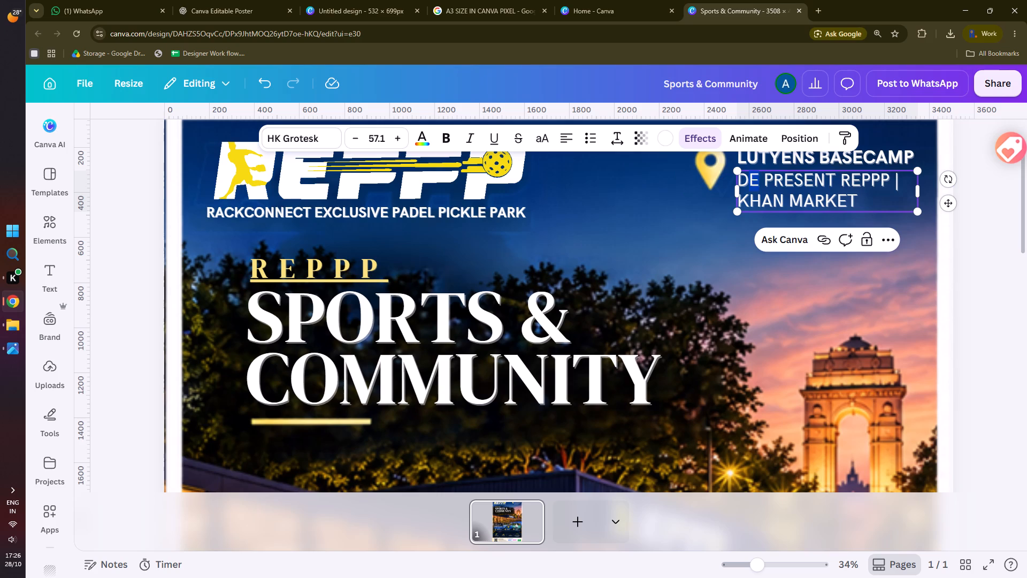
key("BackSpace")
key("e")
key("BackSpace")
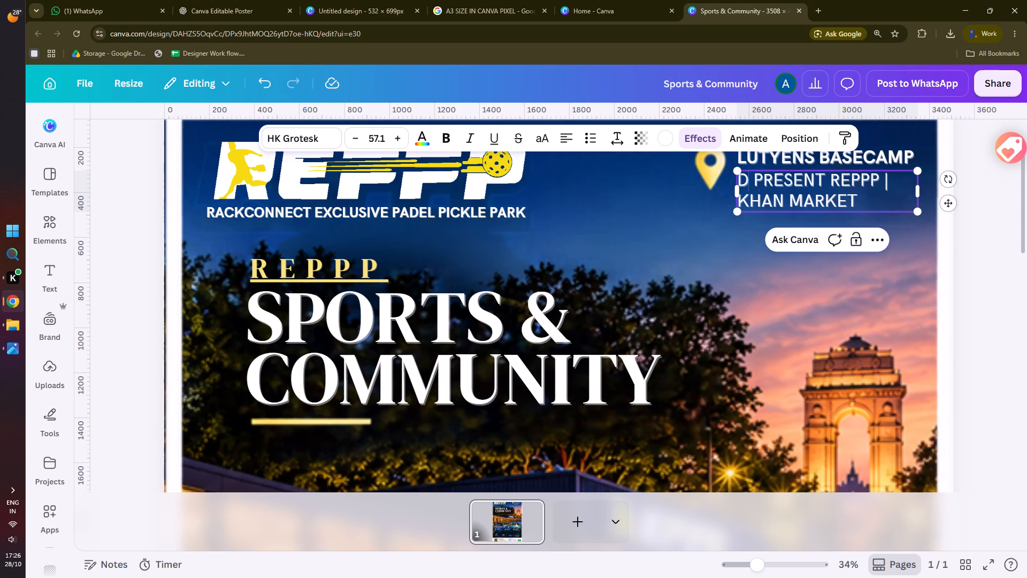
key("e")
key("l")
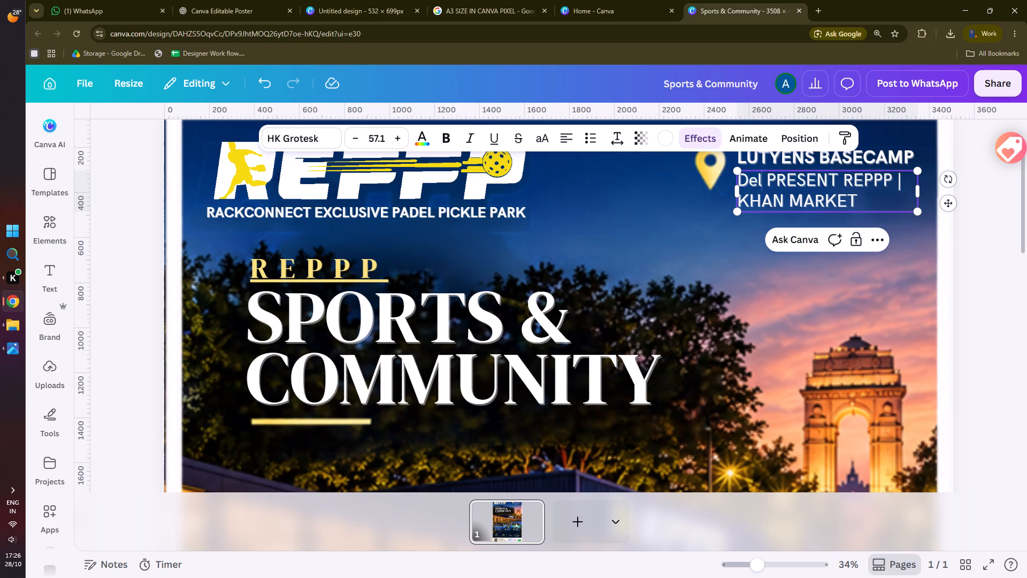
type("hi")
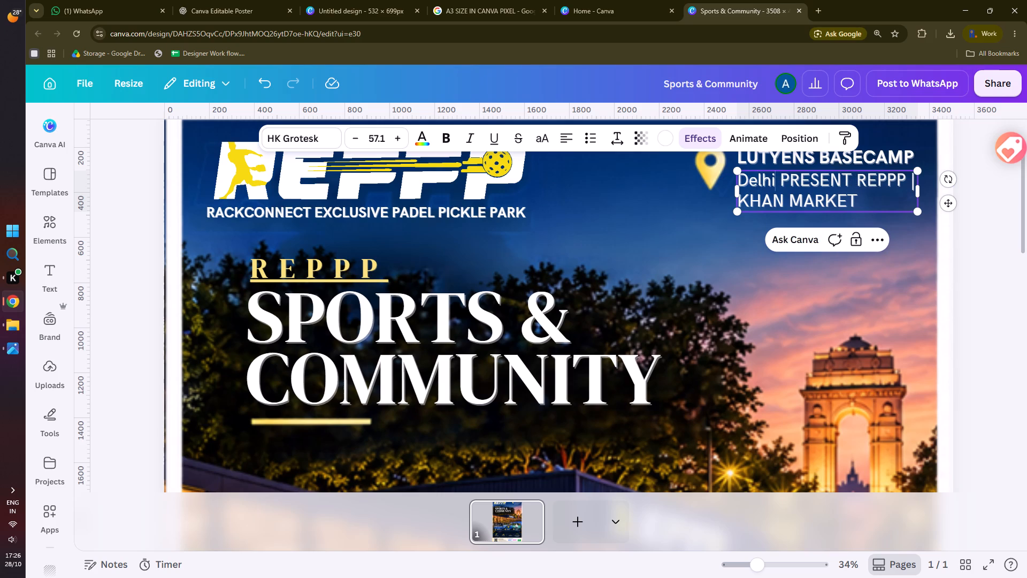
Retype the word PRESENT in the location text as Present, keeping a space before REPPP.
left_click_drag(792, 183, 855, 183)
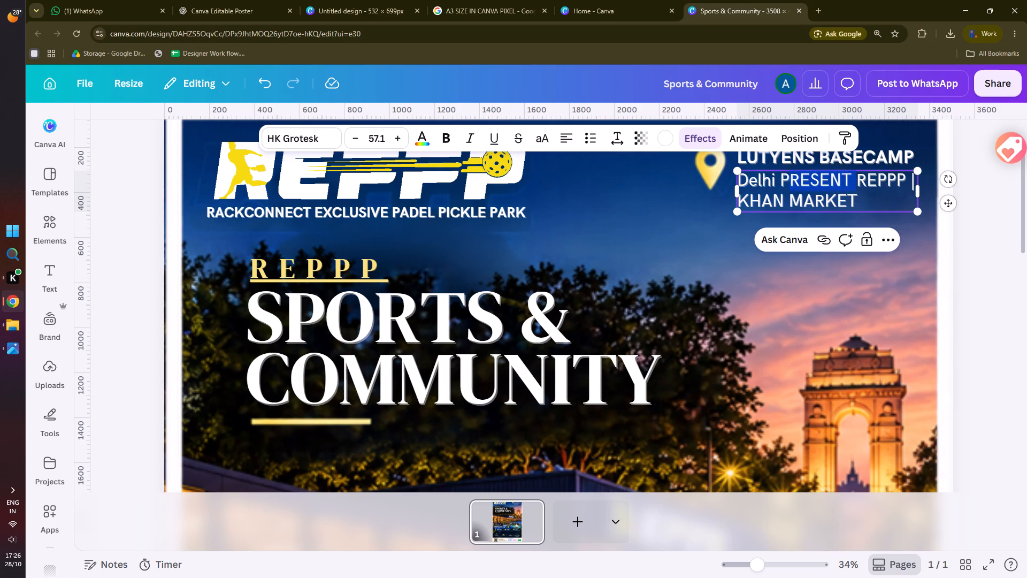
type("rese")
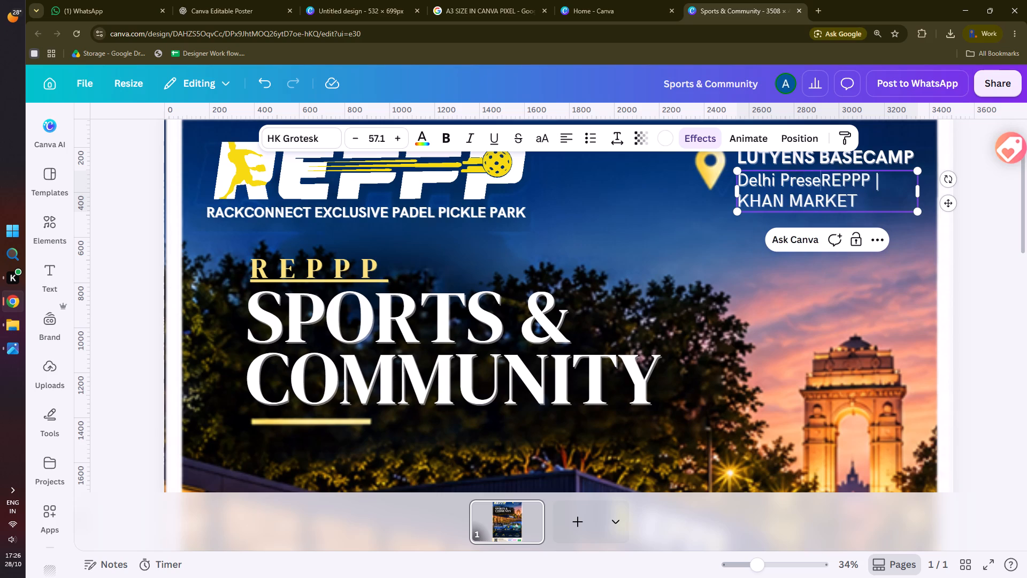
type("nr")
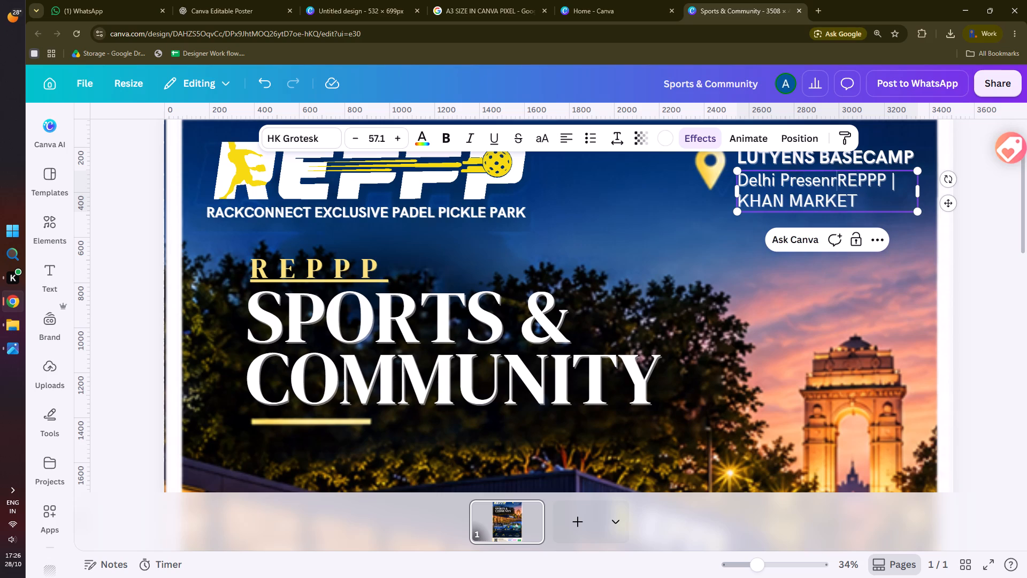
key("BackSpace")
type("t")
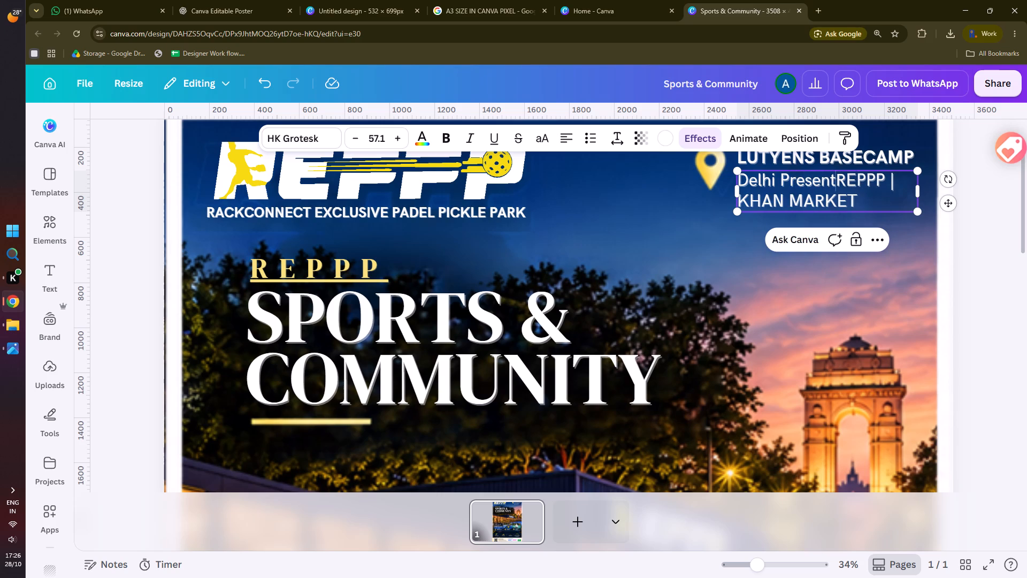
key("space")
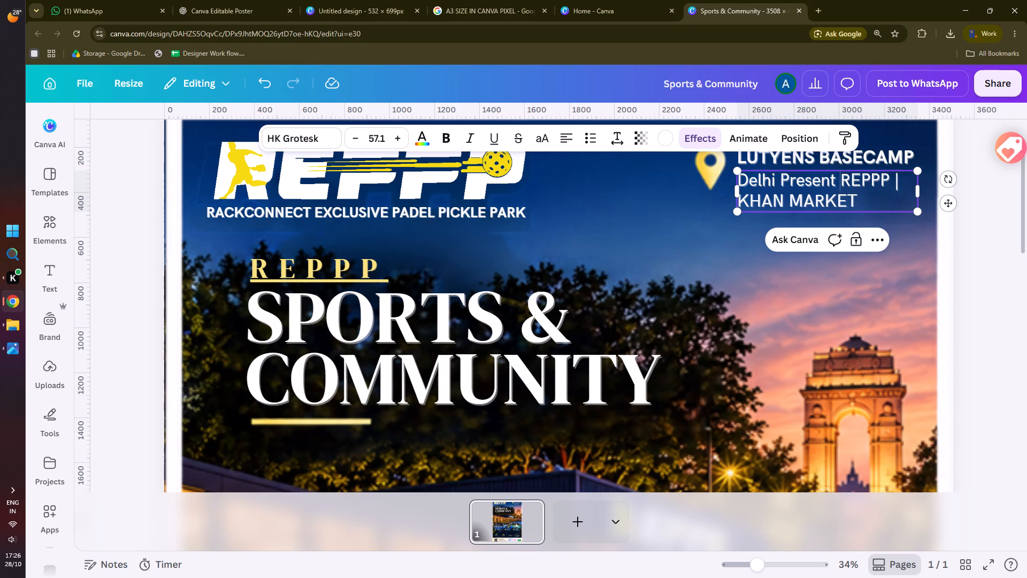
Start a new line after Delhi Present in the location text and join KHAN MARKET into KHANMARKET.
left_click(836, 184)
key("shift+Return")
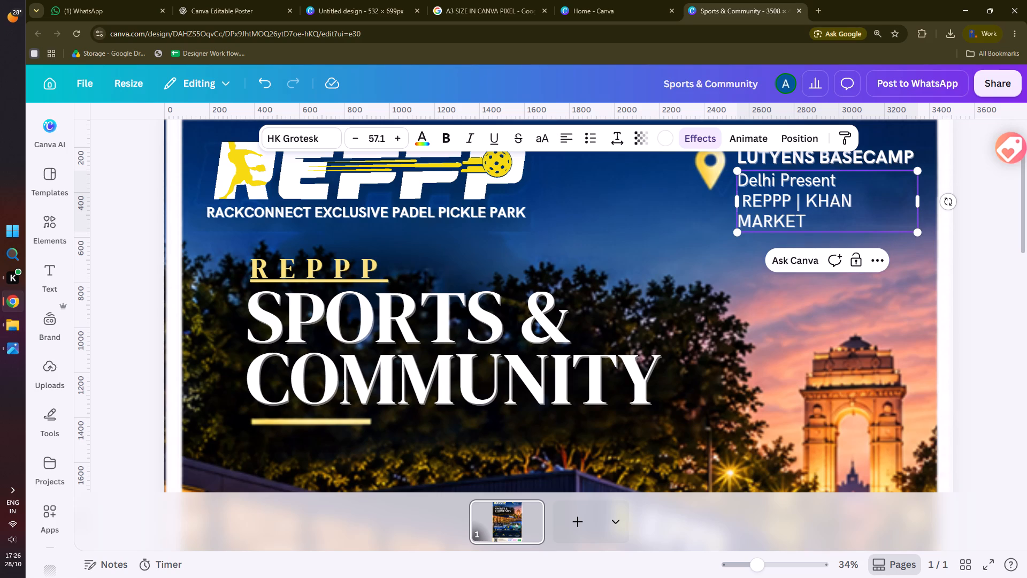
left_click(739, 223)
key("Return")
key("BackSpace")
key("BackSpace")
key("BackSpace")
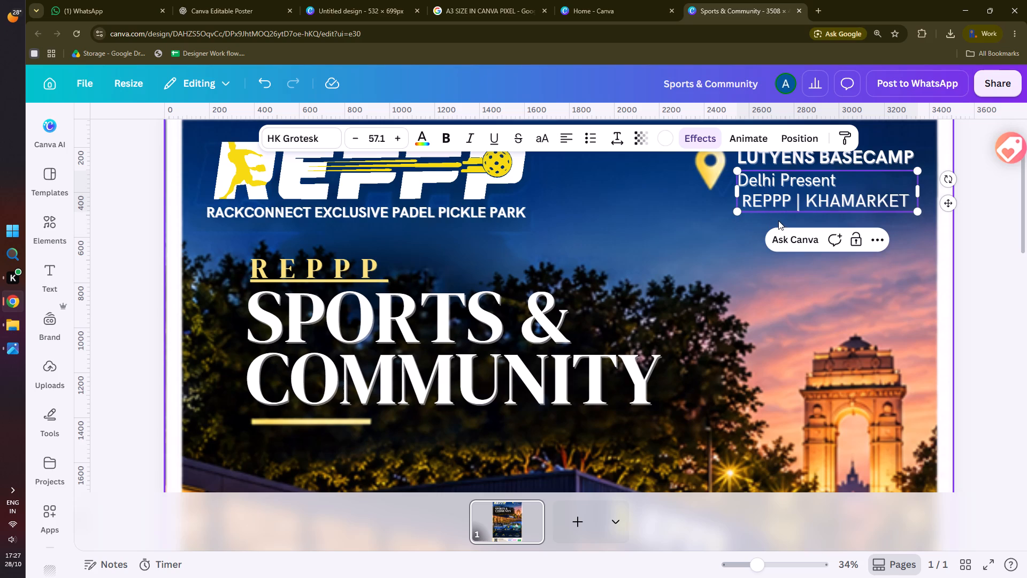
key("n")
key("BackSpace")
key("n")
Widen the location text box so REPPP | KHANMARKET fits on one line, and reposition it beneath LUTYENS BASECAMP.
left_click_drag(917, 199, 920, 200)
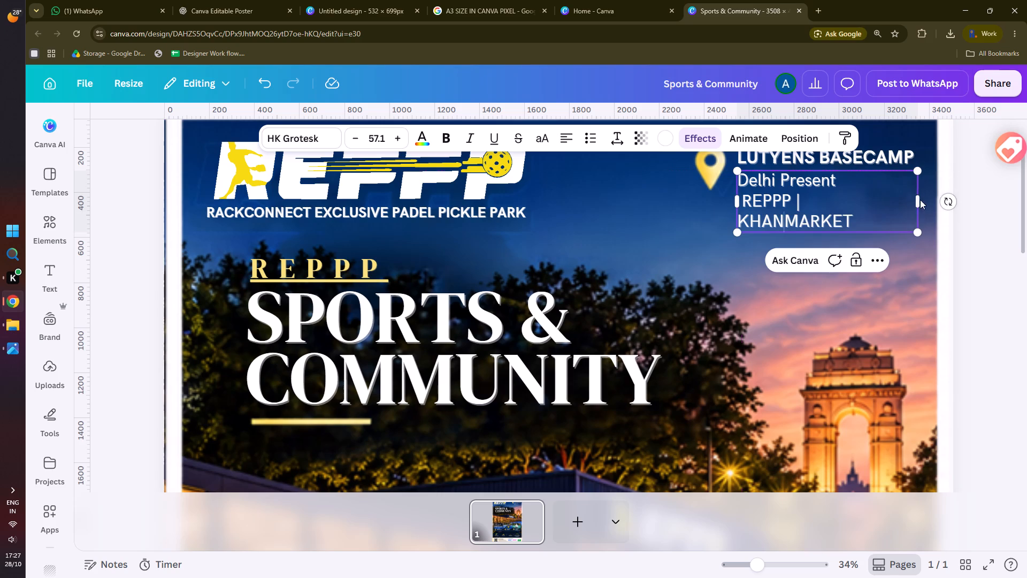
left_click_drag(920, 200, 906, 204)
left_click(906, 208)
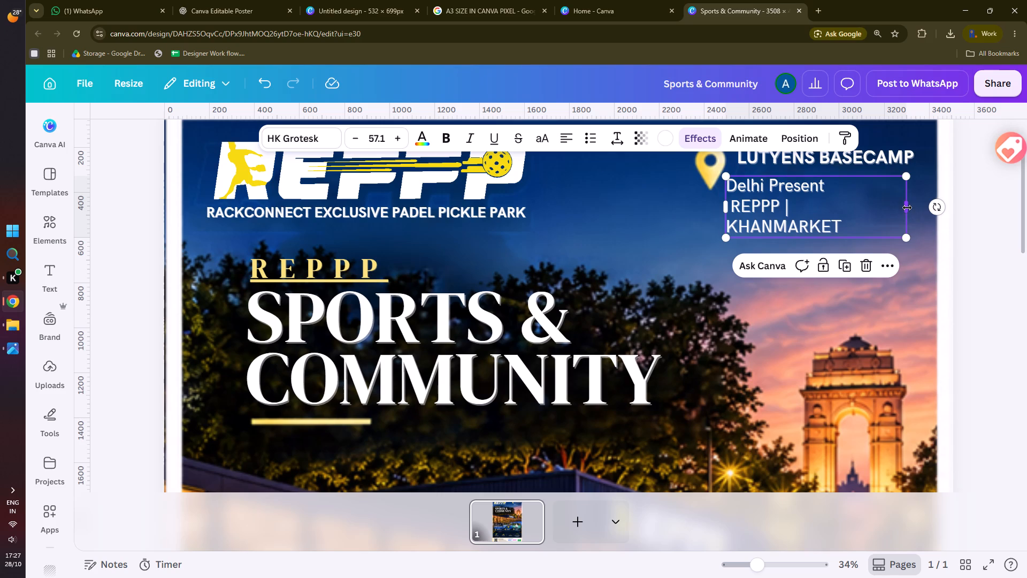
left_click_drag(908, 207, 921, 205)
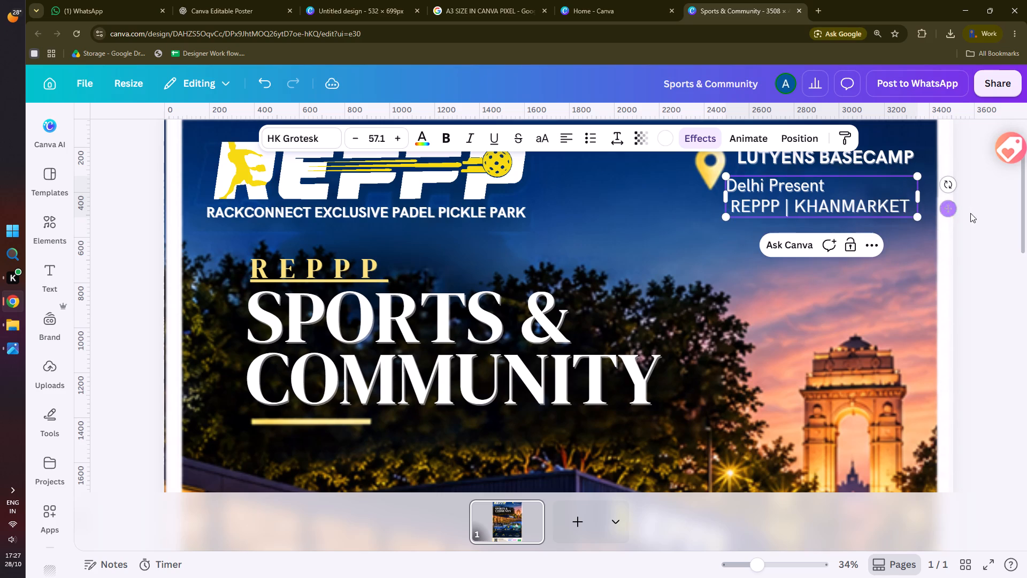
left_click(980, 239)
left_click_drag(764, 202, 772, 203)
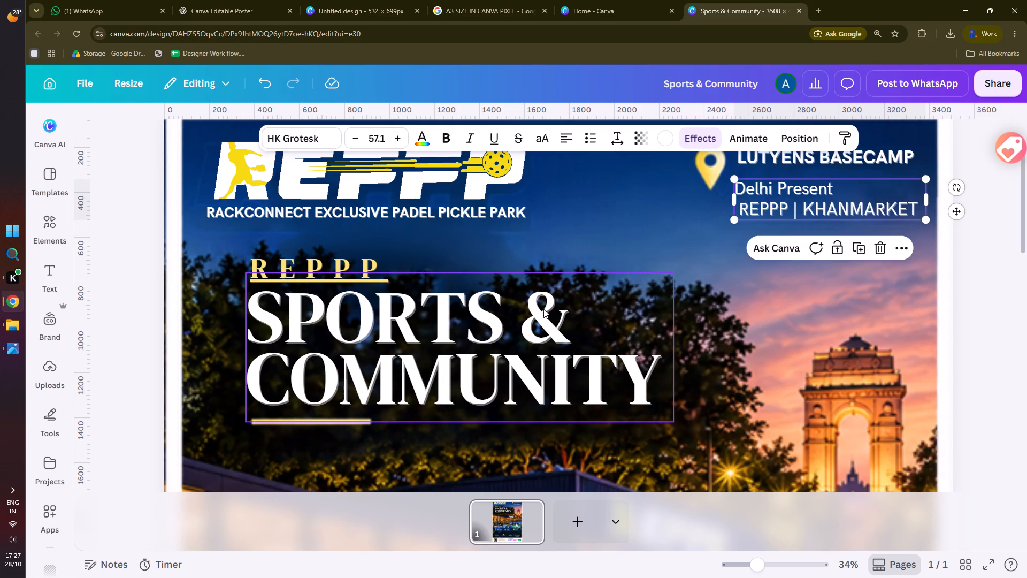
scroll(524, 309, "down", 3, "ctrl")
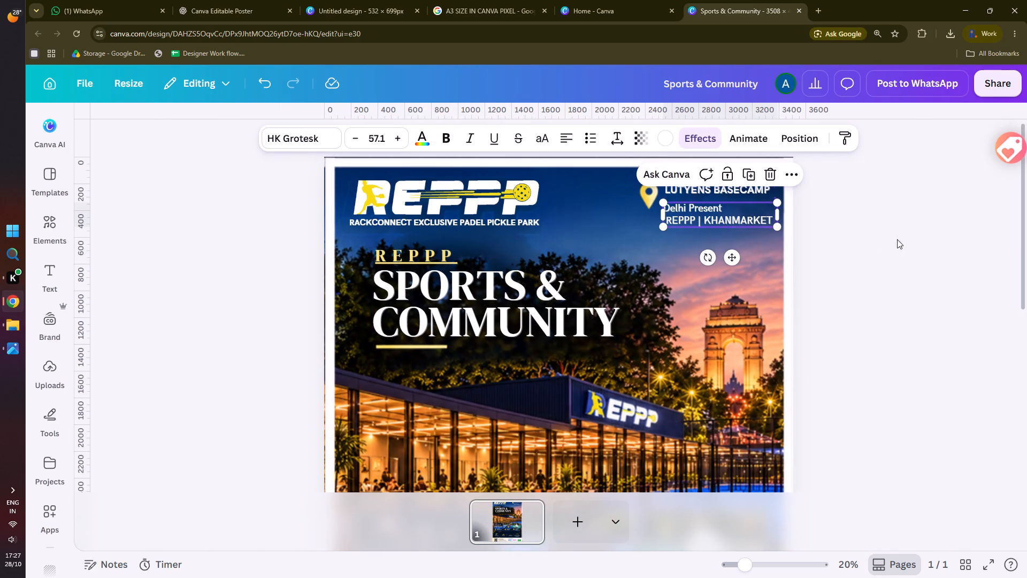
left_click(897, 239)
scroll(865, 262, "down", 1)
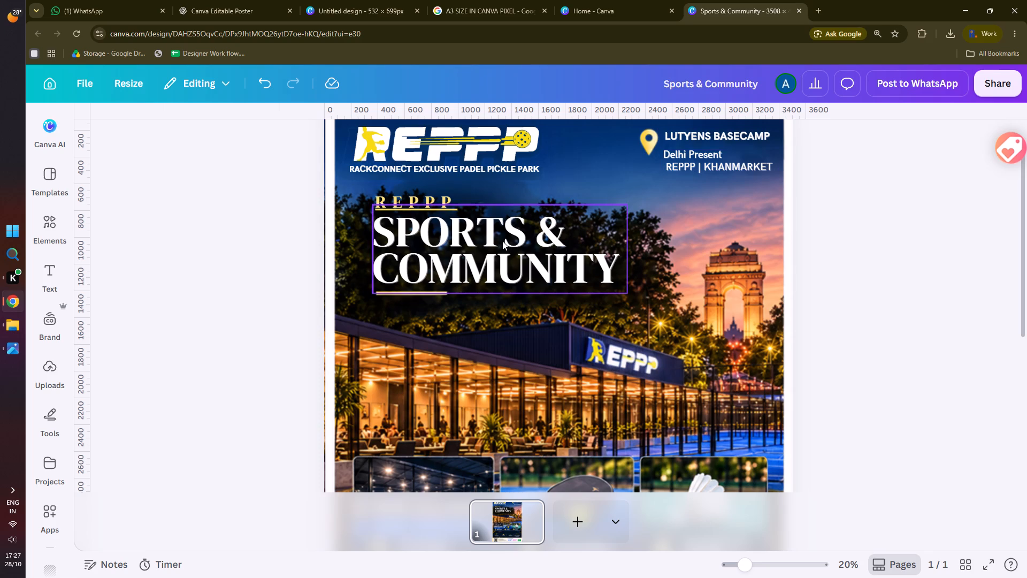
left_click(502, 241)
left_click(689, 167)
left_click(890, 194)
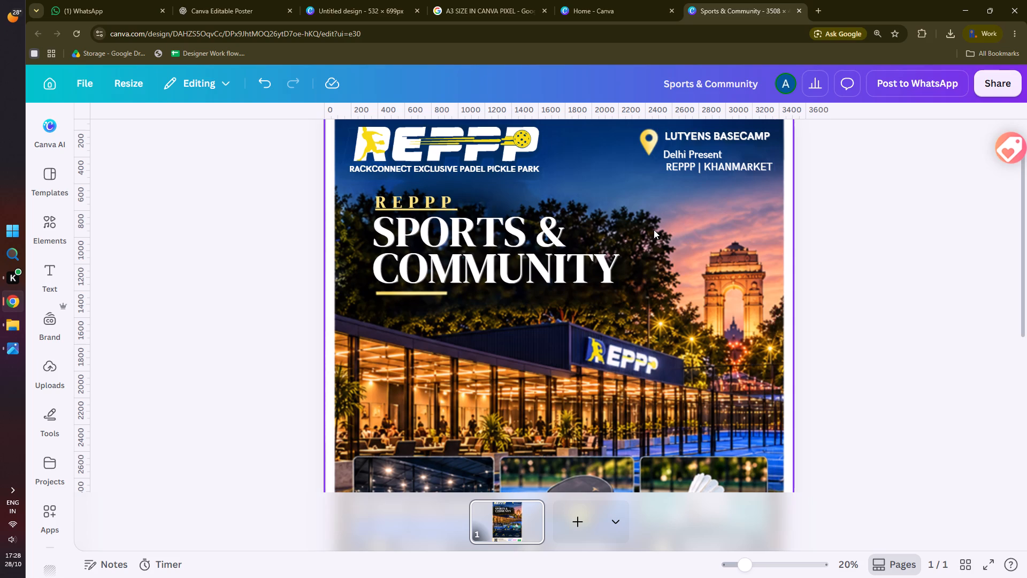
Replace the SPORTS & COMMUNITY headline with DELHI PRESENT REPPP AT.
scroll(654, 230, "up", 1)
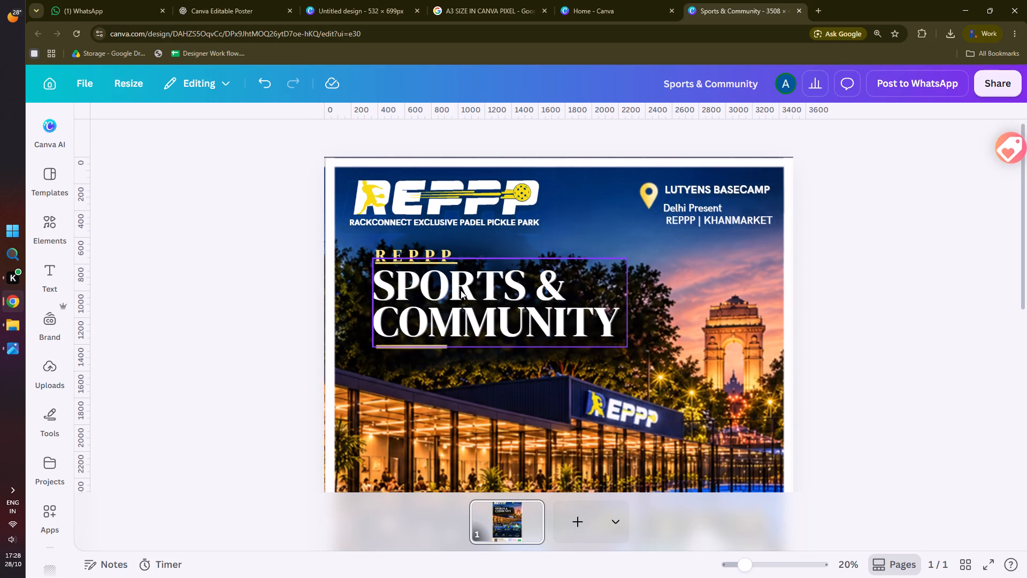
left_click(408, 295)
double_click(408, 295)
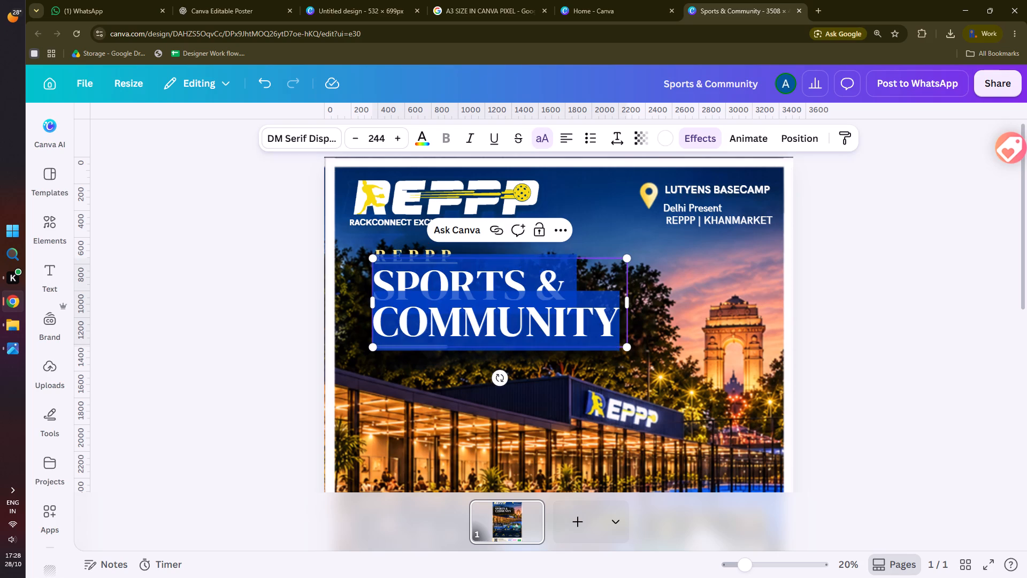
type("DELHI PRESENT")
key("space")
type("REPPP")
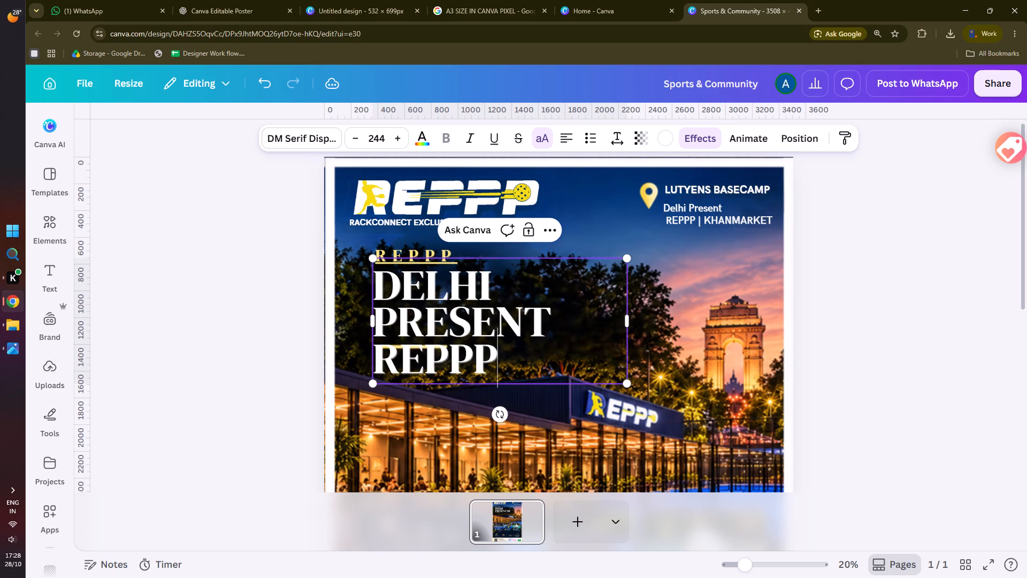
key("space")
type("AT")
key("space")
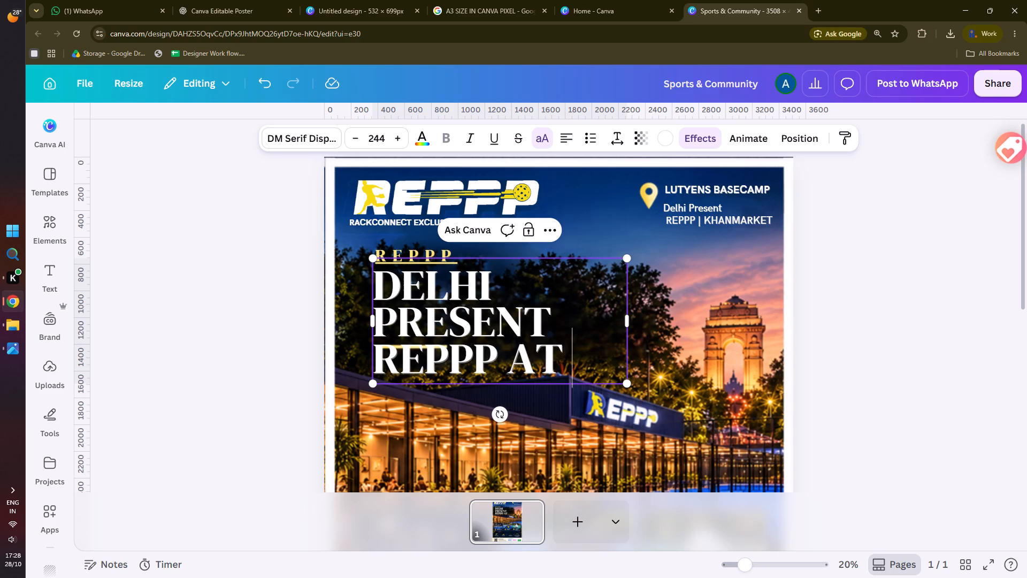
Continue the headline with LUTYENS BASECAMP after AT, correcting any wrong letters or words along the way.
type("LUTYE")
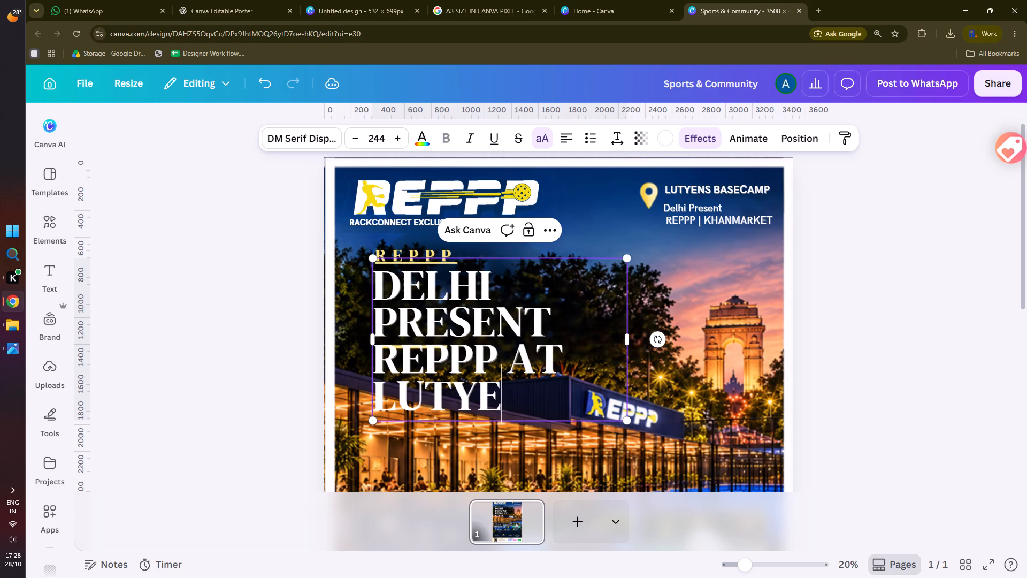
type("N")
key("space")
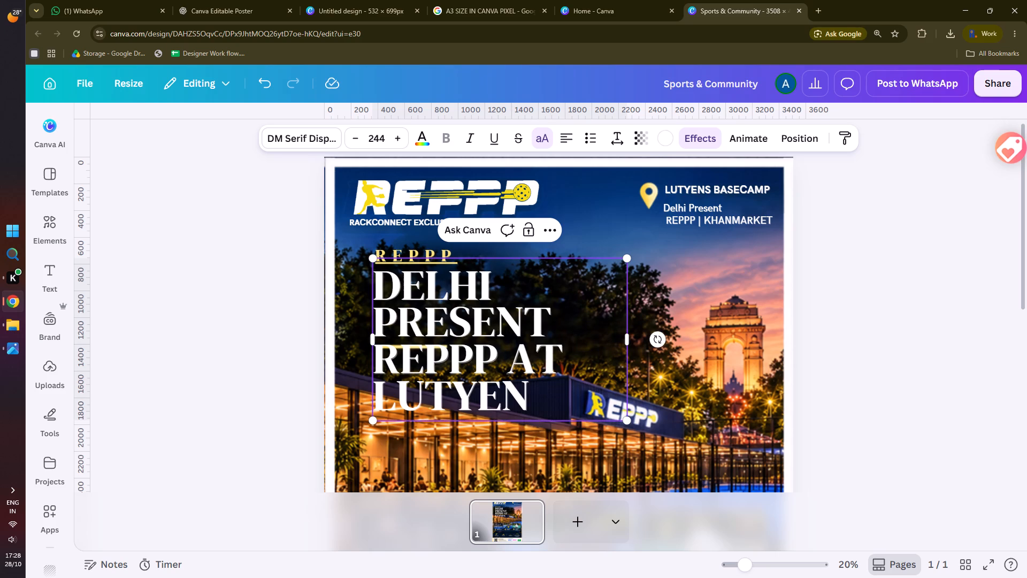
type("DELHI")
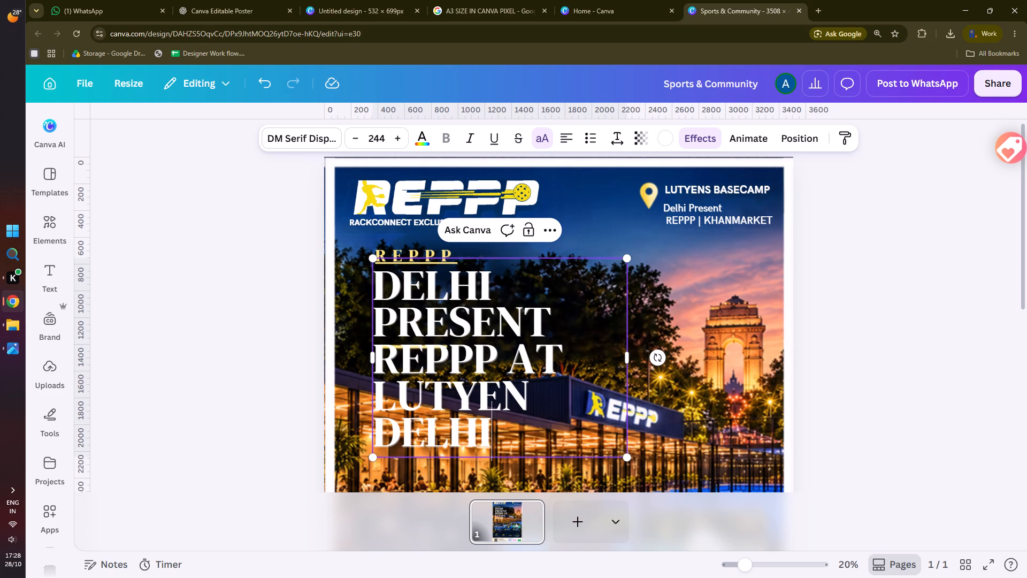
key("BackSpace")
key("BackSpace")
key("BackSpace")
key("BackSpace")
key("BackSpace")
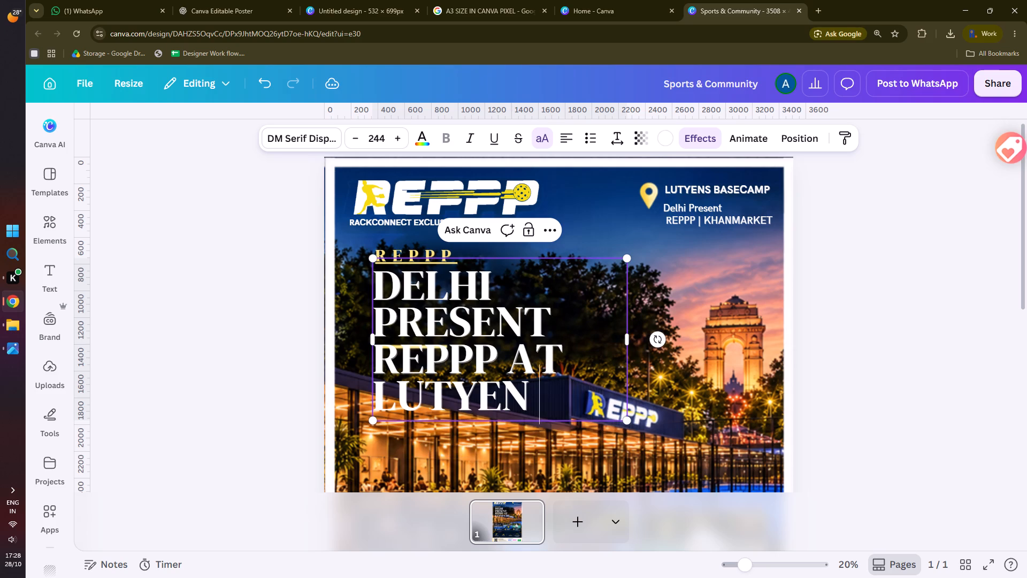
key("BackSpace")
type("S")
key("space")
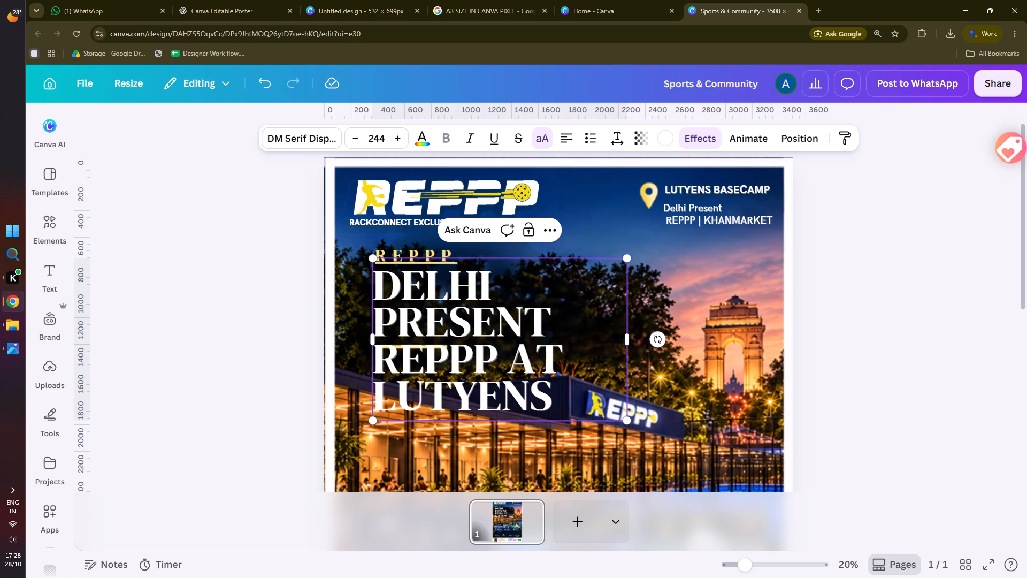
type("BASECAM")
key("BackSpace")
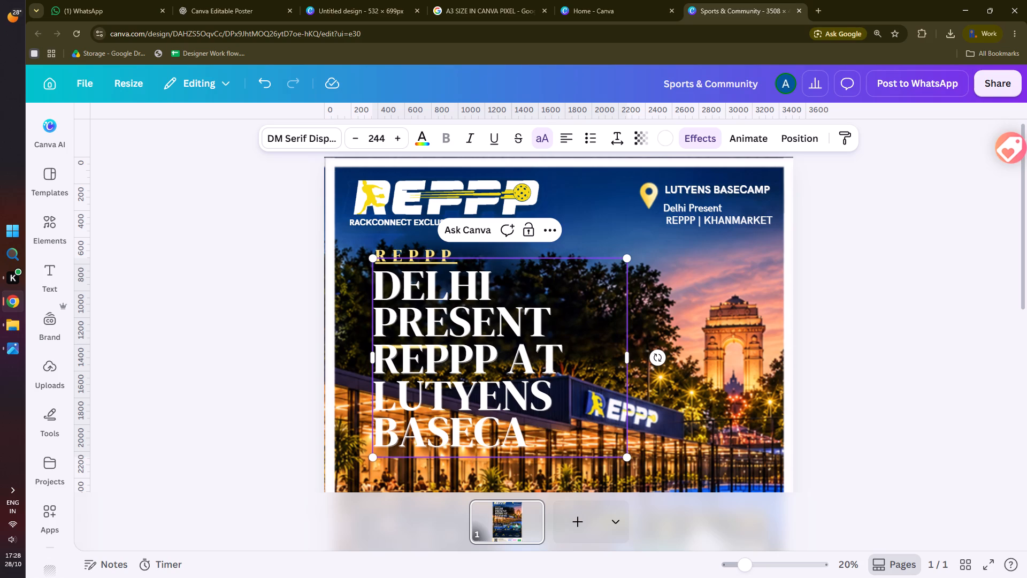
type("MP")
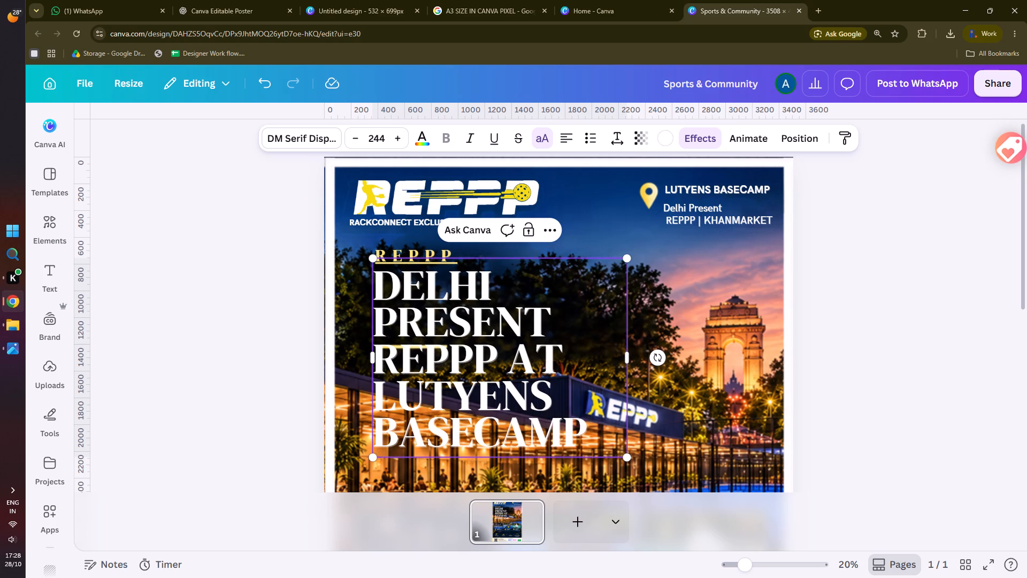
Append | KHAN MARKET to the end of the headline, after BASECAMP.
key("space")
type("|")
key("space")
type("KHAN MARKET")
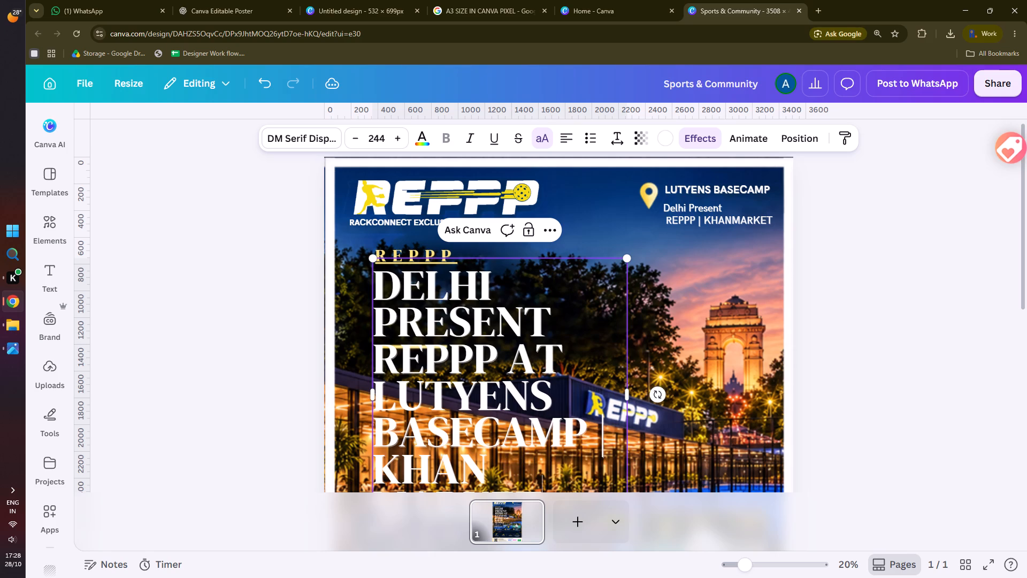
Widen the headline text box so DELHI PRESENT fits on one line and KHAN MARKET on another.
scroll(444, 283, "down", 4)
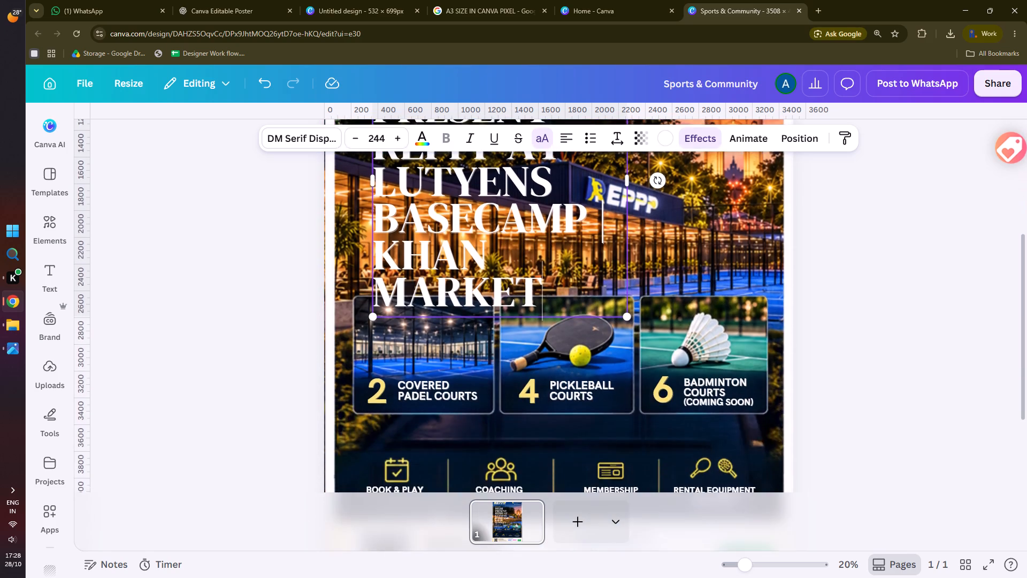
scroll(467, 324, "up", 2)
left_click_drag(631, 286, 681, 286)
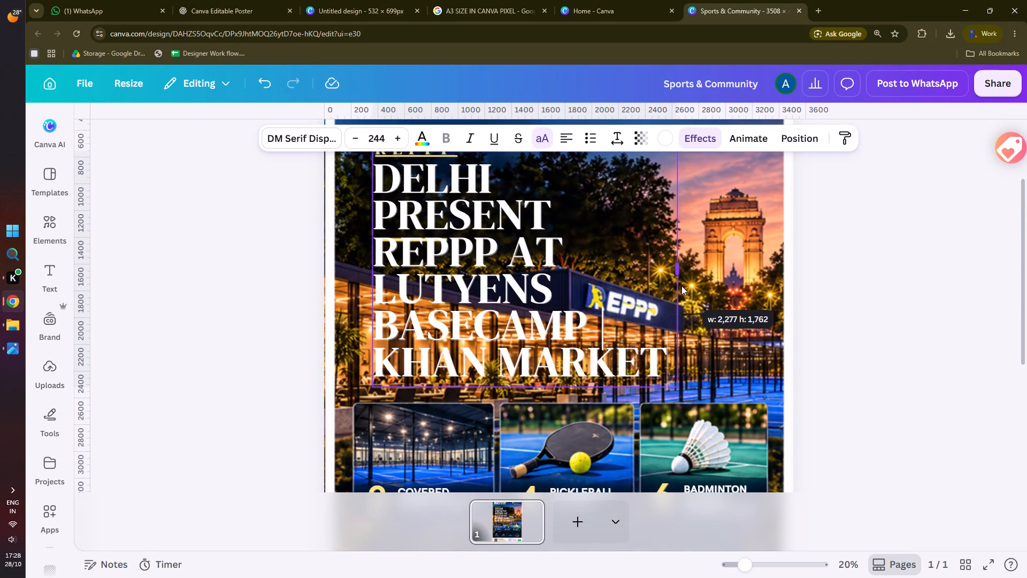
left_click_drag(681, 286, 742, 285)
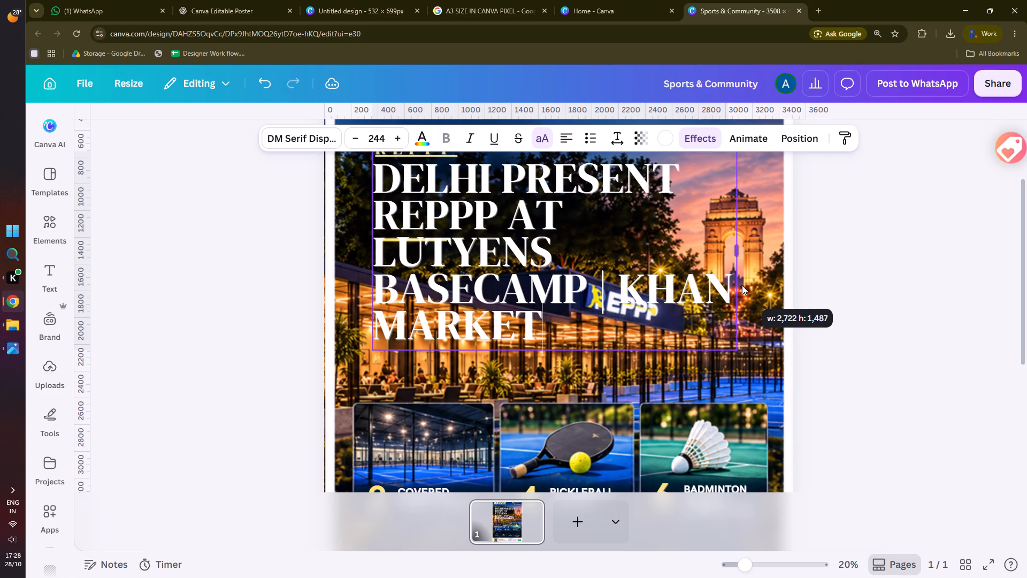
left_click_drag(742, 285, 694, 288)
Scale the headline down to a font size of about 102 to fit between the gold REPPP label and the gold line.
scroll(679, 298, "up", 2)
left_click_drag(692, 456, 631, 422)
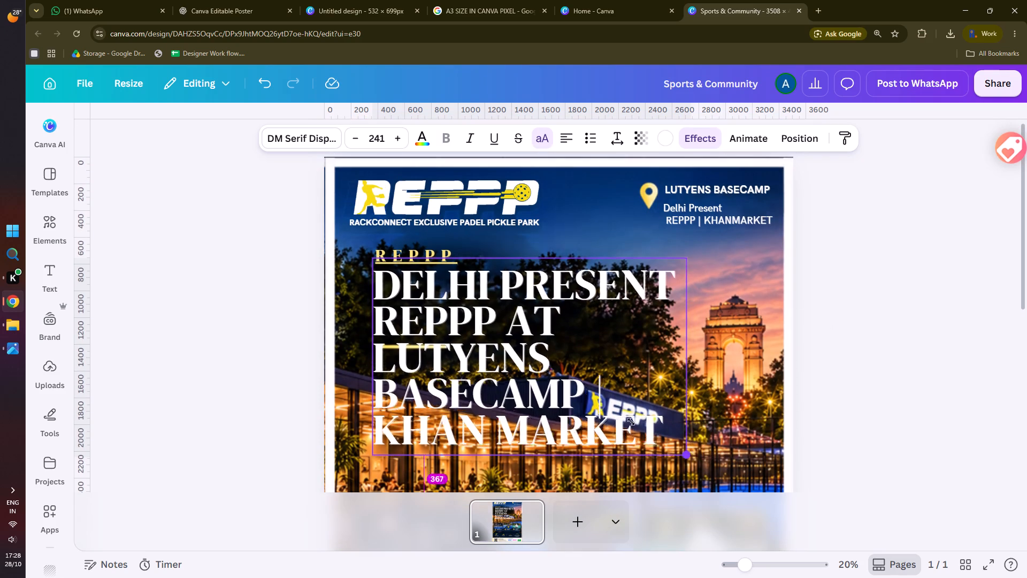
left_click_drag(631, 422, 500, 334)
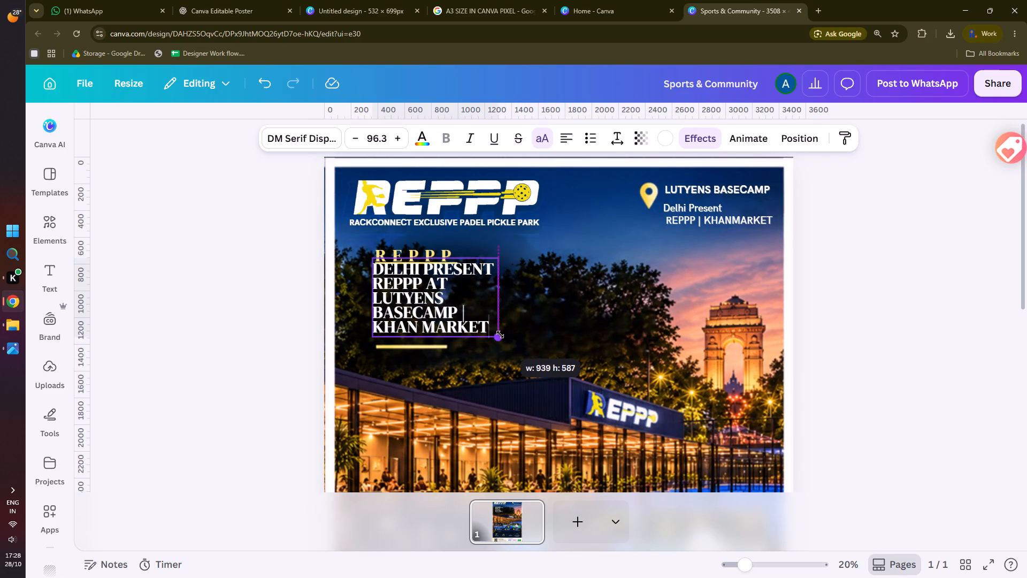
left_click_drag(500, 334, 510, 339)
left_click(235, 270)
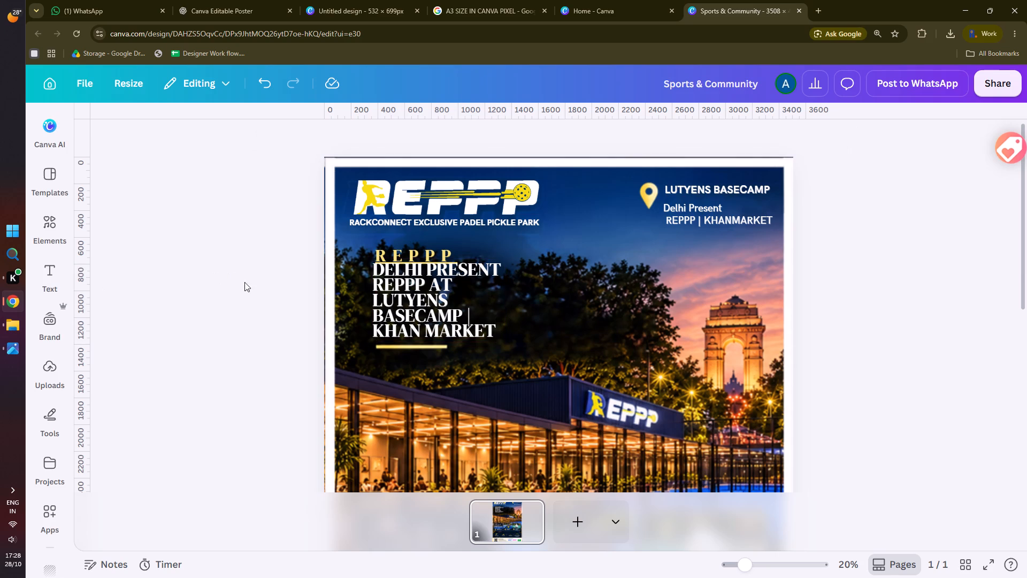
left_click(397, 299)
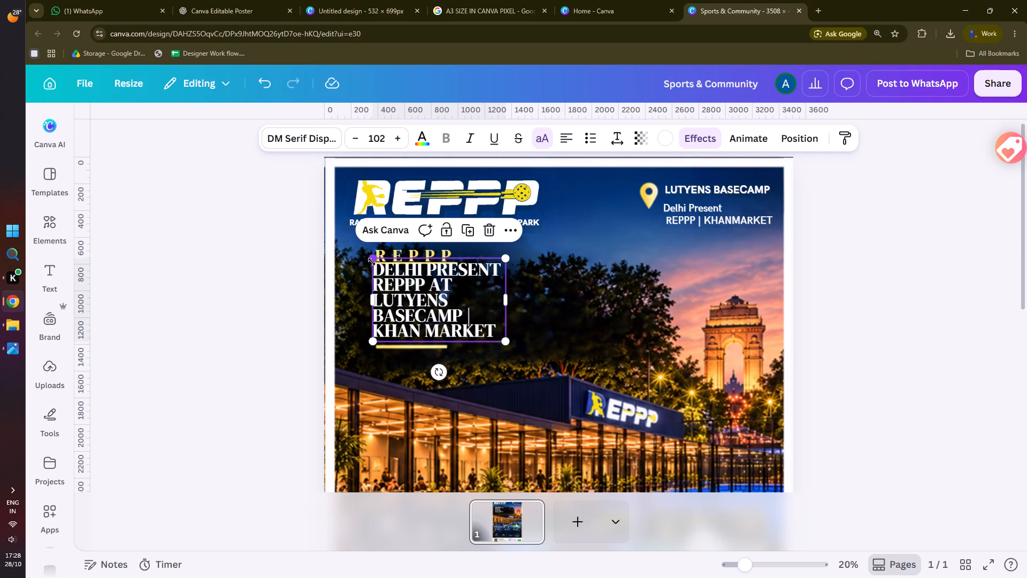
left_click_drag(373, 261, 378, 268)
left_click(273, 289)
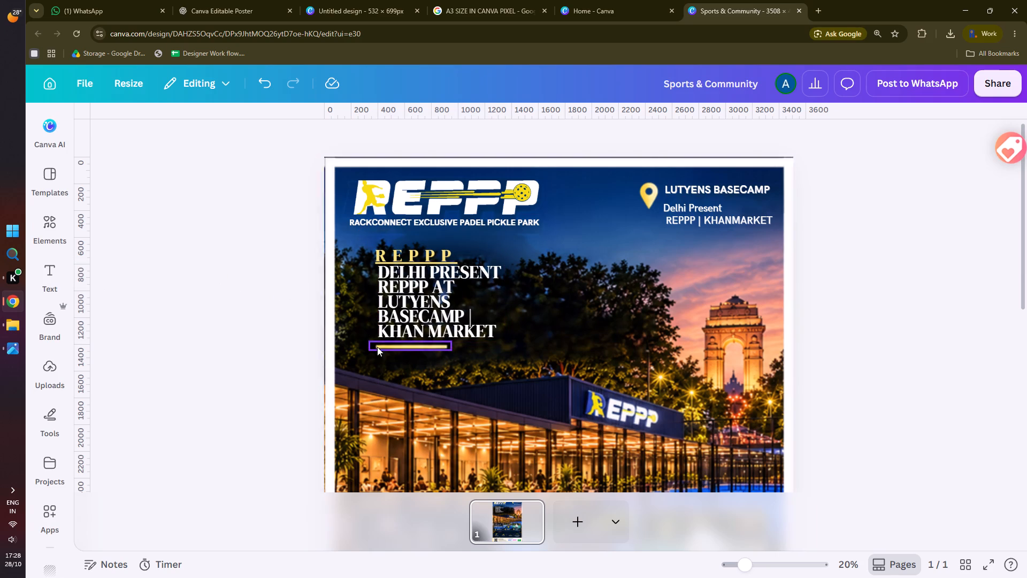
Move the gold line from beneath the headline to the sky area below the location text, above the monument.
left_click_drag(387, 347, 707, 260)
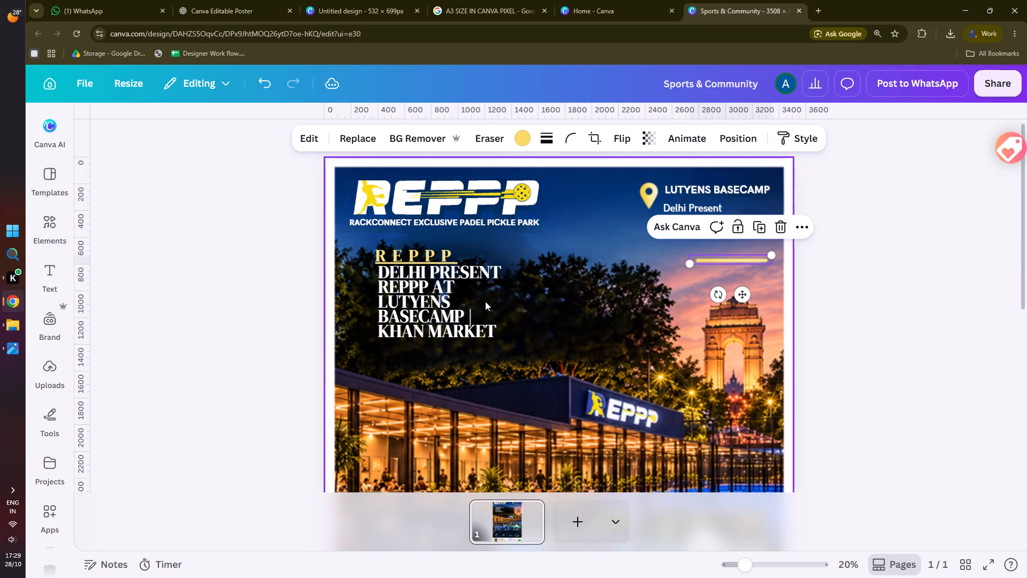
Enlarge the headline to a font size of about 155 and place it directly beneath the gold REPPP label.
left_click(437, 307)
left_click_drag(510, 341, 587, 385)
left_click(451, 326)
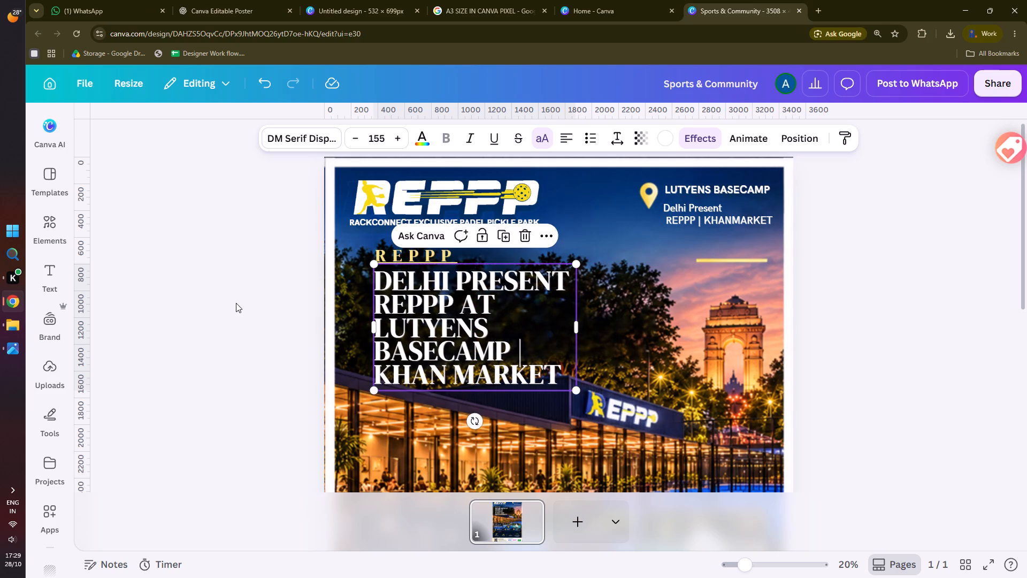
left_click(236, 303)
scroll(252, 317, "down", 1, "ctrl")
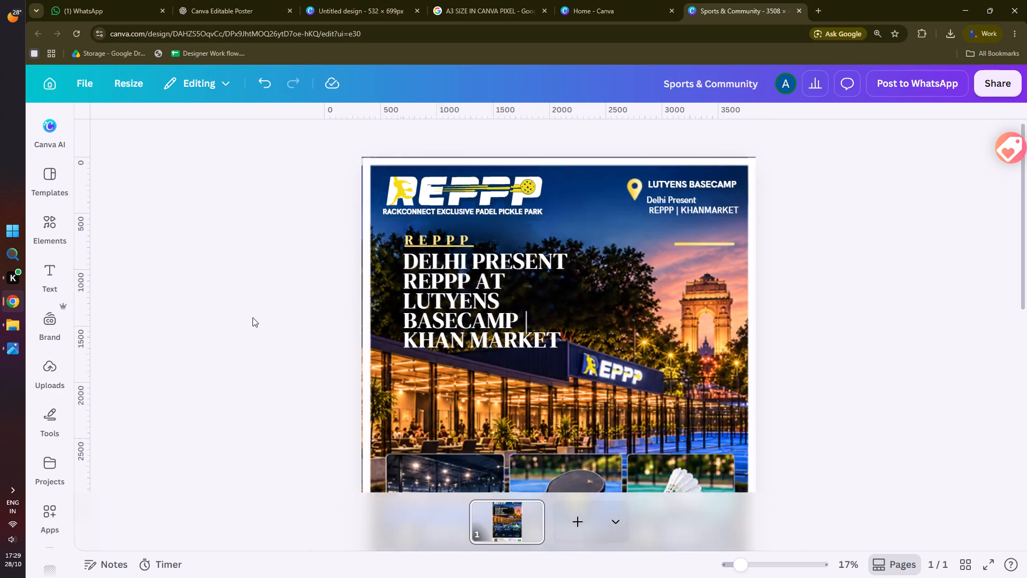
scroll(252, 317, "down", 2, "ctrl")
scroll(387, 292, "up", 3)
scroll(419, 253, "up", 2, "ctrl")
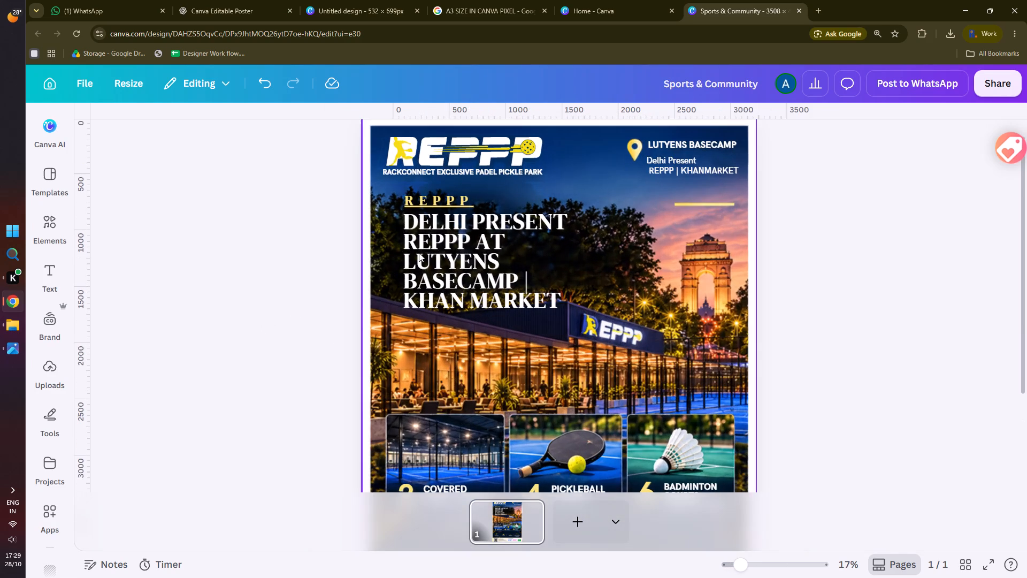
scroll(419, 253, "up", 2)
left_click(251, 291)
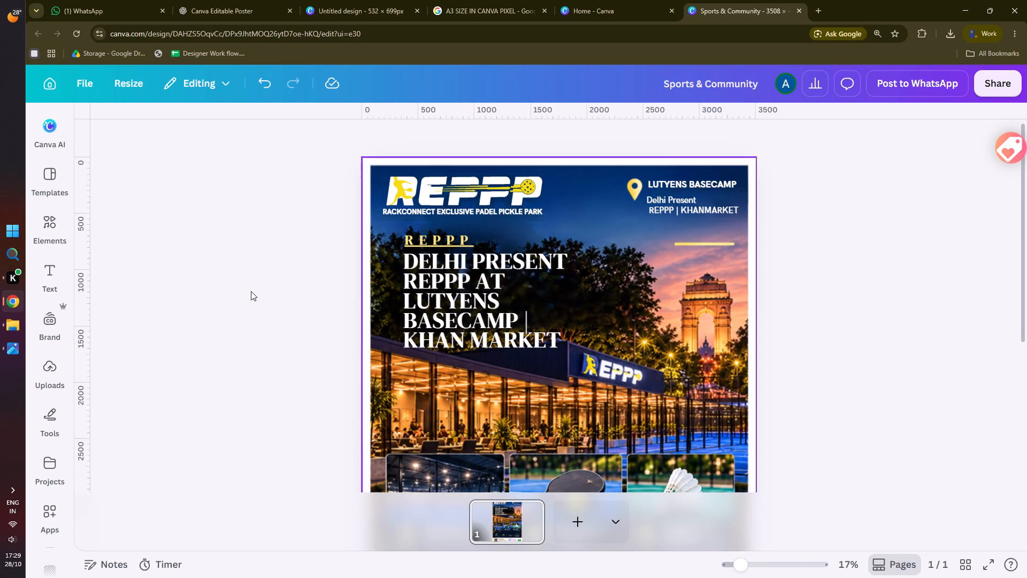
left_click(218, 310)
Delete the vertical bar after BASECAMP in the headline.
left_click(525, 320)
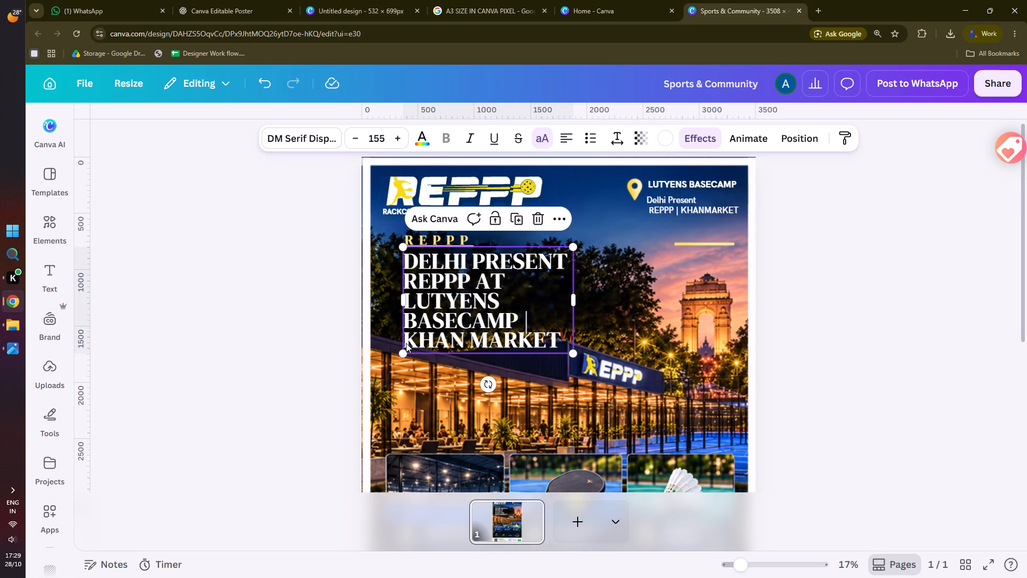
double_click(406, 343)
left_click(406, 343)
left_click(403, 343)
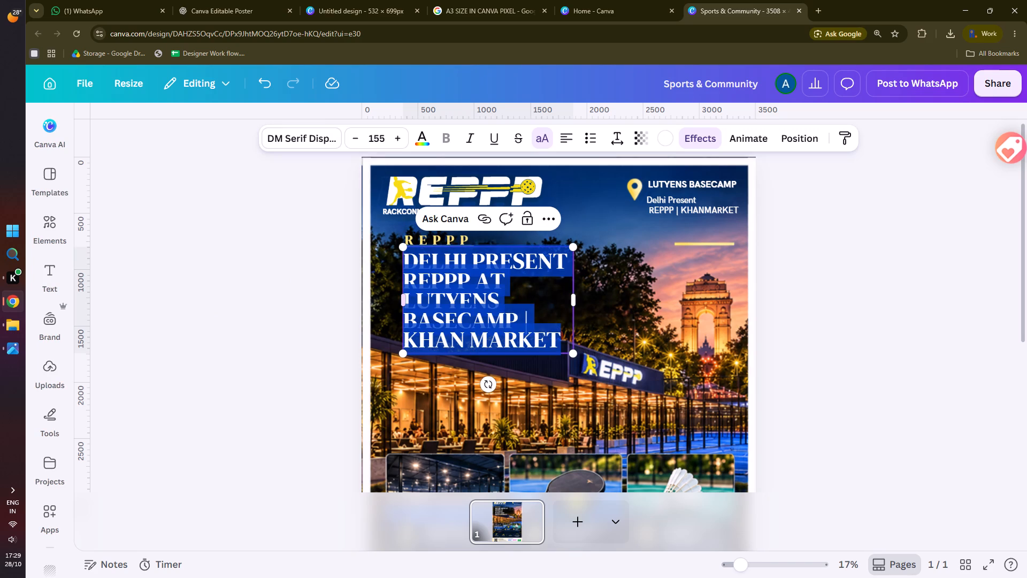
left_click(523, 318)
left_click_drag(537, 316, 523, 319)
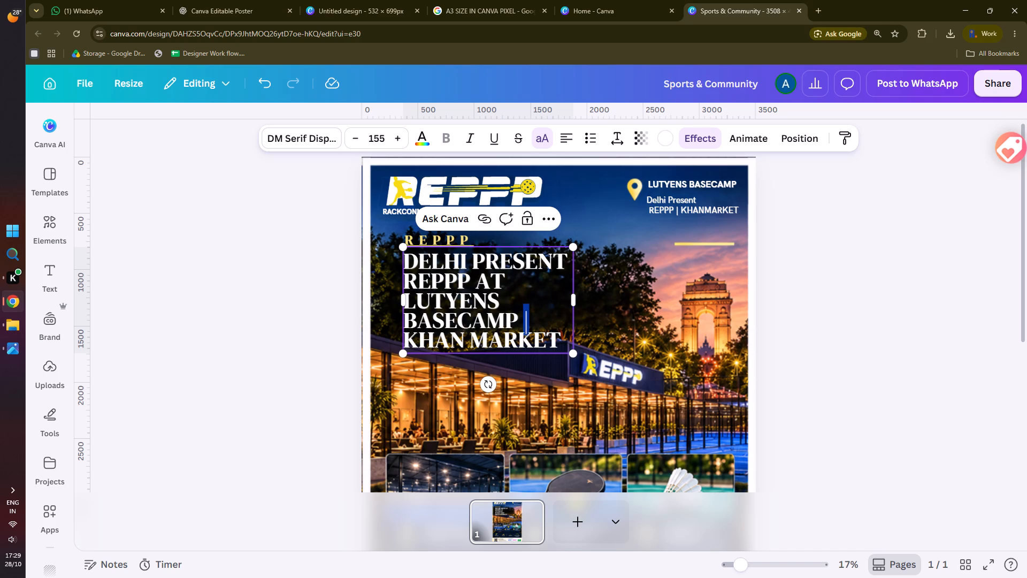
key("BackSpace")
left_click(827, 254)
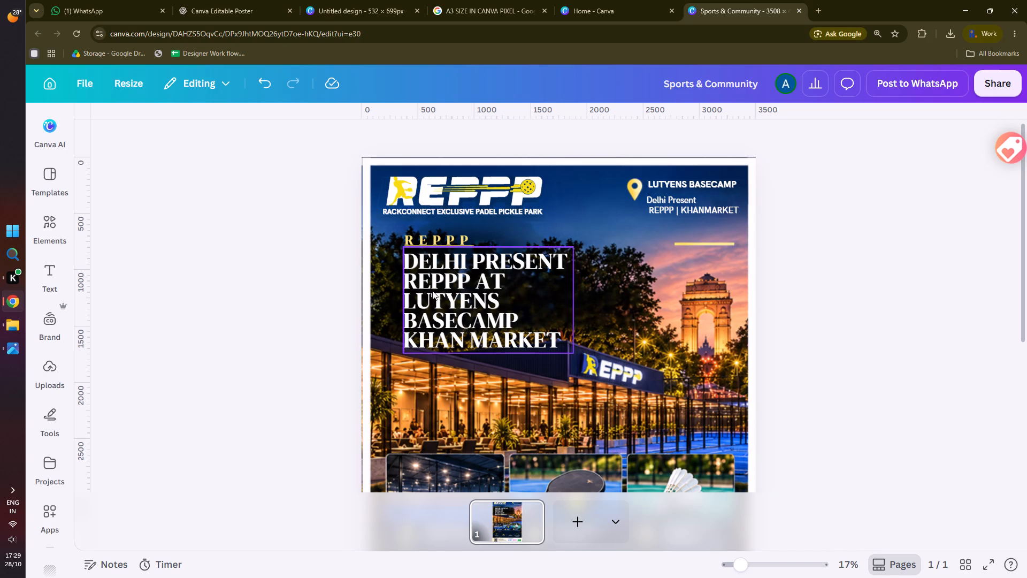
left_click(432, 291)
left_click(849, 252)
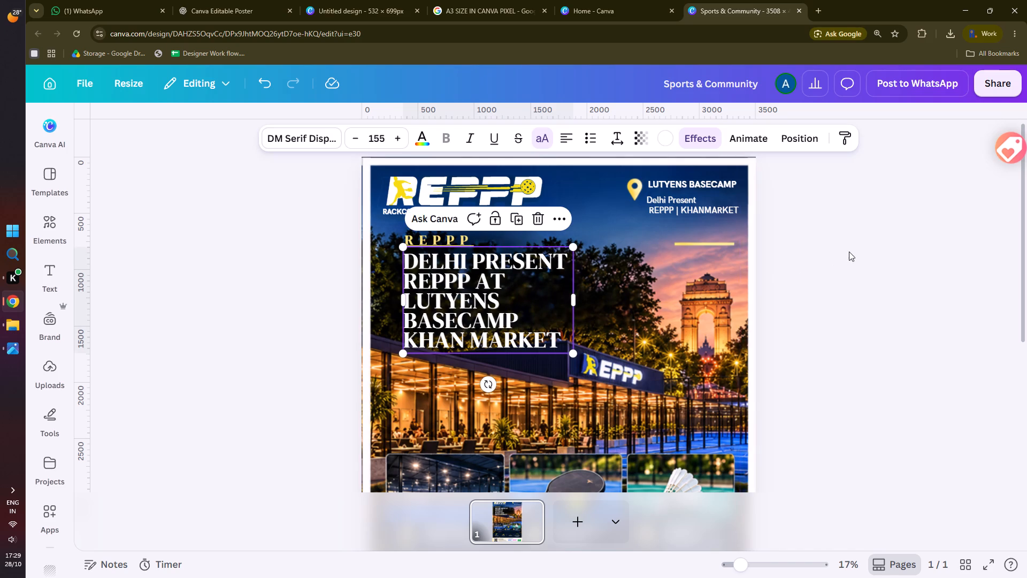
Right-align the two-line Delhi Present and REPPP | KHANMARKET location text.
left_click(678, 204)
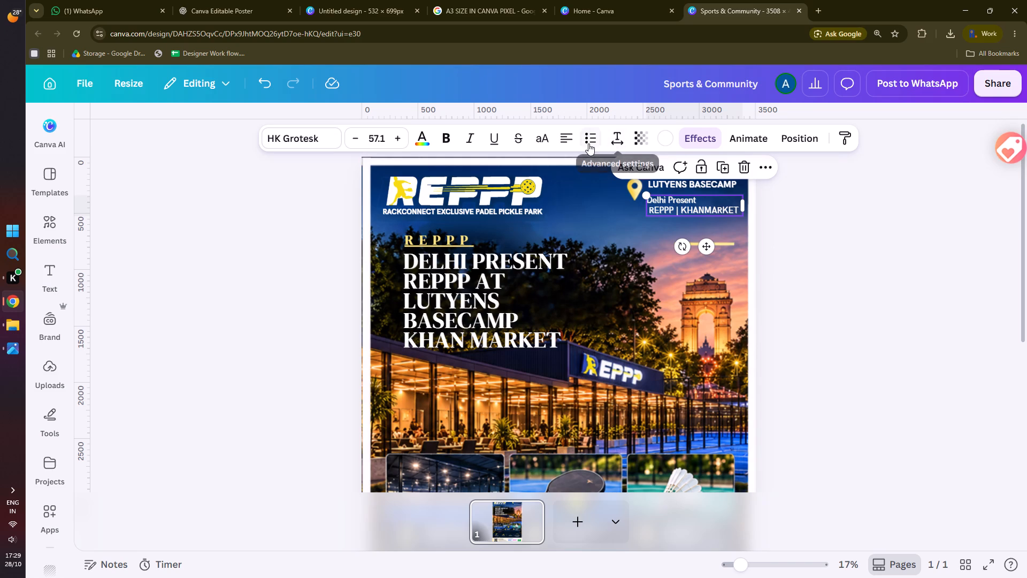
left_click(565, 136)
left_click(565, 136)
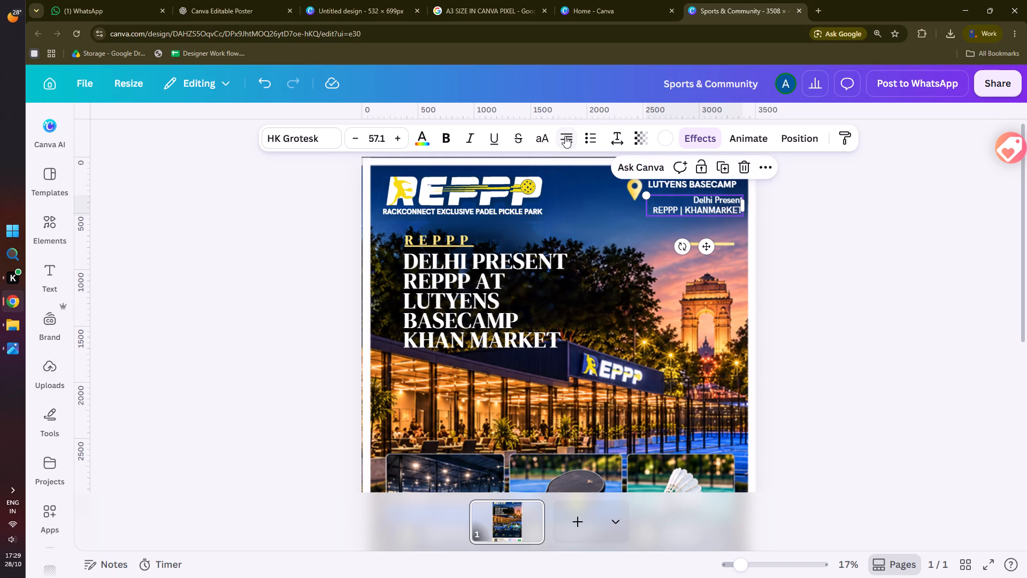
Centre-align the two-line Delhi Present and REPPP | KHANMARKET location text.
left_click(565, 136)
left_click(565, 136)
left_click(565, 136)
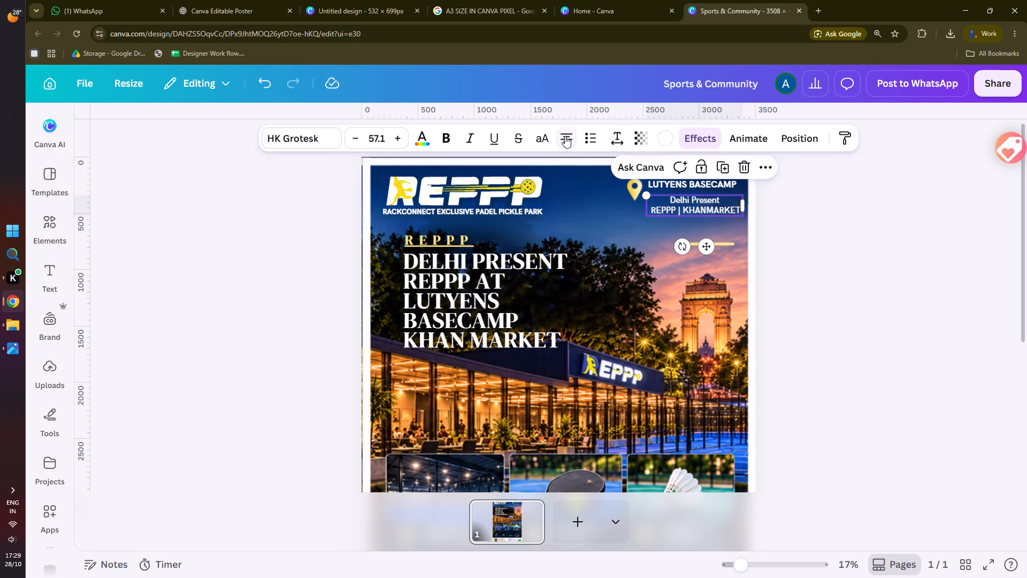
left_click(821, 225)
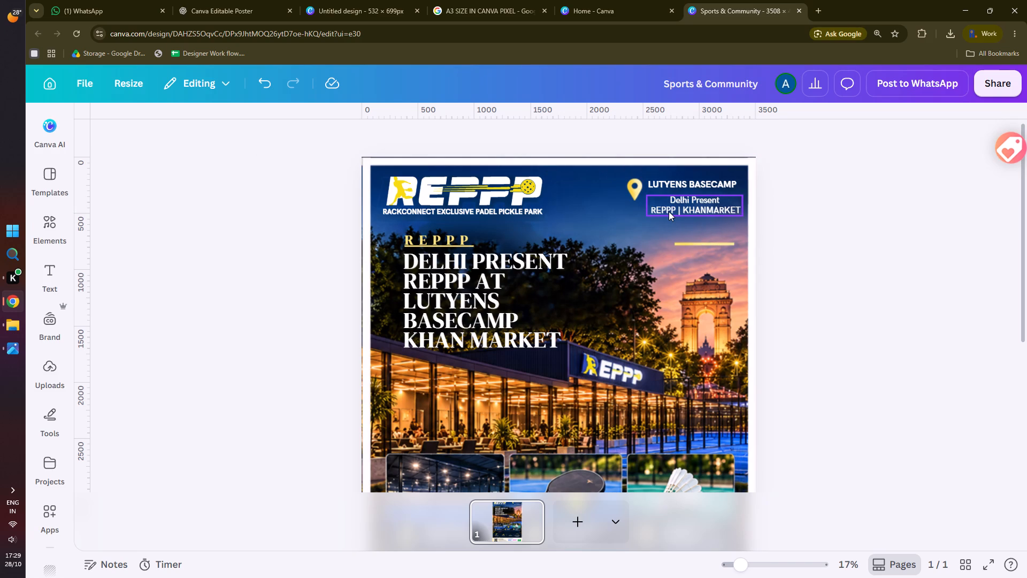
Move the two-line location text slightly up, closer to the LUTYENS BASECAMP line.
scroll(669, 211, "up", 4, "ctrl")
scroll(763, 210, "up", 3)
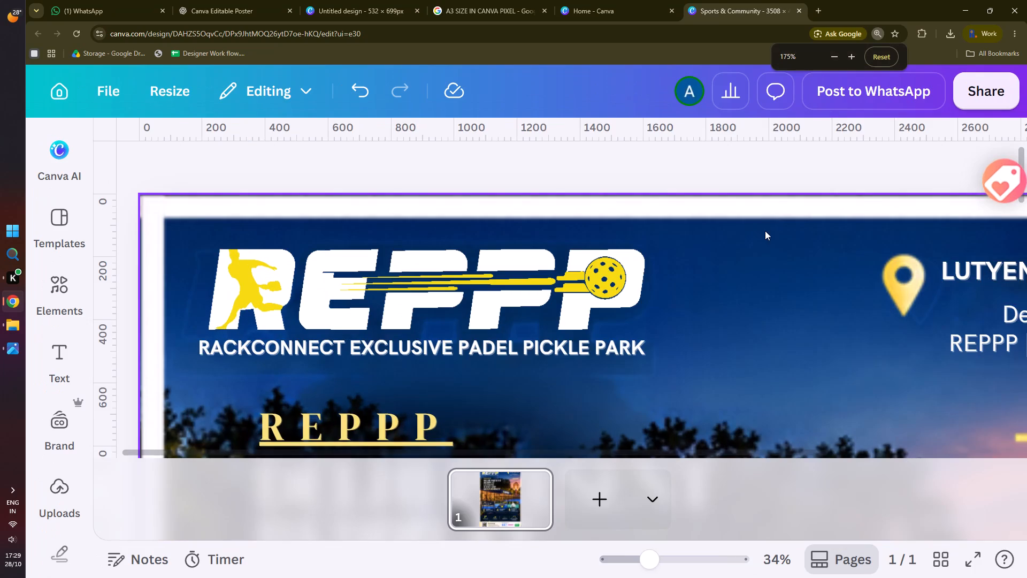
scroll(694, 269, "down", 3, "ctrl")
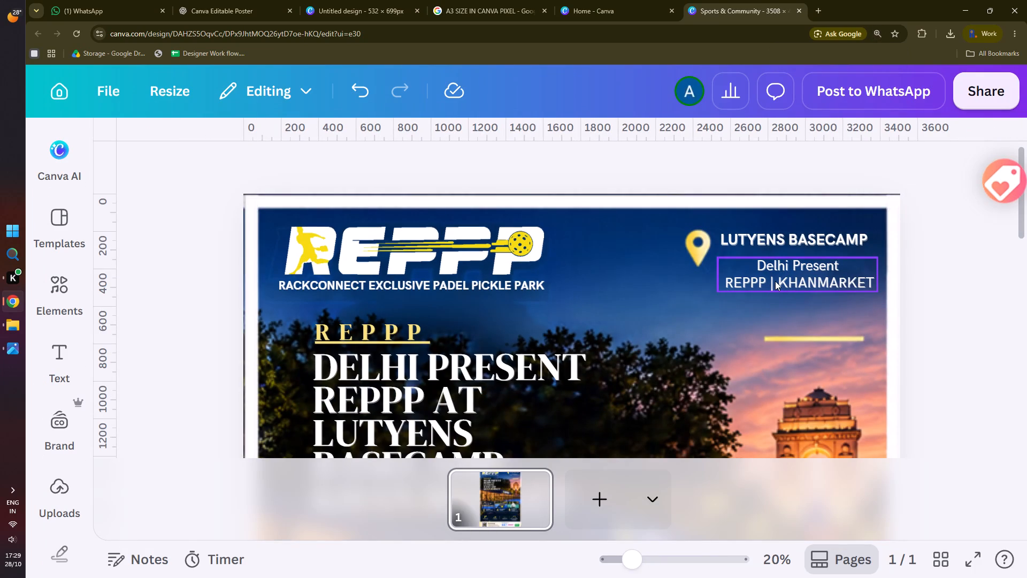
left_click_drag(775, 281, 776, 276)
left_click(930, 265)
scroll(899, 284, "down", 3, "ctrl")
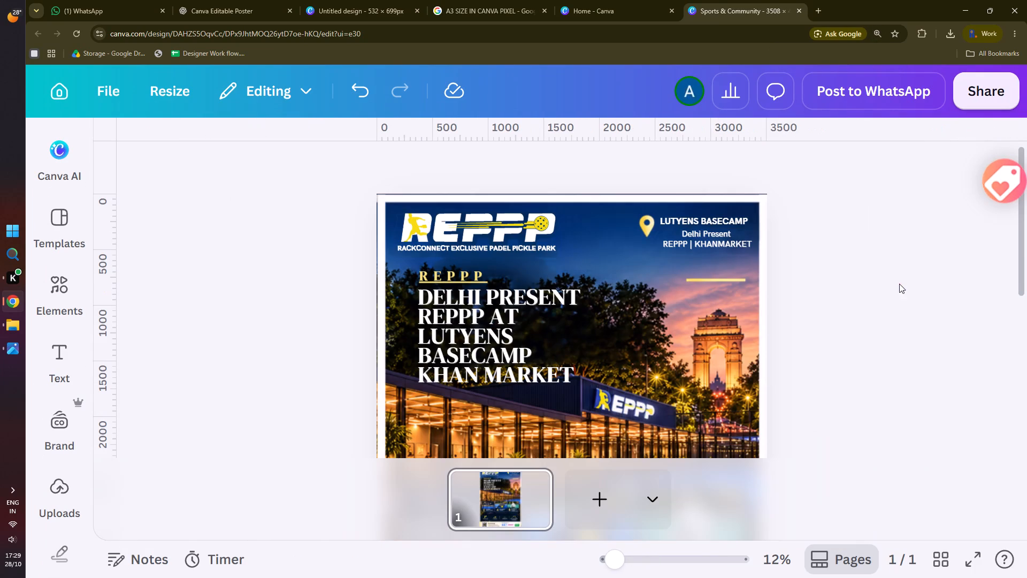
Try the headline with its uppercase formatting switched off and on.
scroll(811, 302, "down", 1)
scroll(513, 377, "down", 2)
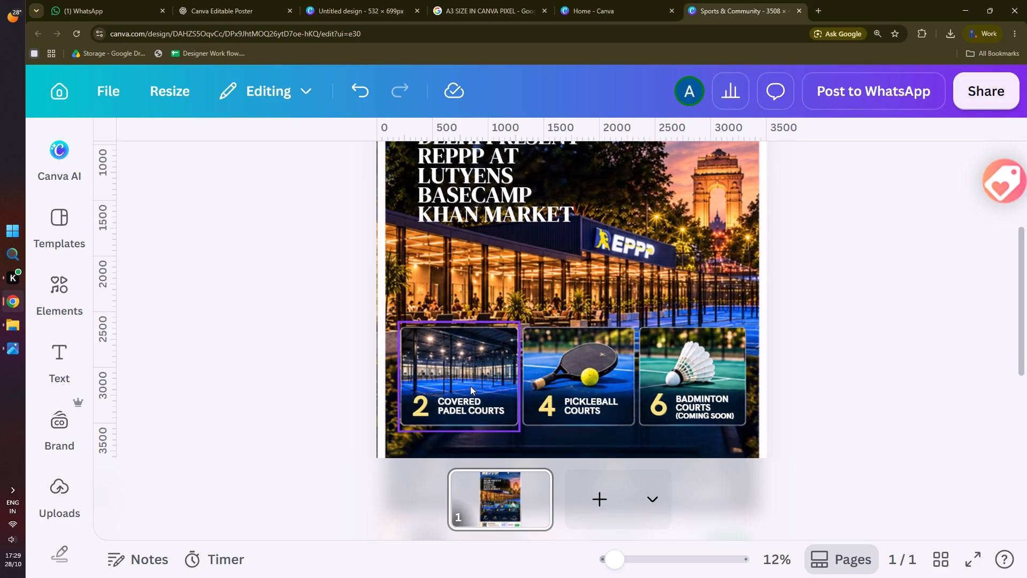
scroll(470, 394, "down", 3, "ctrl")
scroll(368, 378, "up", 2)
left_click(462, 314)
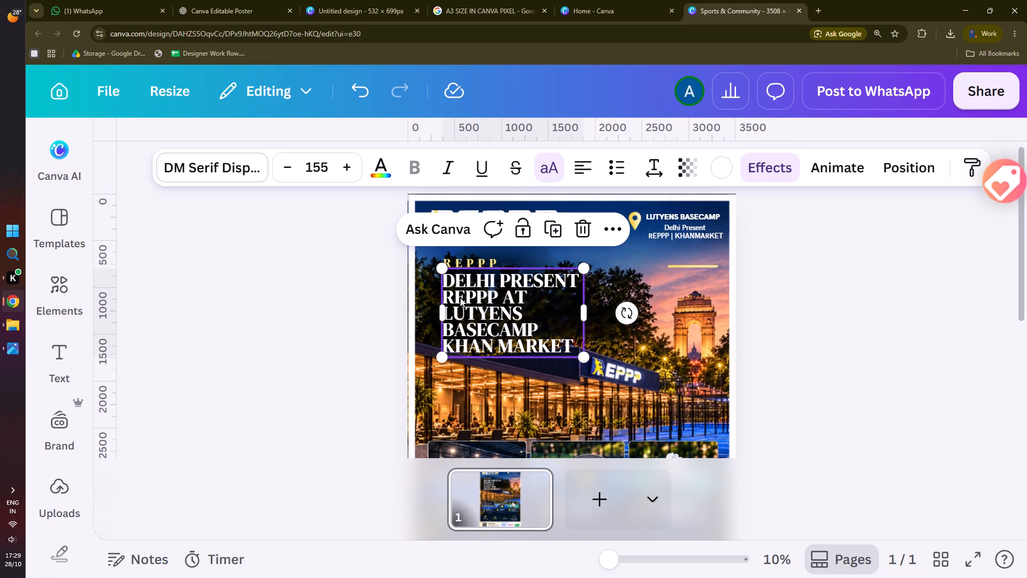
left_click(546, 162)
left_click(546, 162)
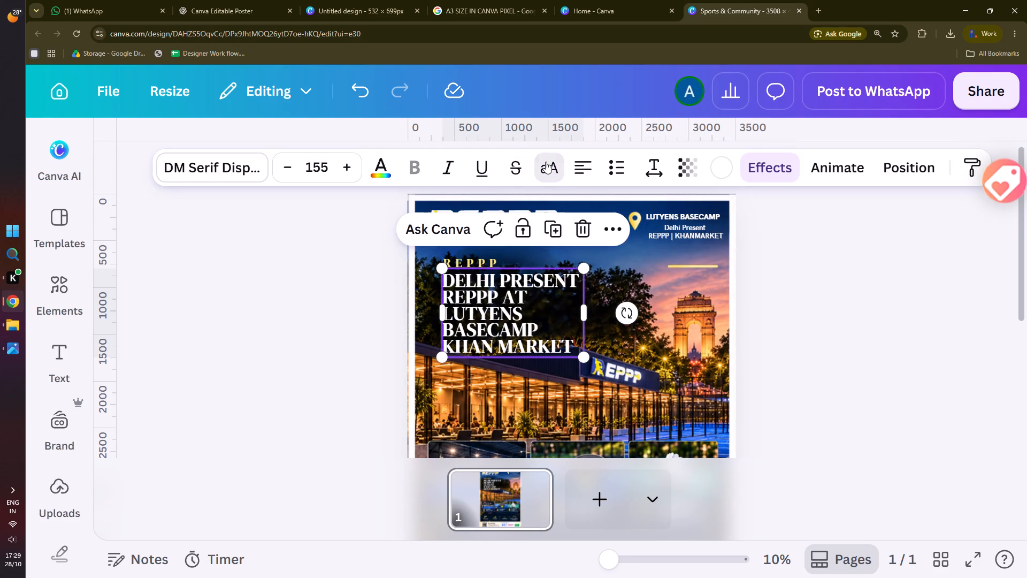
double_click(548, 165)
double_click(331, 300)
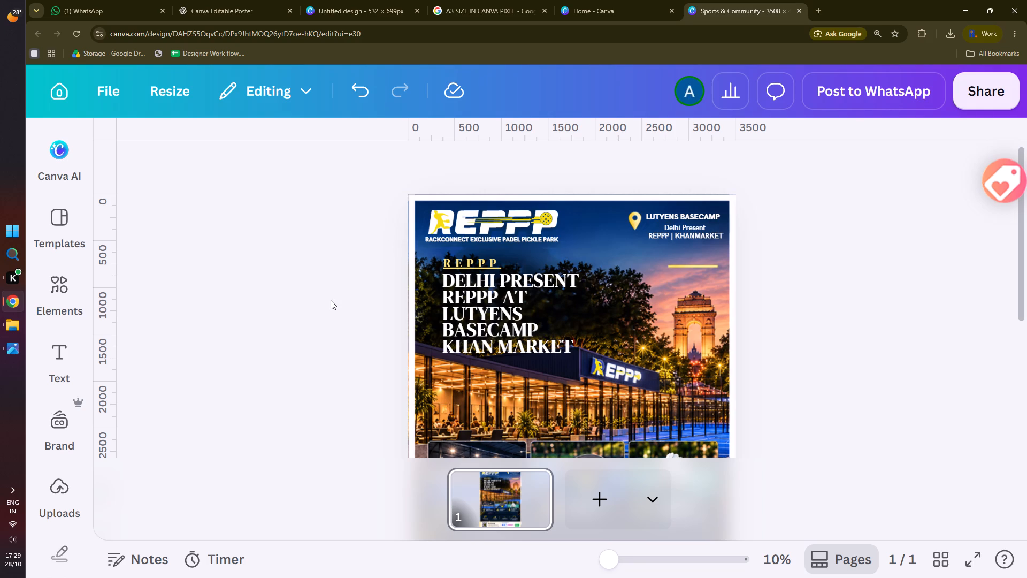
Widen the headline text box so it wraps onto three lines: DELHI PRESENT REPPP, AT LUTYENS BASECAMP, KHAN MARKET.
scroll(726, 257, "down", 4)
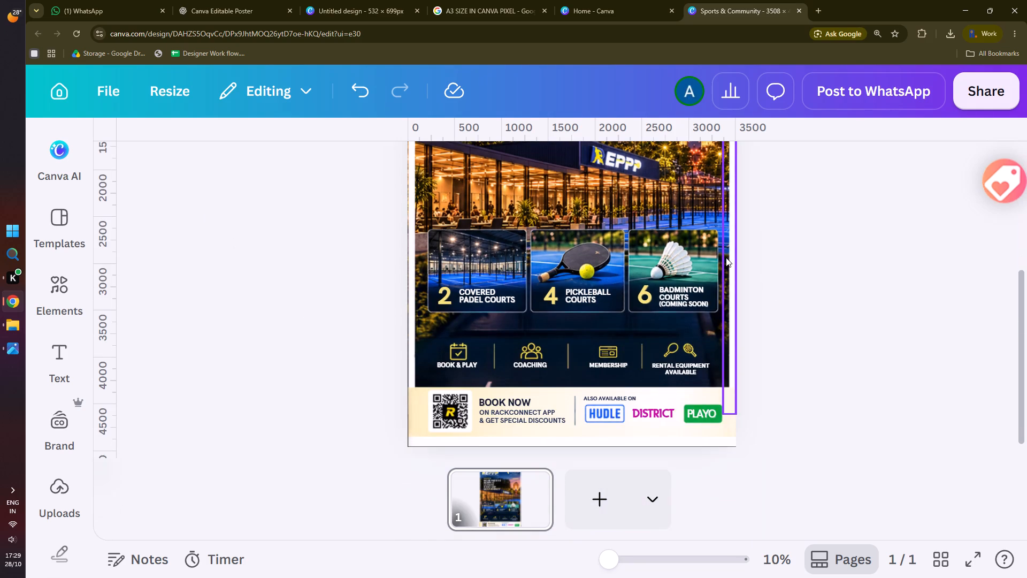
scroll(730, 343, "up", 4)
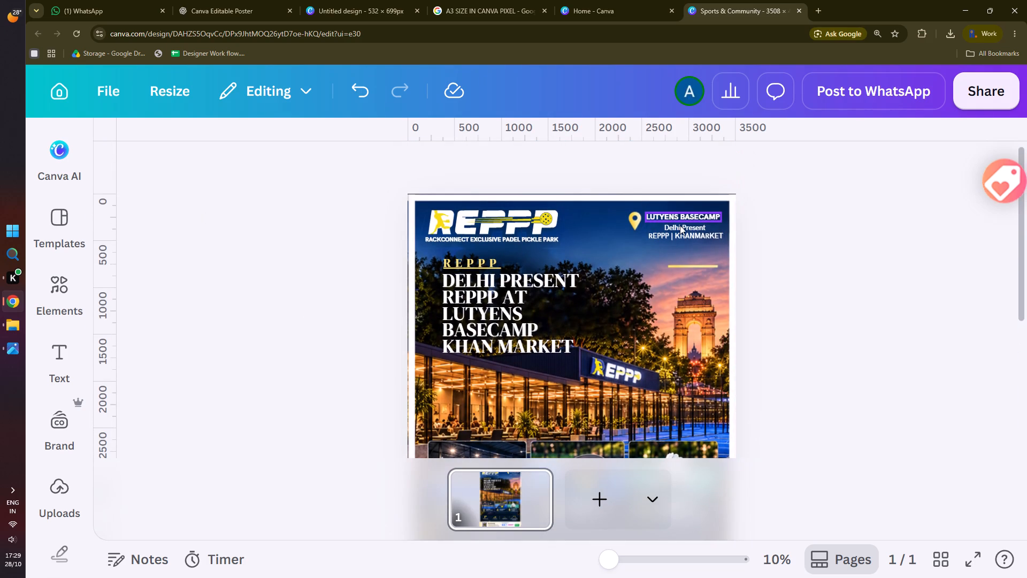
left_click(787, 237)
scroll(754, 253, "down", 2)
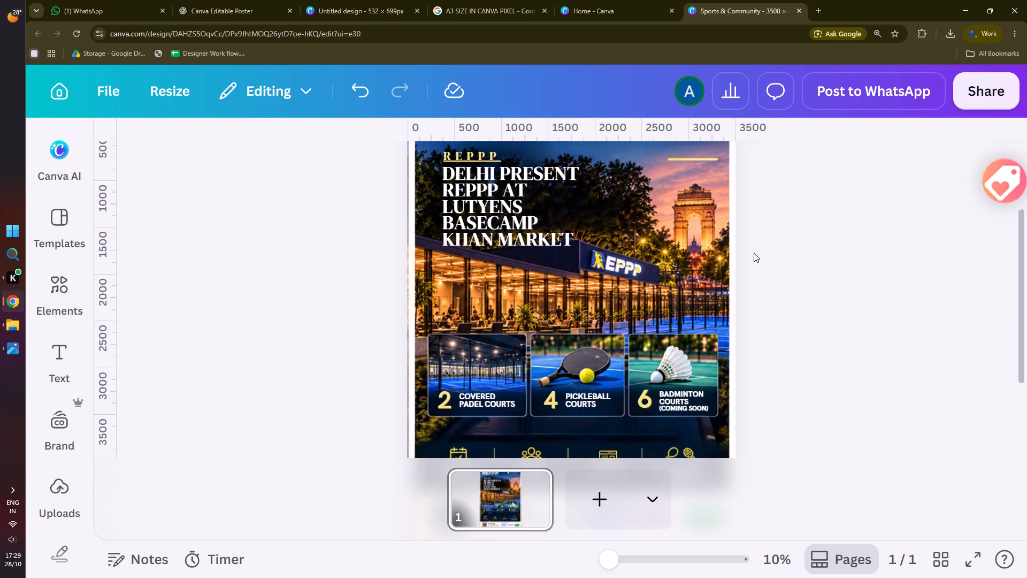
scroll(754, 253, "up", 2)
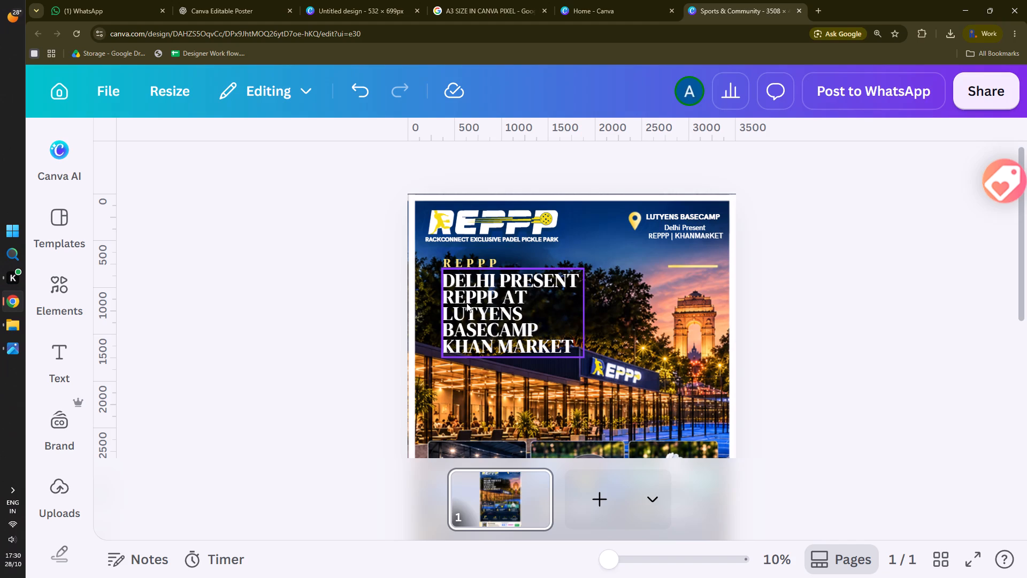
left_click(466, 303)
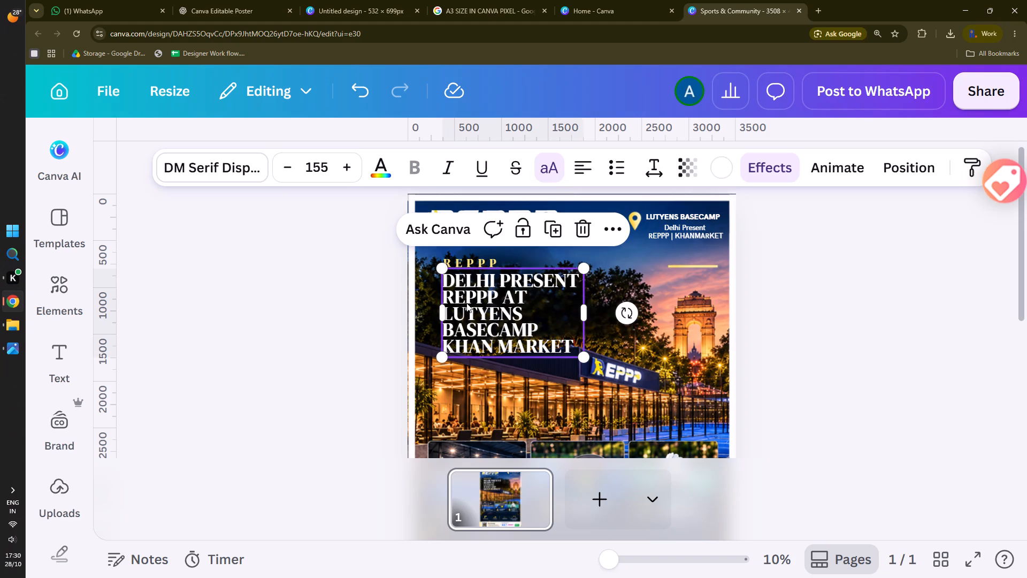
left_click(581, 308)
left_click_drag(586, 309, 623, 313)
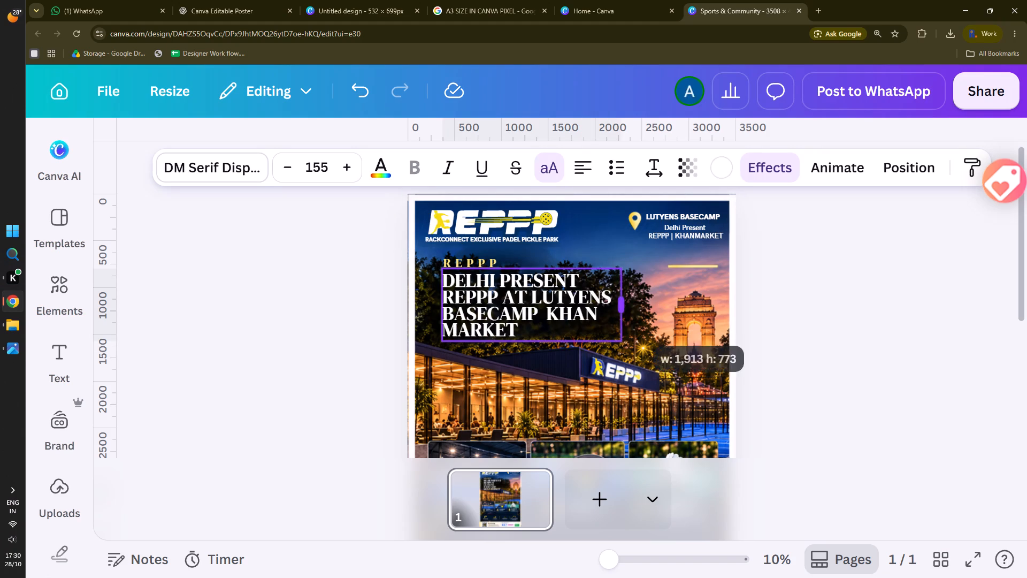
left_click_drag(623, 313, 680, 315)
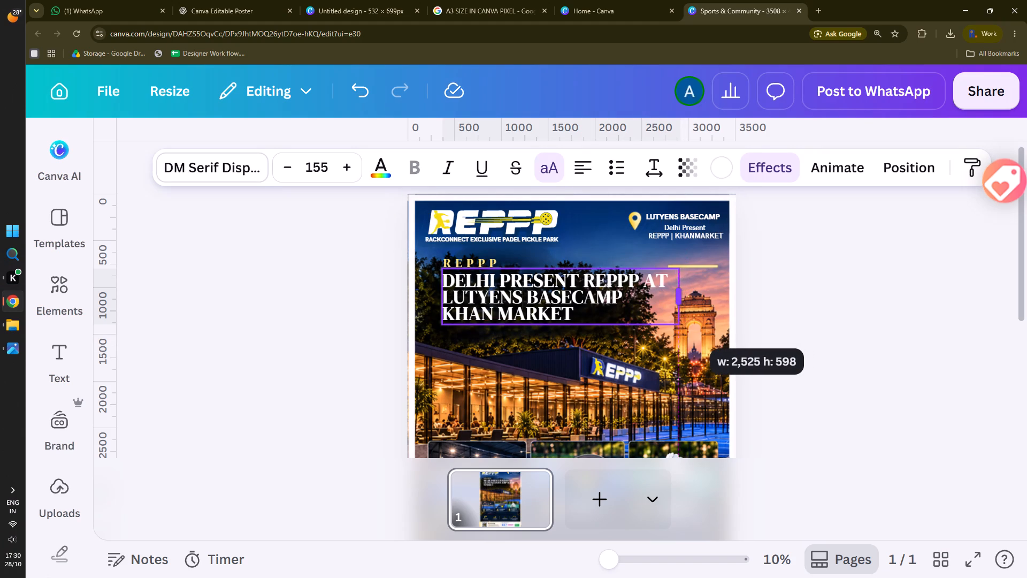
left_click_drag(680, 315, 666, 316)
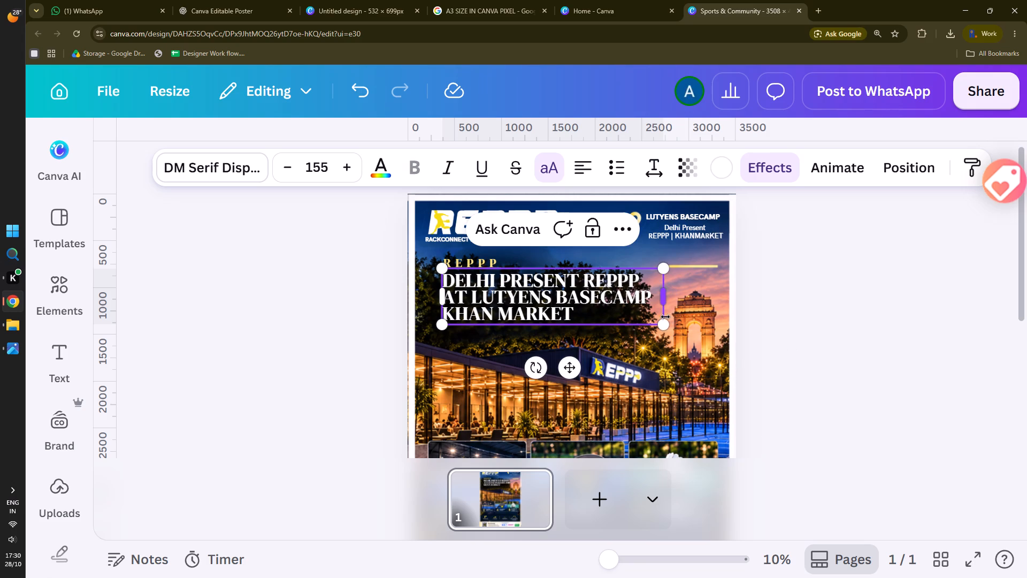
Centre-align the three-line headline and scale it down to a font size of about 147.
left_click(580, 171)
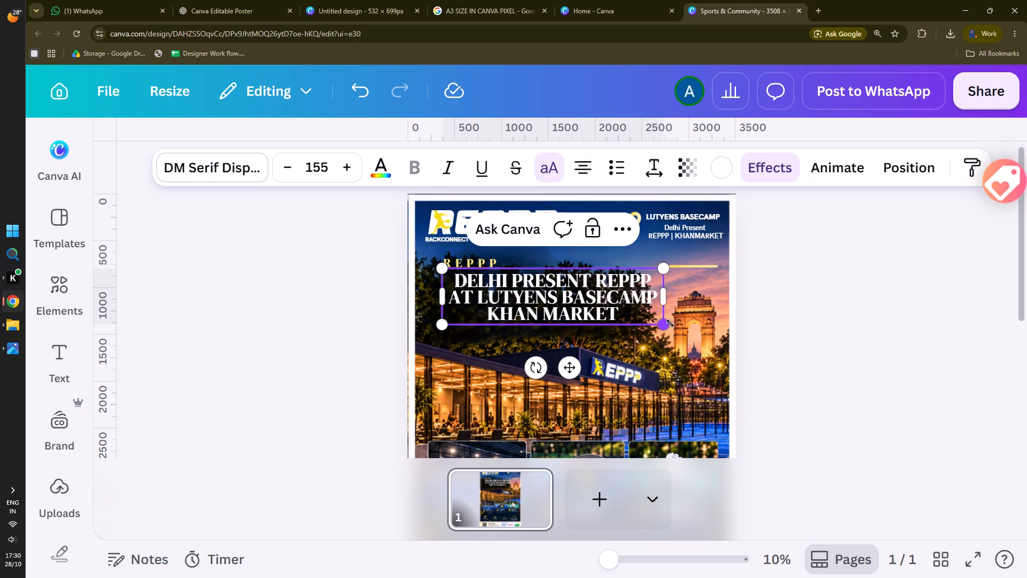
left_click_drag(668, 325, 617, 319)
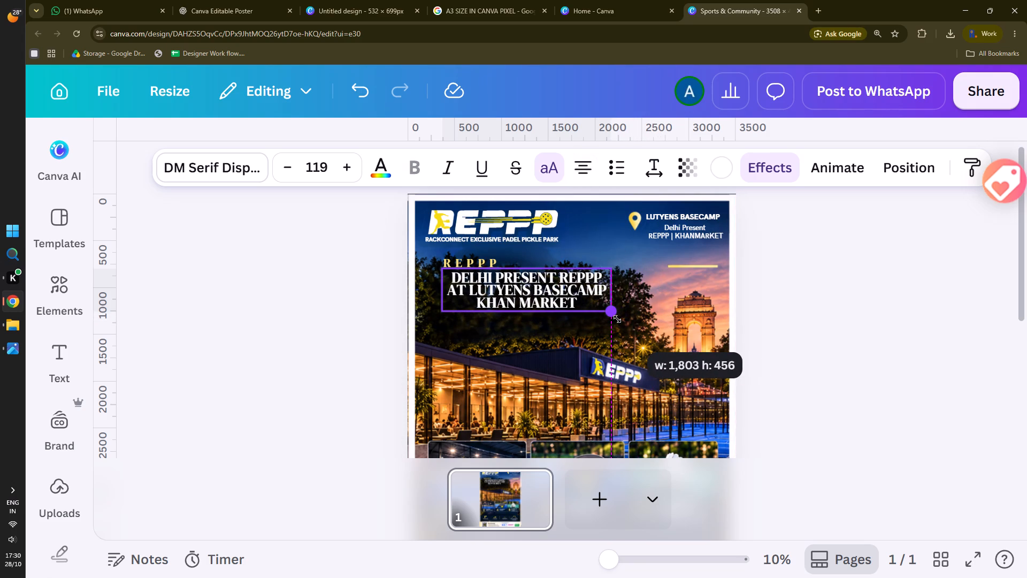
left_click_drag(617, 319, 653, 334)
Increase the headline's line spacing slightly so its three lines are less tightly packed.
left_click(658, 165)
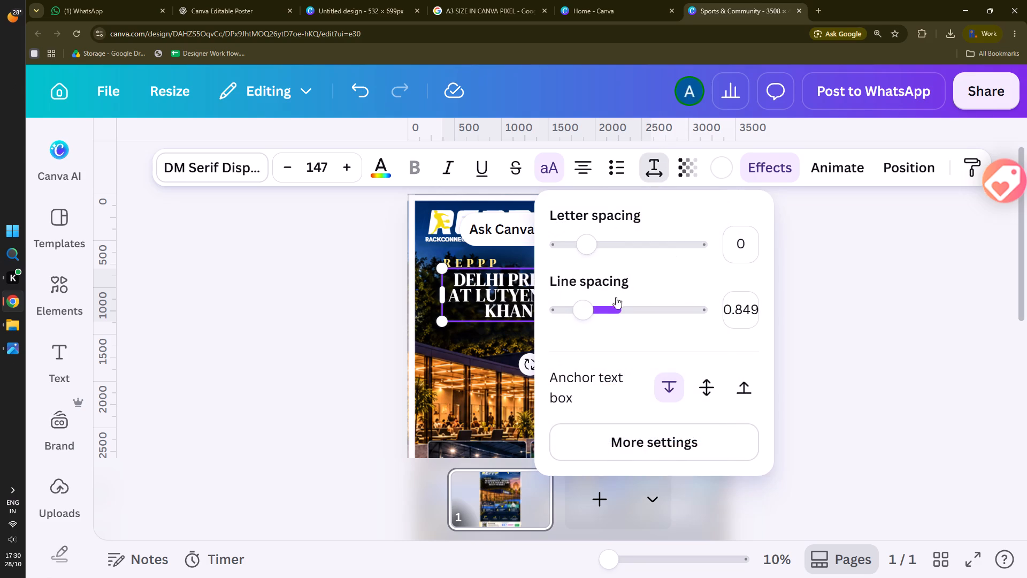
left_click_drag(593, 313, 610, 312)
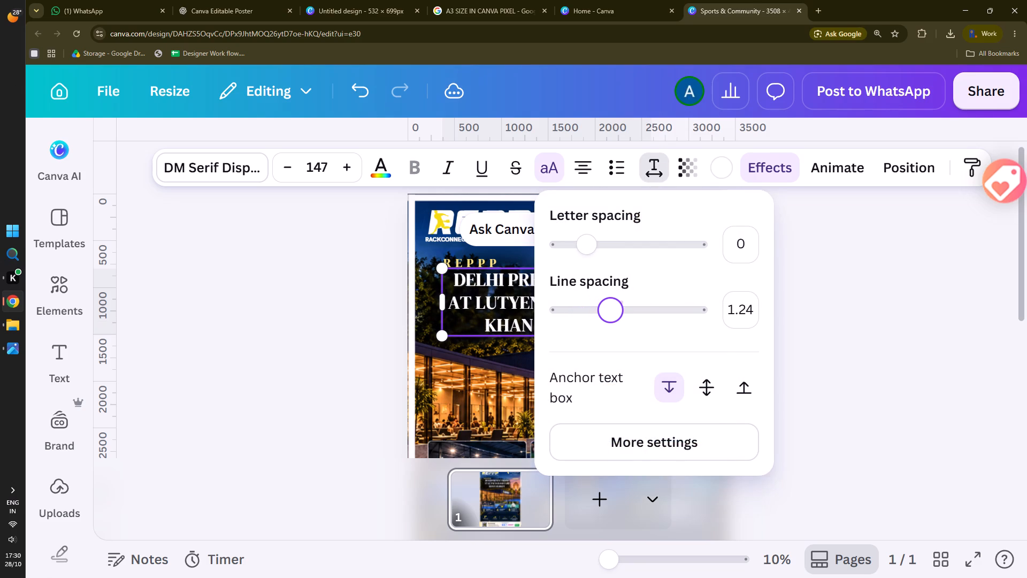
left_click_drag(610, 312, 600, 312)
double_click(873, 249)
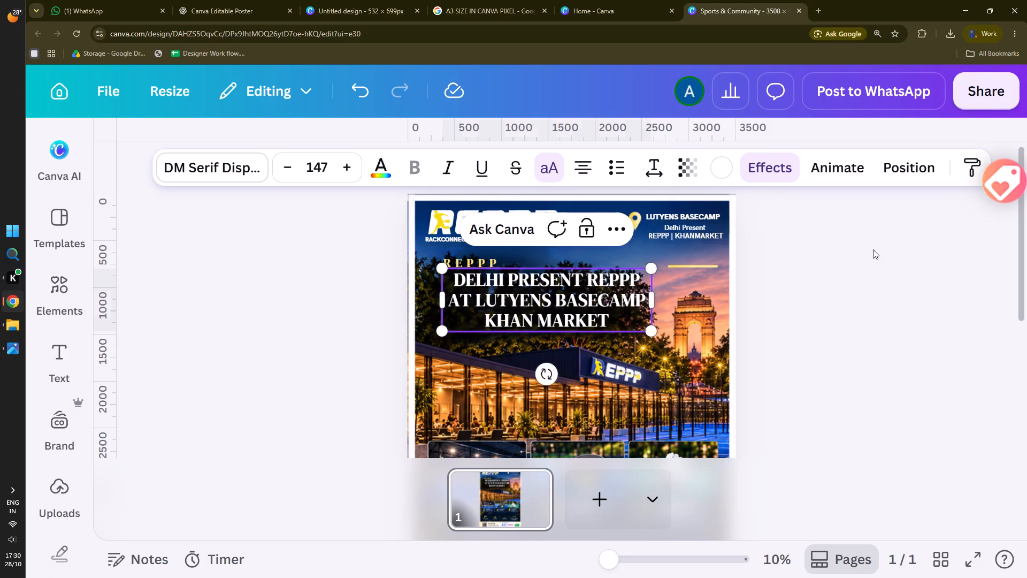
Left-align the headline text and shift it slightly lower beneath the gold REPPP label.
left_click_drag(570, 304, 566, 314)
left_click(579, 162)
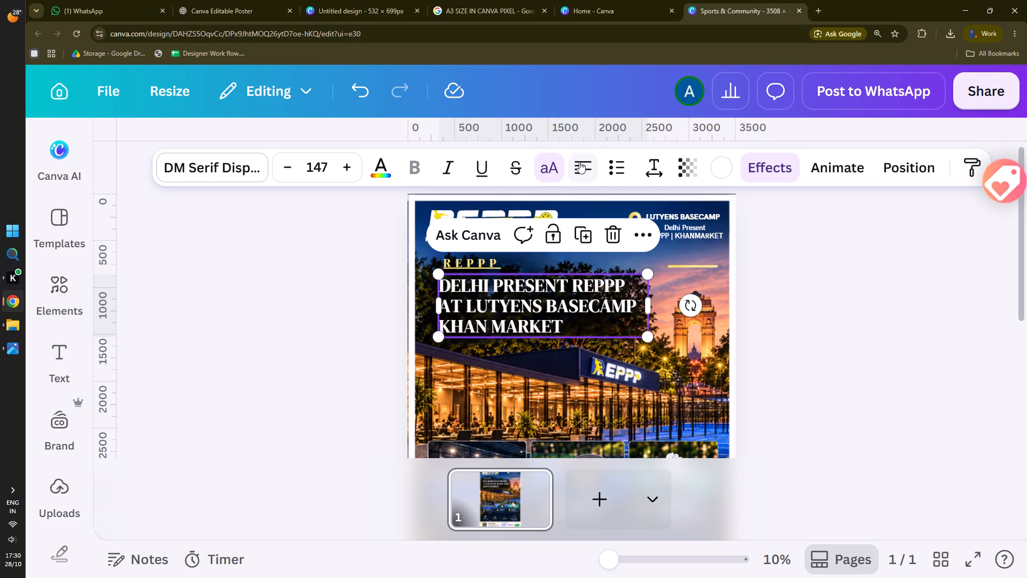
left_click(346, 322)
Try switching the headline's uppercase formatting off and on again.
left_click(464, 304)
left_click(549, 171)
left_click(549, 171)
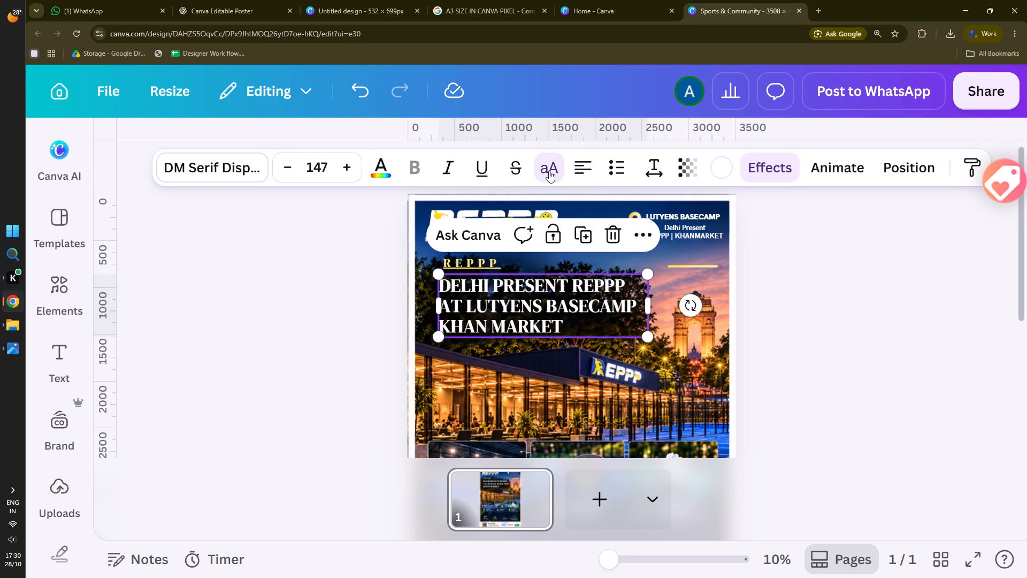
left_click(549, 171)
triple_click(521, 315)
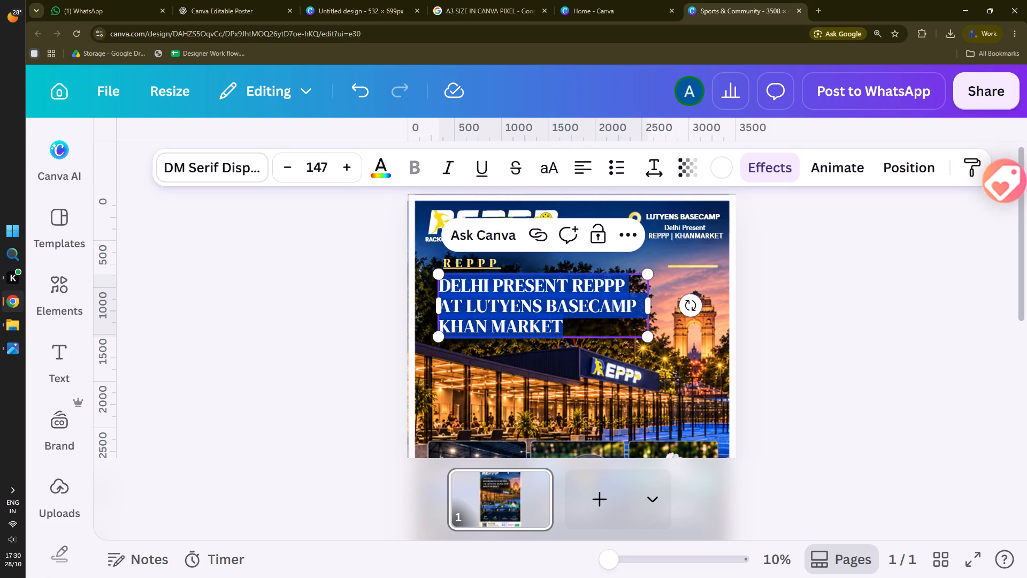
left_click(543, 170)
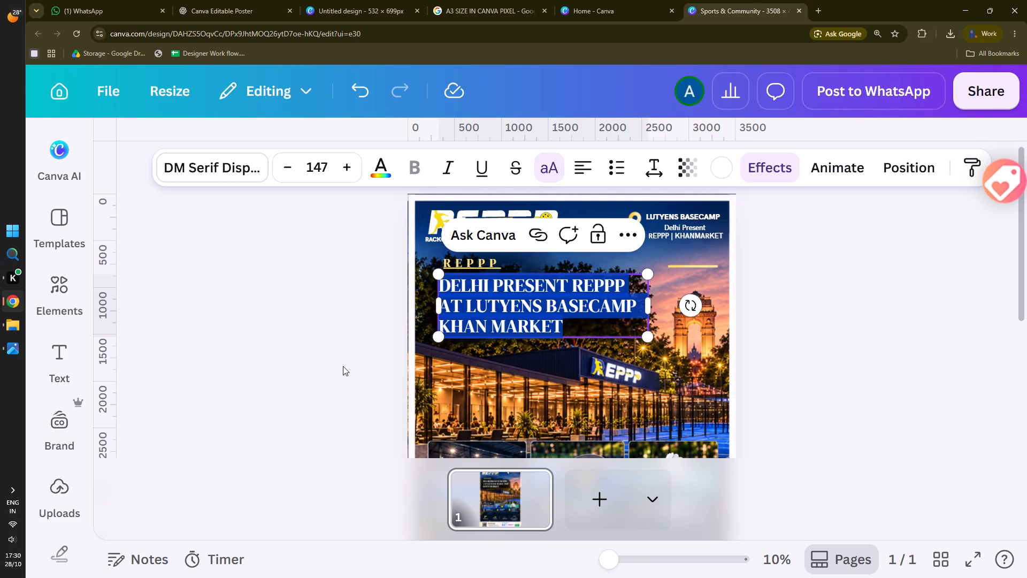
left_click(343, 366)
Scale the headline down to a font size of about 121 and place it just beneath the gold REPPP label.
left_click(539, 317)
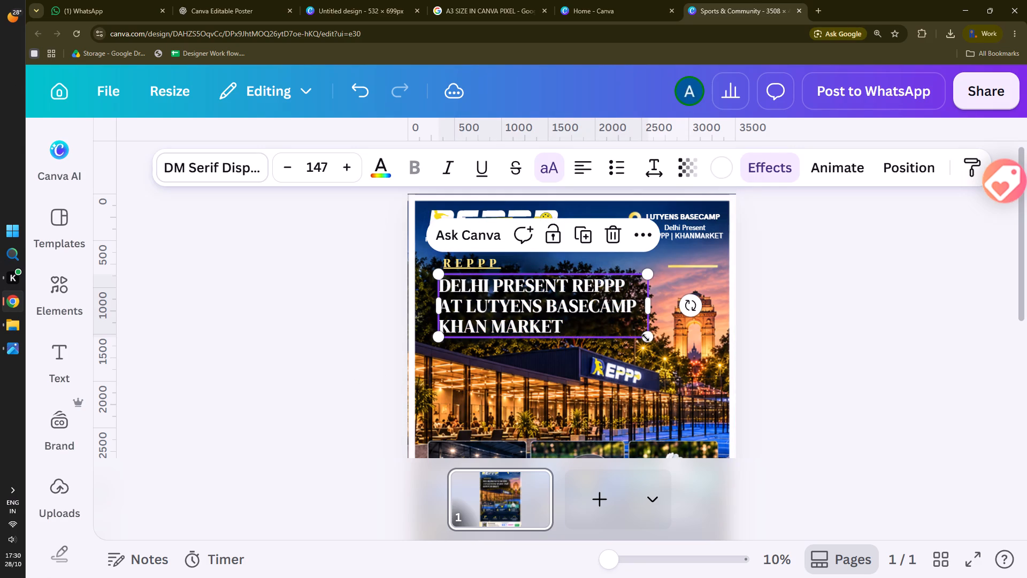
left_click_drag(648, 337, 614, 324)
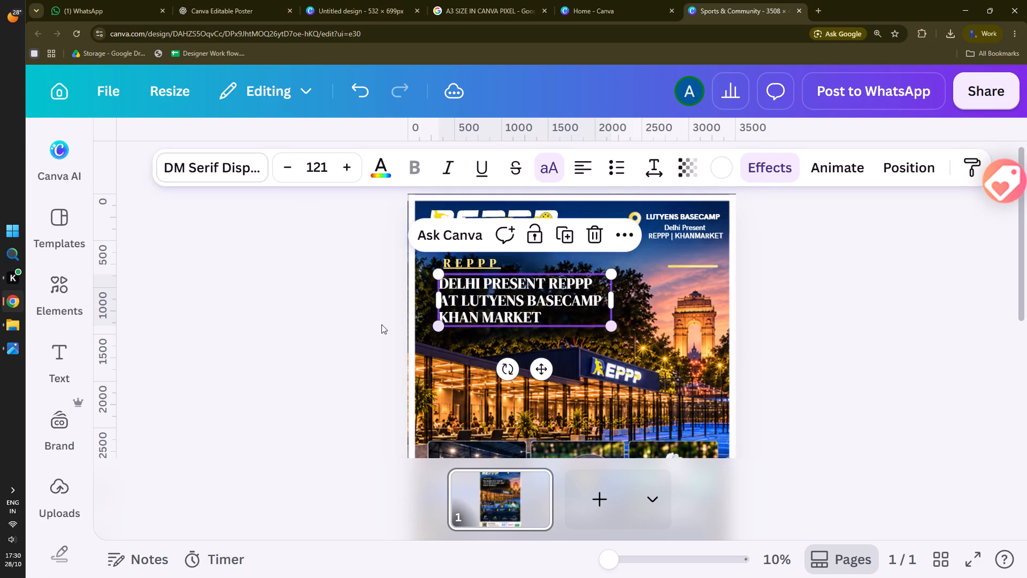
left_click(271, 324)
left_click_drag(462, 297, 467, 298)
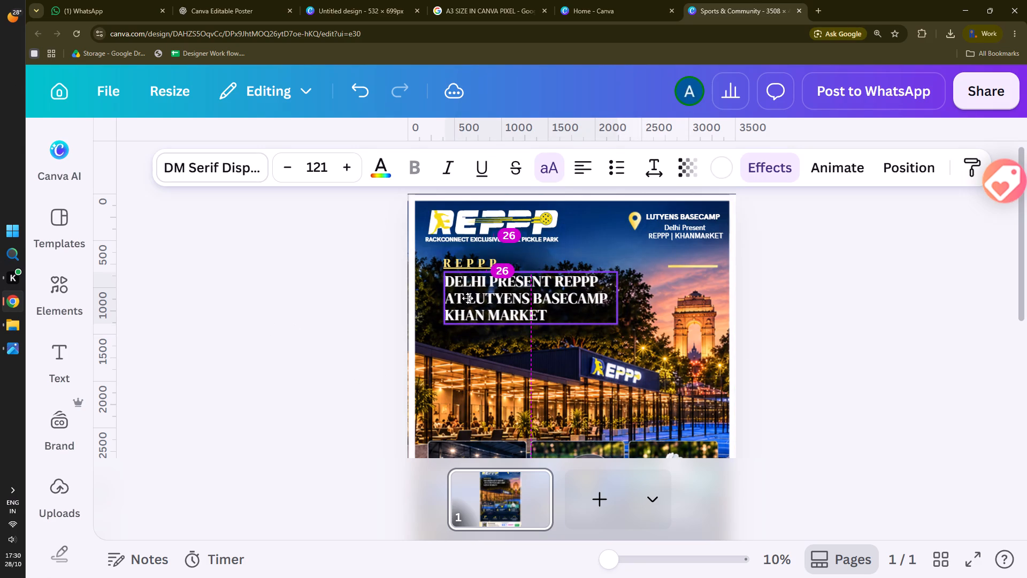
left_click_drag(467, 298, 467, 300)
left_click(333, 317)
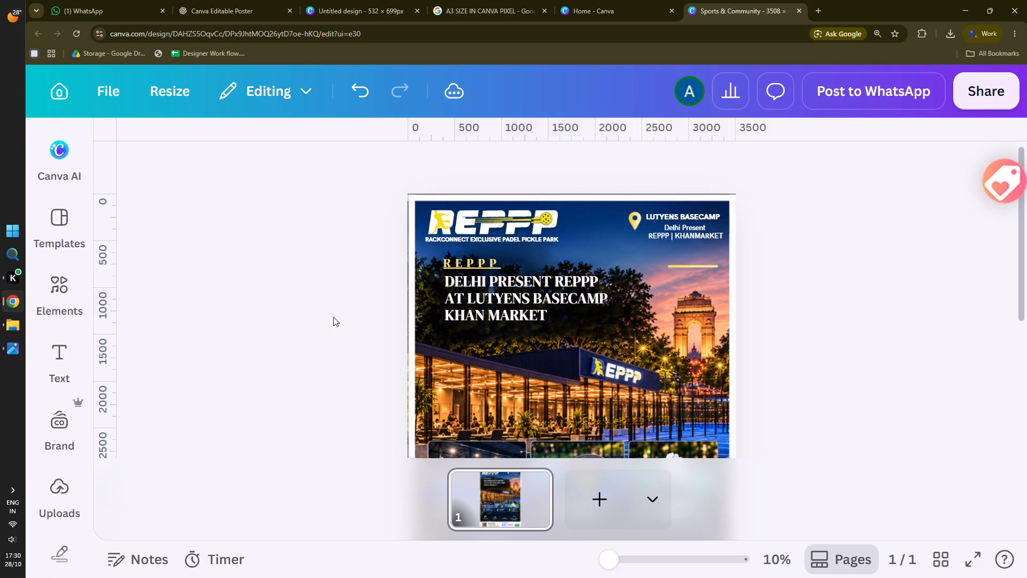
Nudge the headline horizontally in small increments so its left edge aligns with the gold REPPP label above it.
scroll(473, 297, "up", 3, "ctrl")
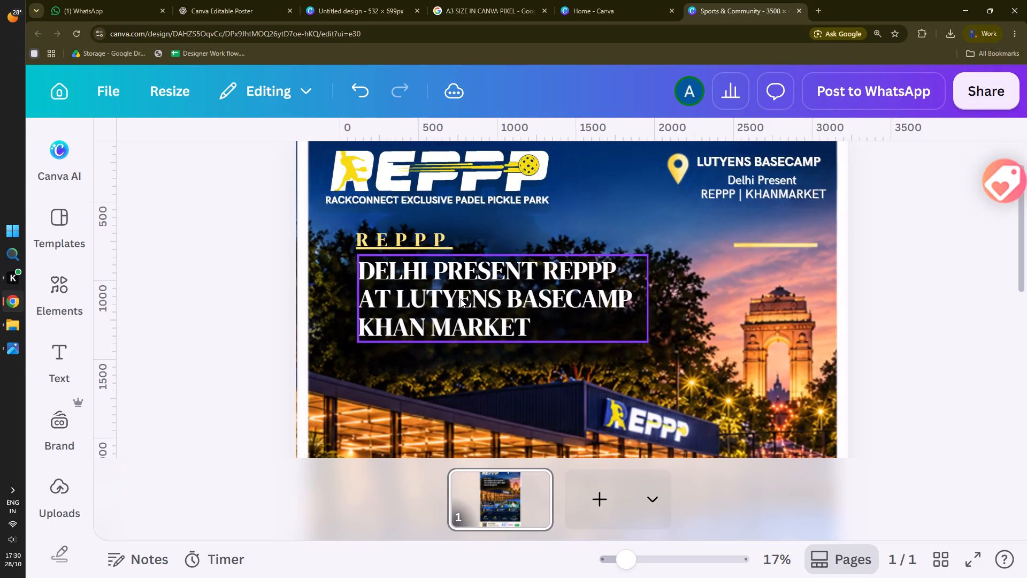
left_click(460, 299)
key("Left")
key("Left")
key("Left")
key("Left")
key("Left")
key("Left")
key("Left")
key("Left")
key("Left")
key("Left")
key("Left")
key("Left")
key("Left")
key("Left")
key("Left")
key("Left")
key("Left")
key("Left")
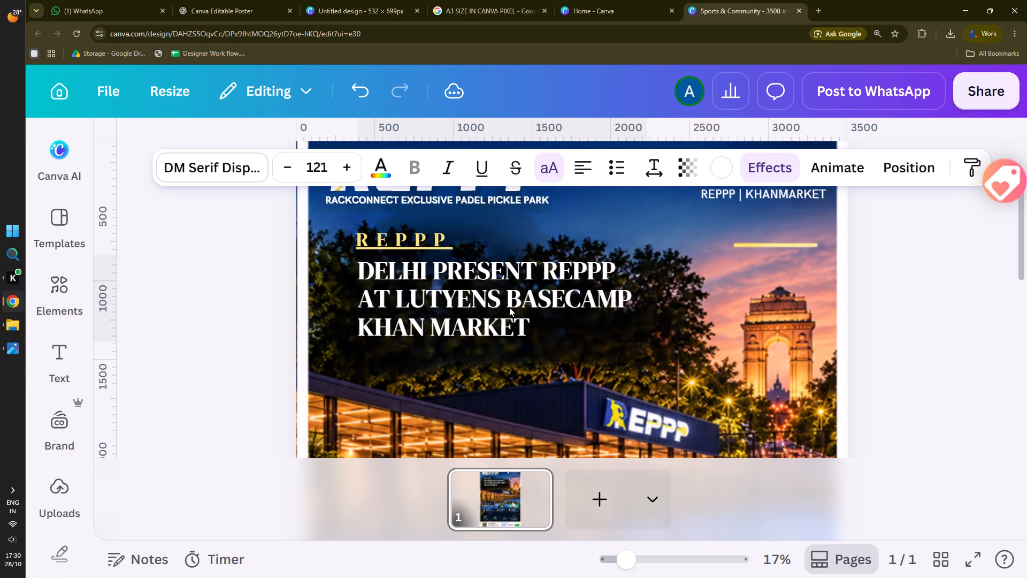
key("Right")
key("Right")
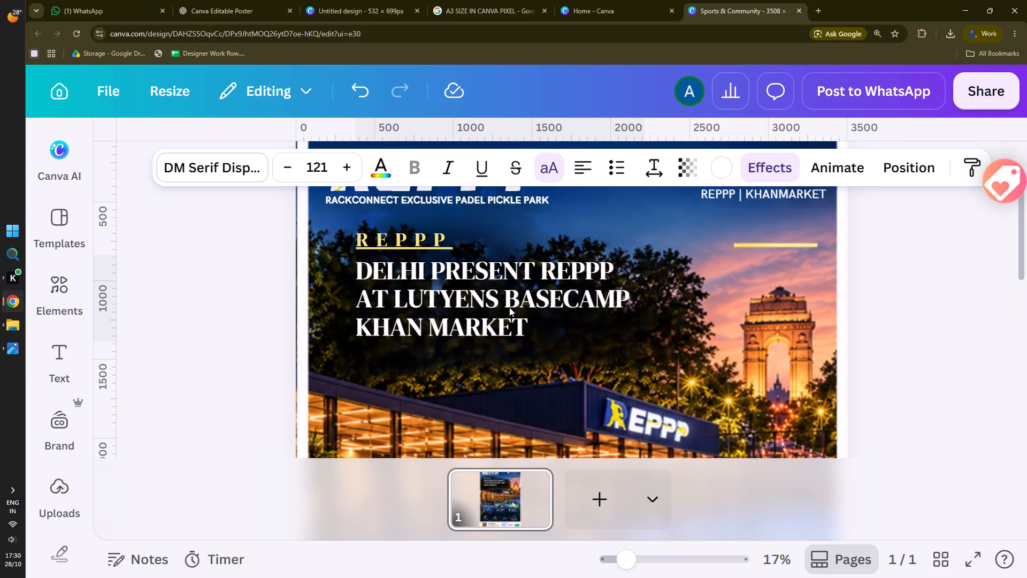
key("Right")
key("Left")
key("Left")
key("Right")
key("Right")
key("Right")
key("Right")
key("Right")
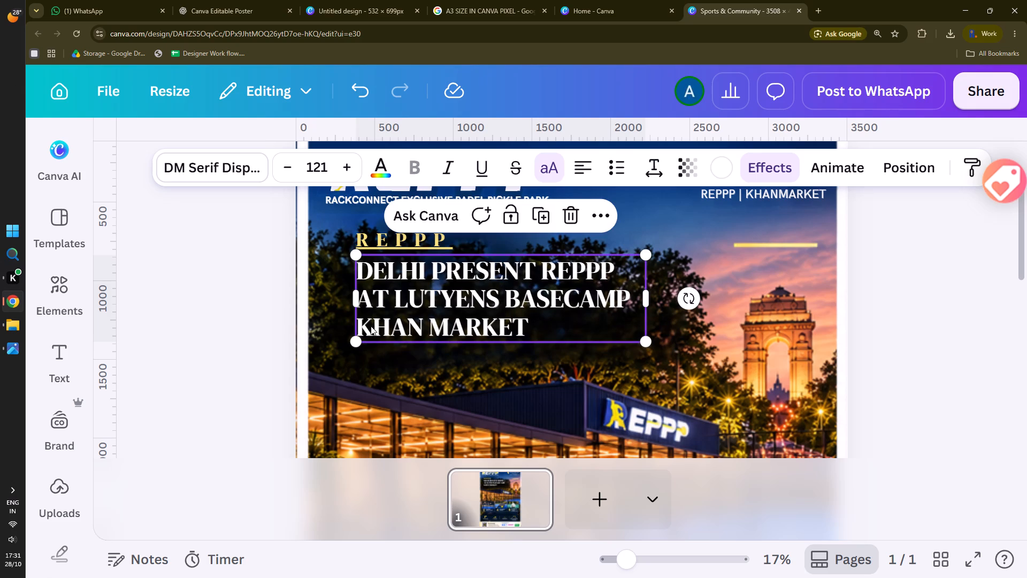
Review the flyer from the logo and headline down to the court cards and amenities row.
left_click(225, 324)
scroll(340, 334, "down", 5, "ctrl")
scroll(285, 343, "down", 3)
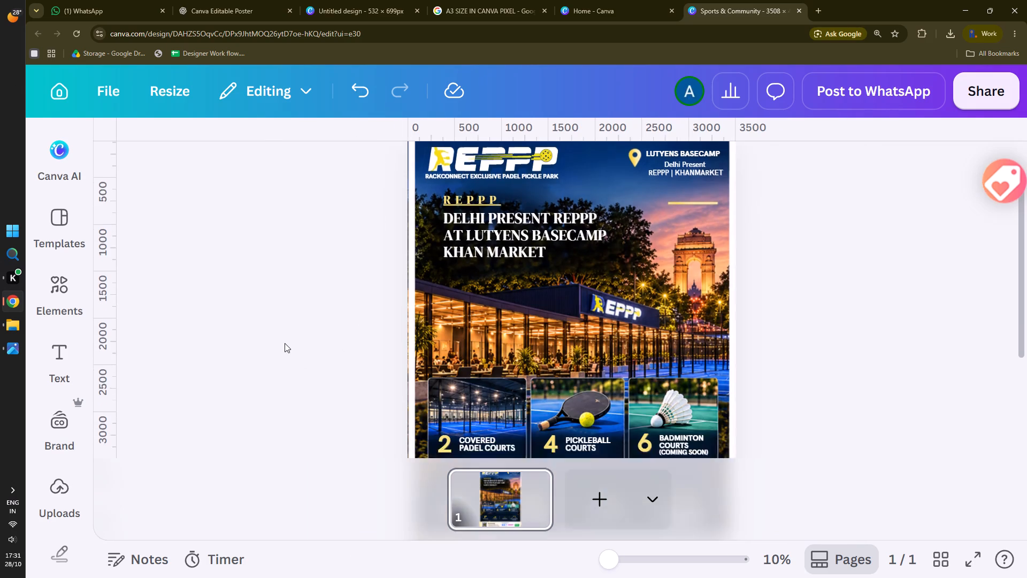
scroll(286, 344, "up", 3)
scroll(351, 320, "down", 4, "ctrl")
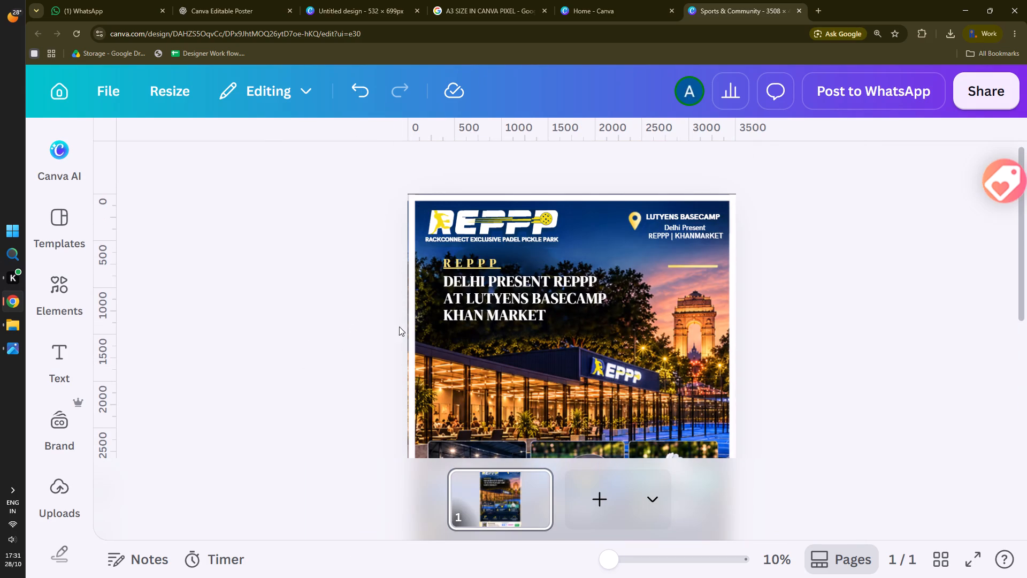
scroll(499, 336, "down", 3)
scroll(378, 351, "up", 2)
scroll(422, 324, "down", 2, "alt")
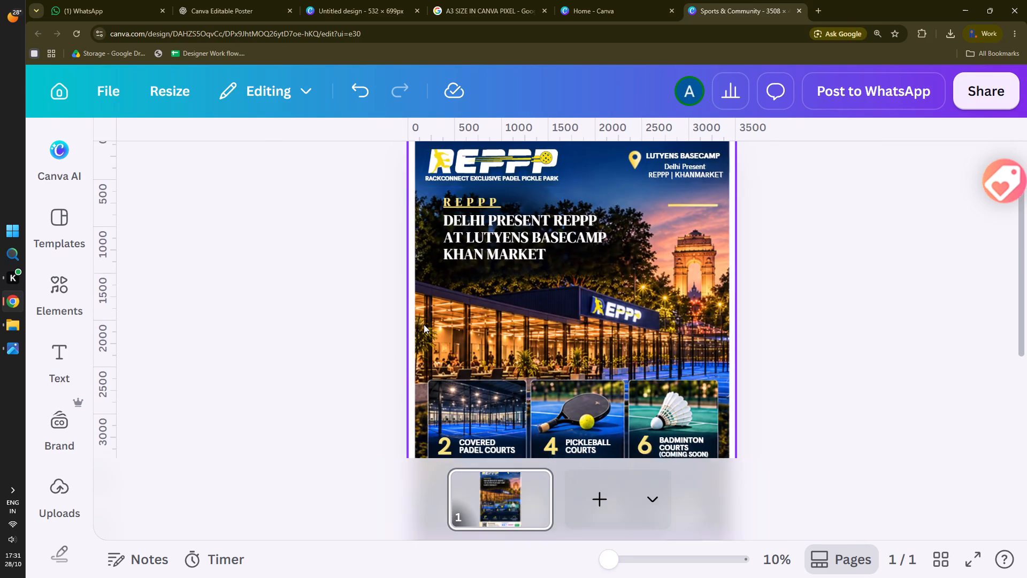
scroll(424, 324, "down", 1, "alt")
scroll(412, 331, "down", 4, "ctrl")
scroll(340, 340, "up", 2)
scroll(356, 319, "down", 3, "ctrl")
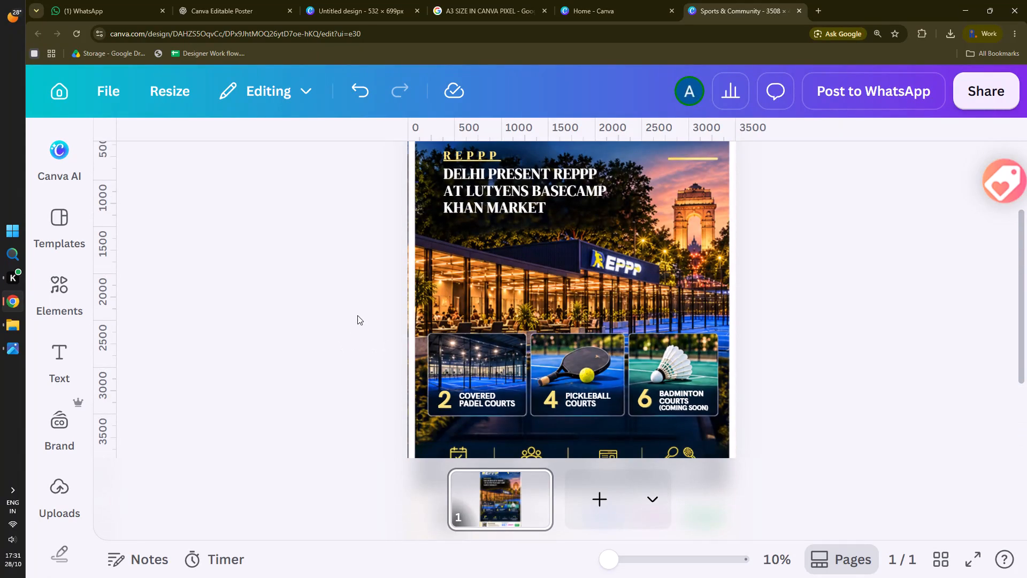
left_click(357, 314)
scroll(374, 307, "up", 3)
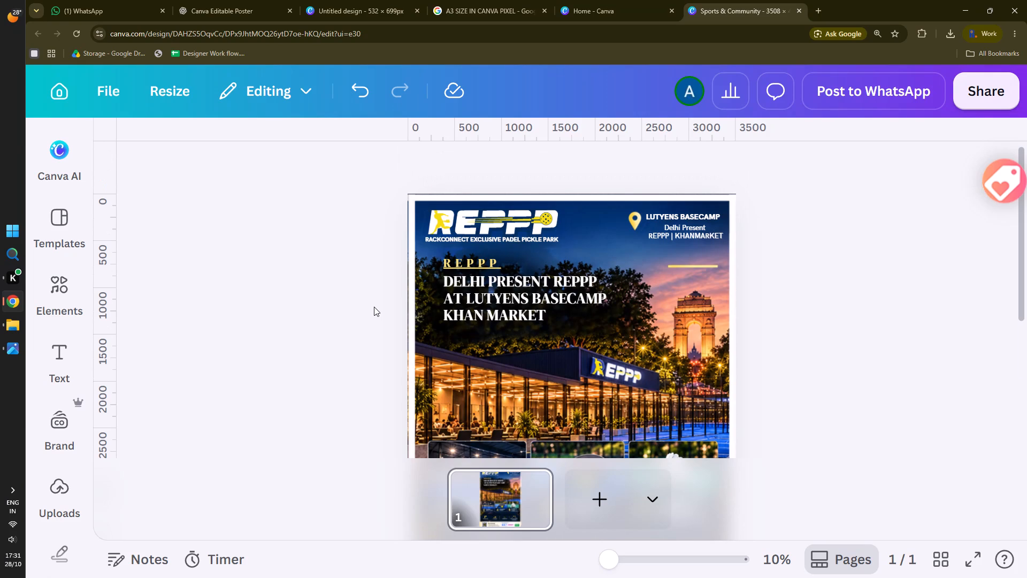
left_click(913, 316)
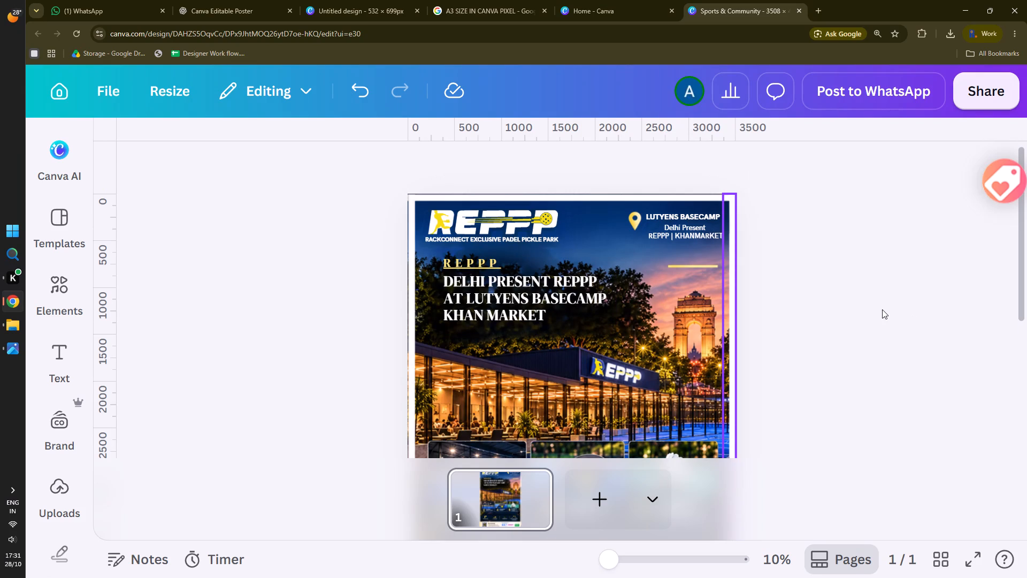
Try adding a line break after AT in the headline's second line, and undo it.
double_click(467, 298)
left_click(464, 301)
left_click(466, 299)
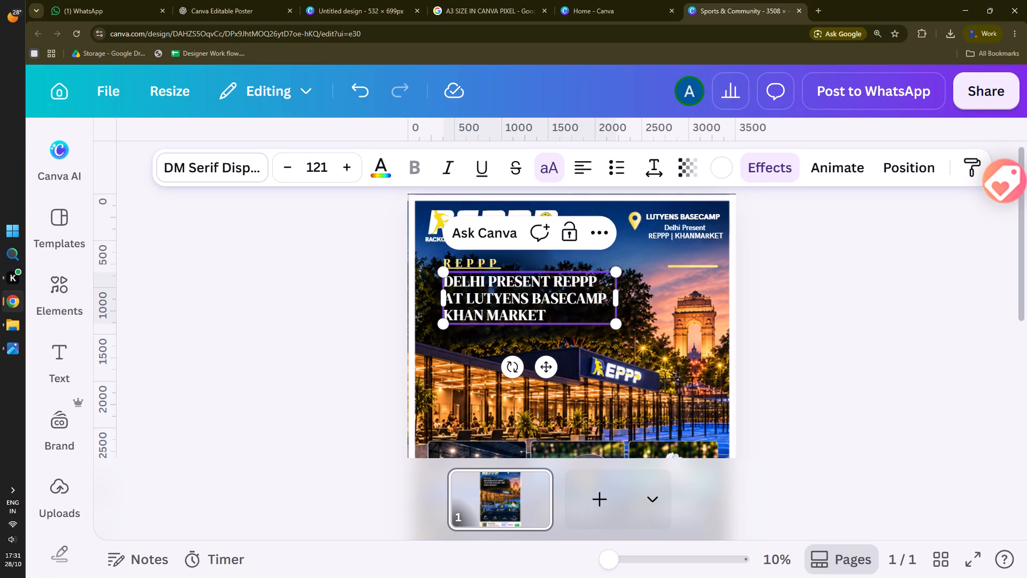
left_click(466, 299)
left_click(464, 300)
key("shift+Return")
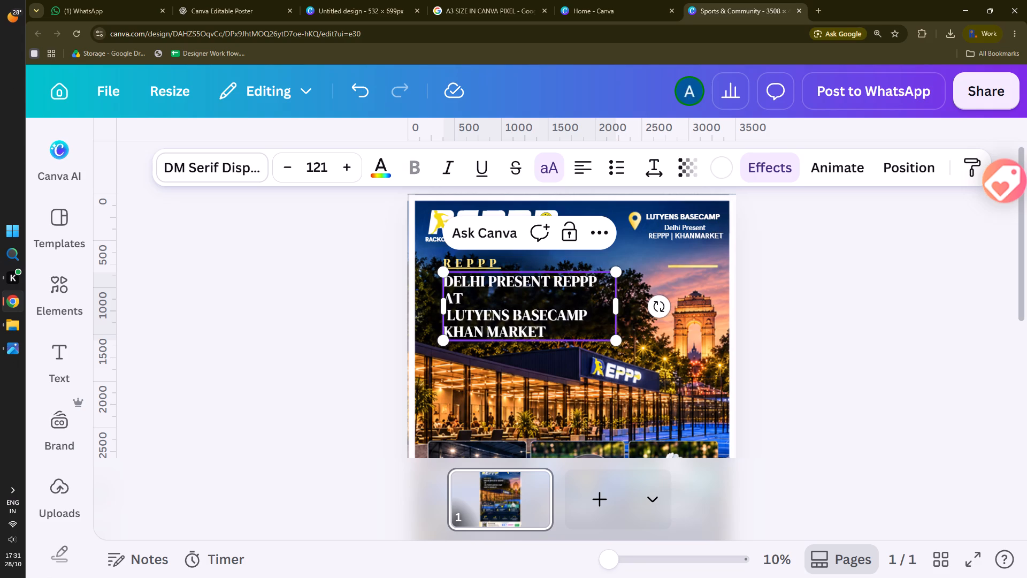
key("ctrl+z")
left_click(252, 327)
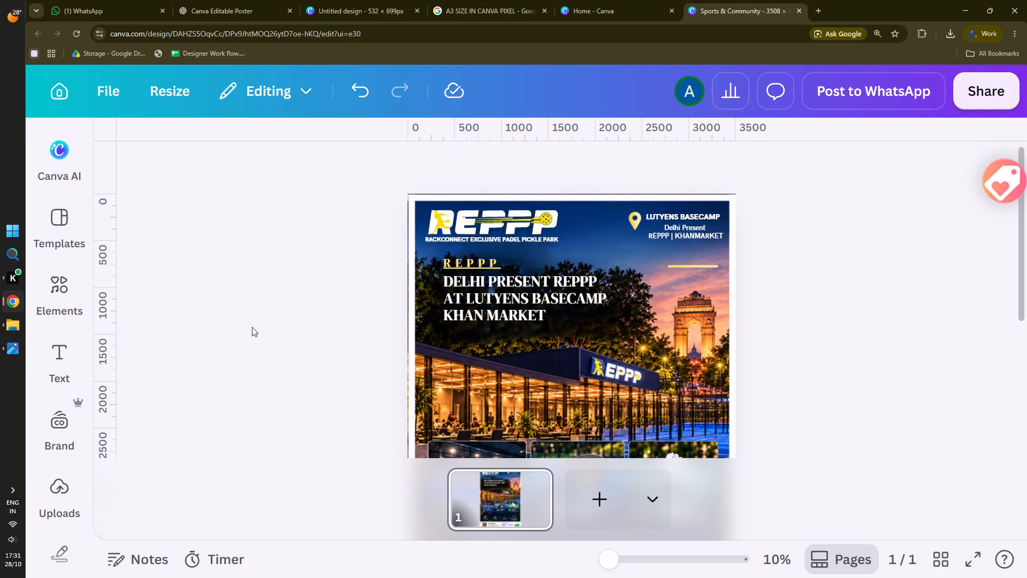
Delete the underlined gold REPPP label above the headline.
left_click(450, 268)
key("Delete")
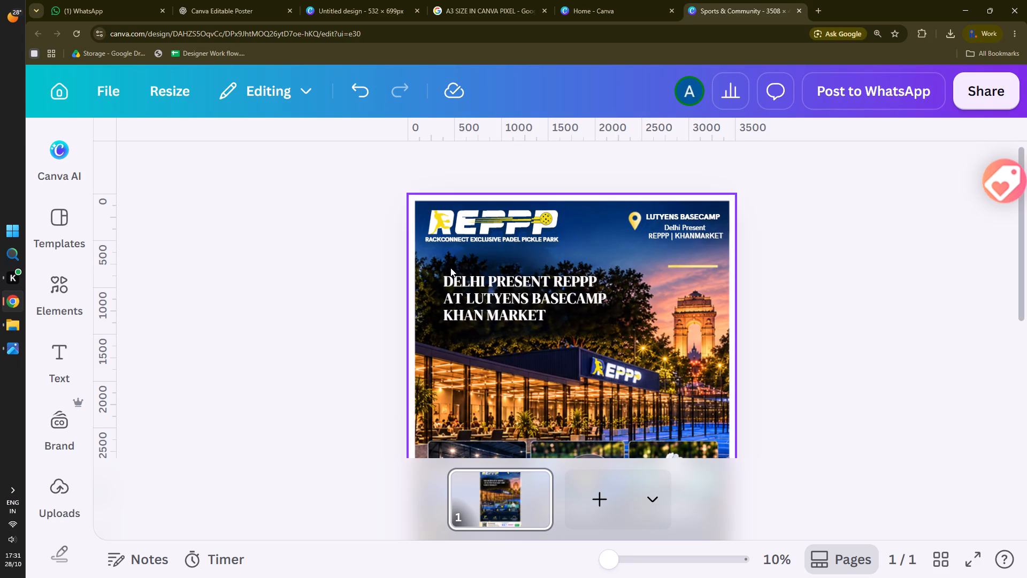
Move the headline slightly lower and towards the page's left edge, lining it up with the REPPP logo and the first court card.
left_click_drag(471, 293, 464, 292)
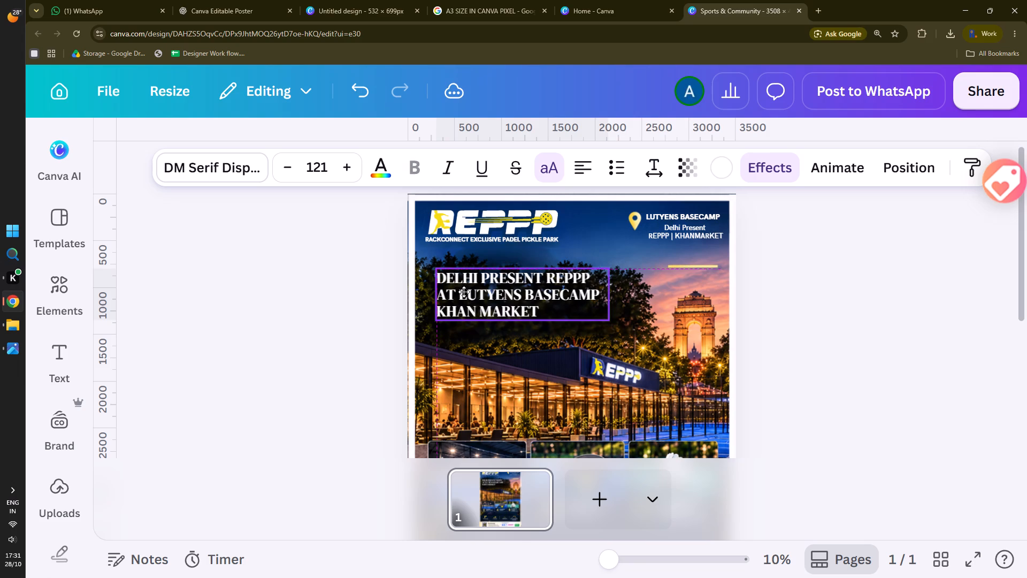
left_click_drag(464, 292, 464, 300)
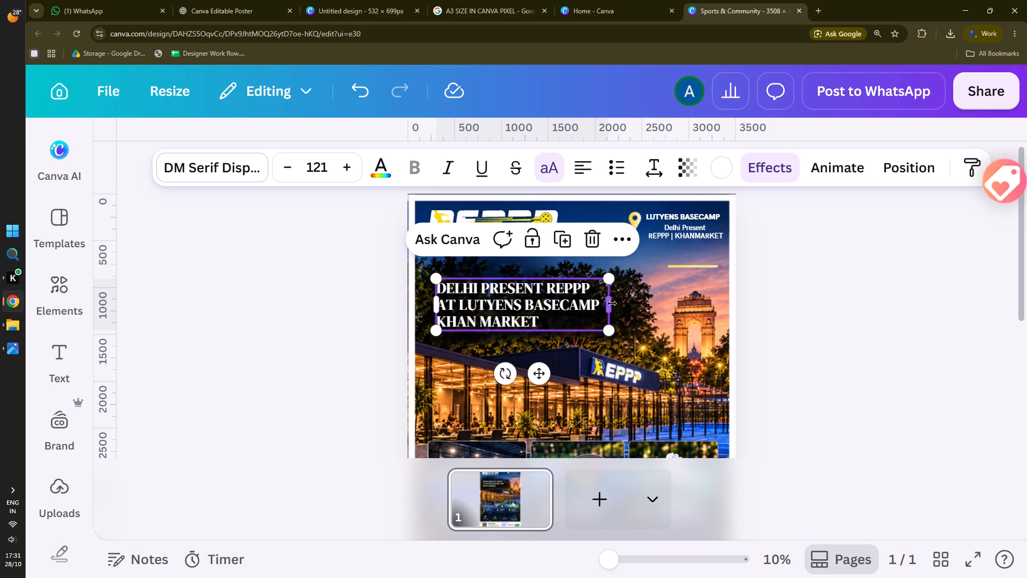
left_click(217, 334)
scroll(316, 309, "down", 2, "ctrl")
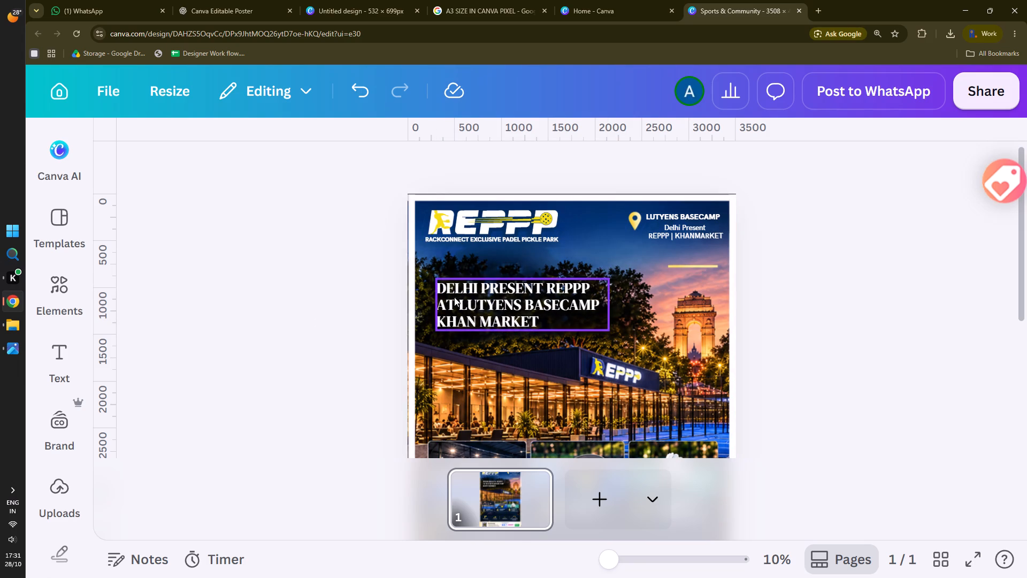
scroll(403, 347, "down", 4)
scroll(408, 358, "up", 3)
scroll(408, 358, "down", 4)
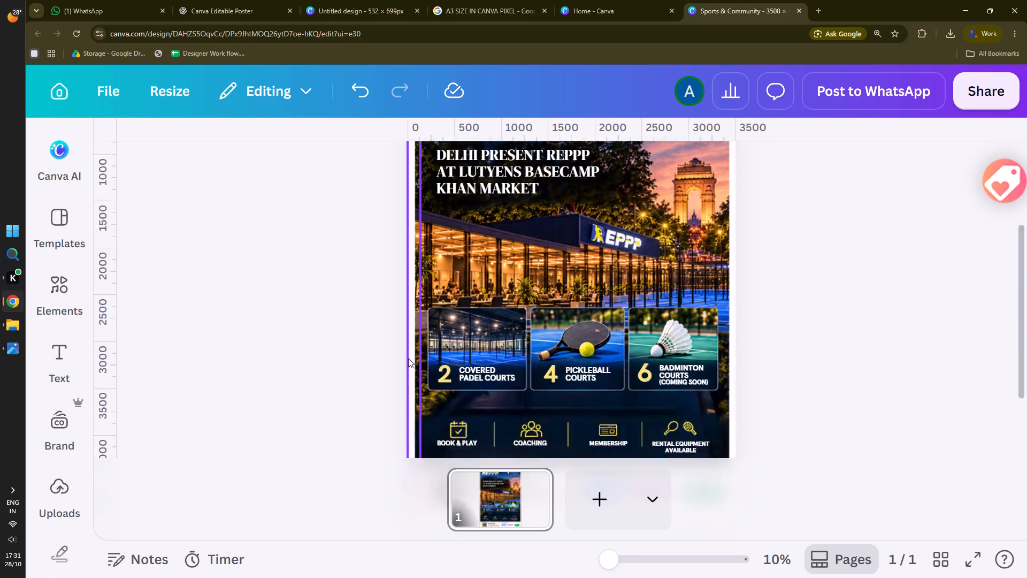
scroll(408, 358, "up", 3)
scroll(390, 311, "down", 3)
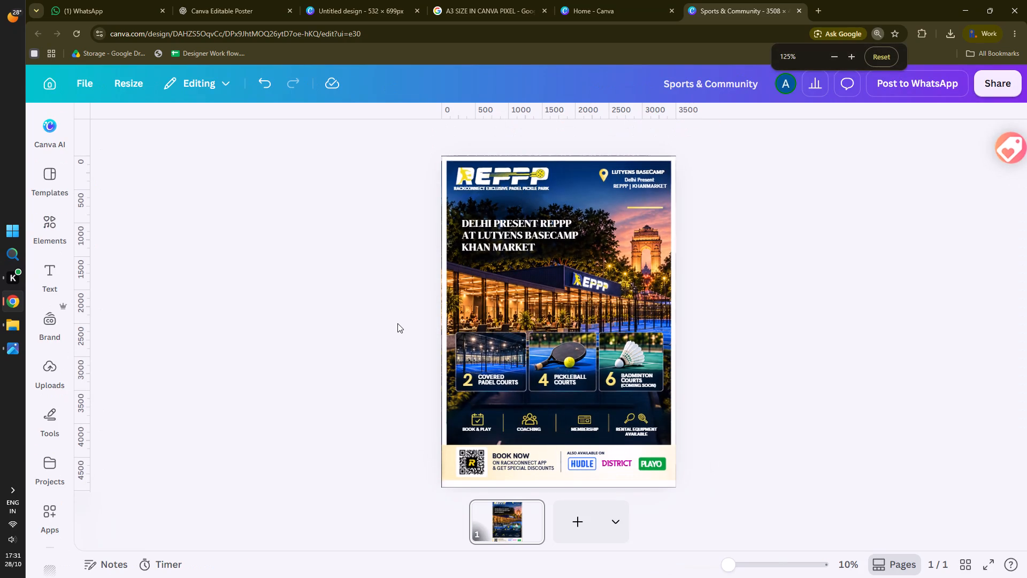
left_click(482, 233)
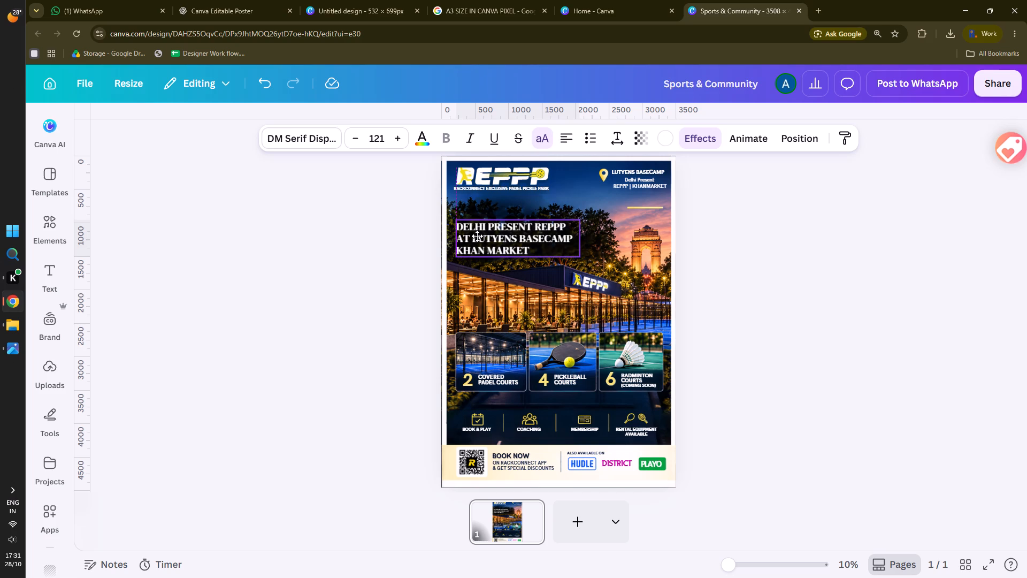
left_click(357, 262)
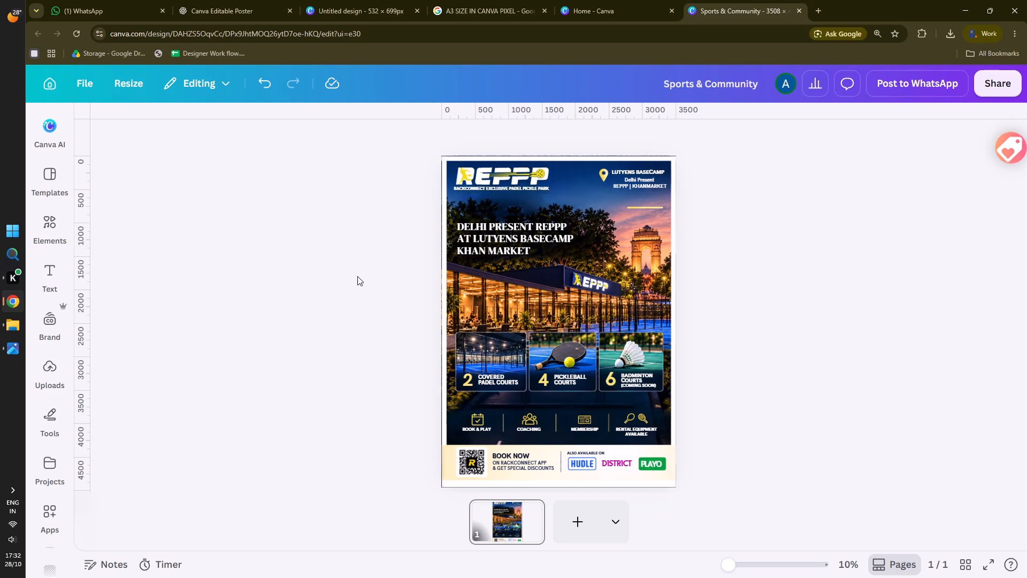
Colour the word REPPP in the headline pastel yellow #f9e27d.
double_click(543, 230)
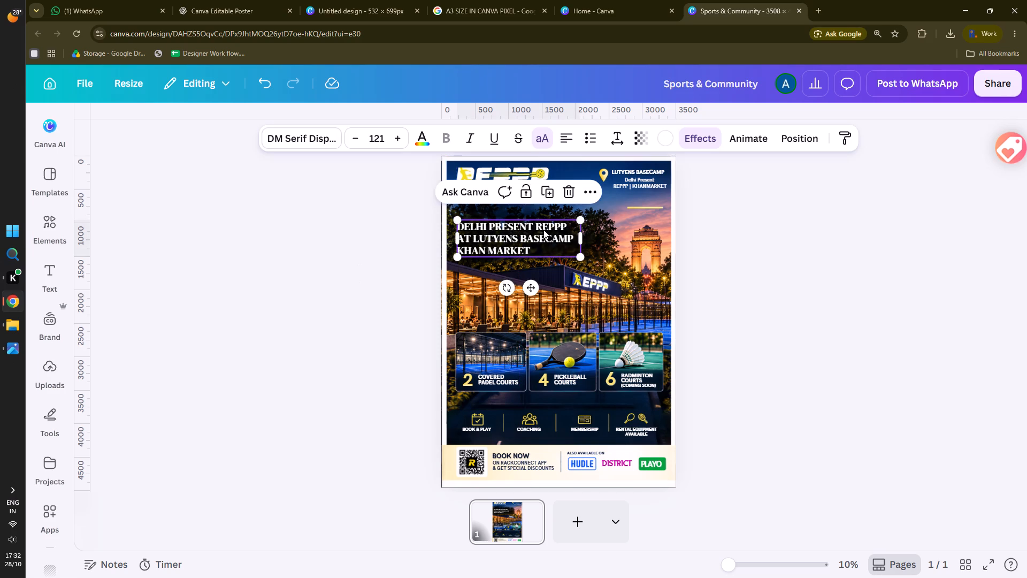
left_click_drag(534, 225, 567, 225)
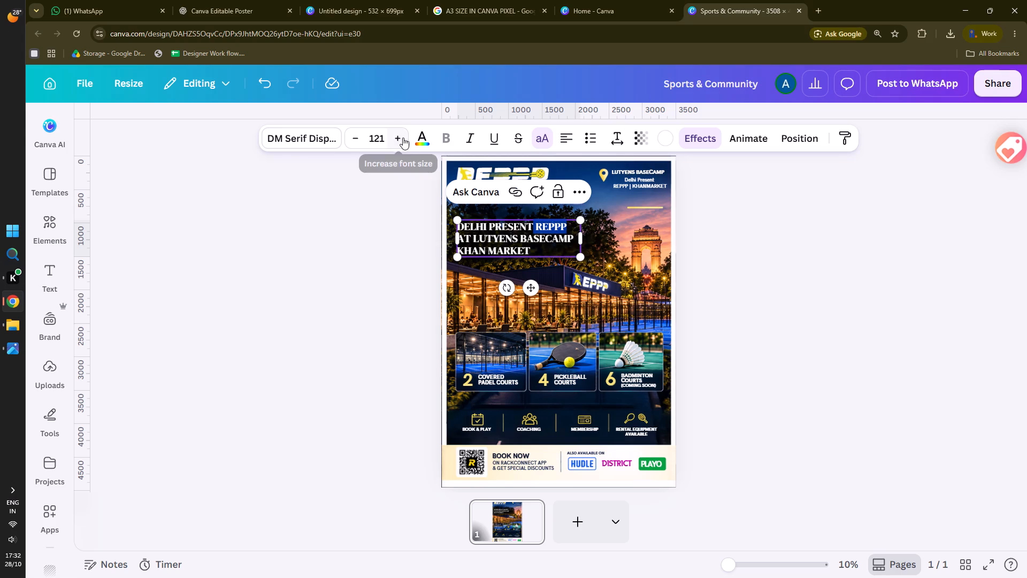
left_click(429, 141)
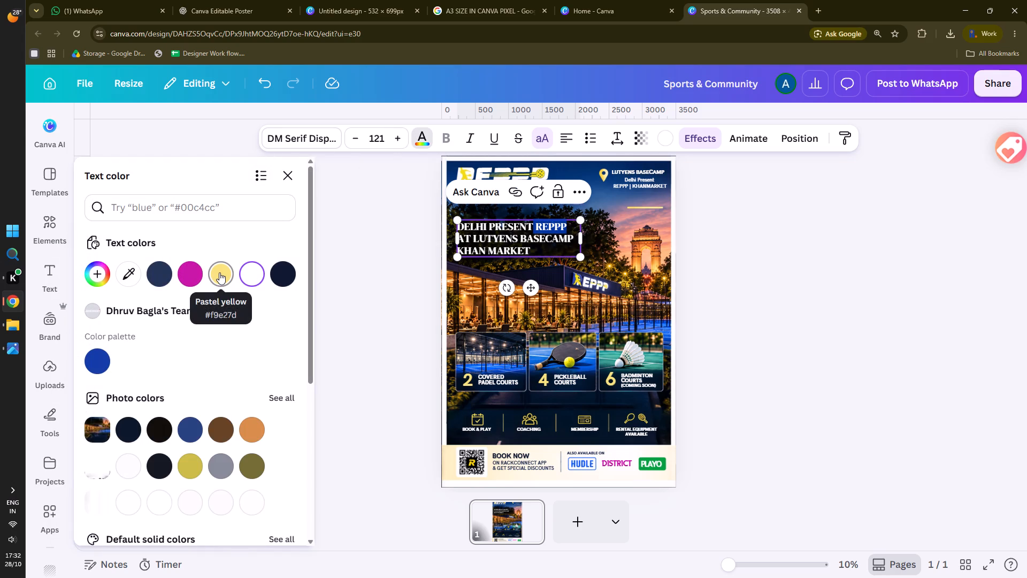
left_click(219, 272)
double_click(738, 231)
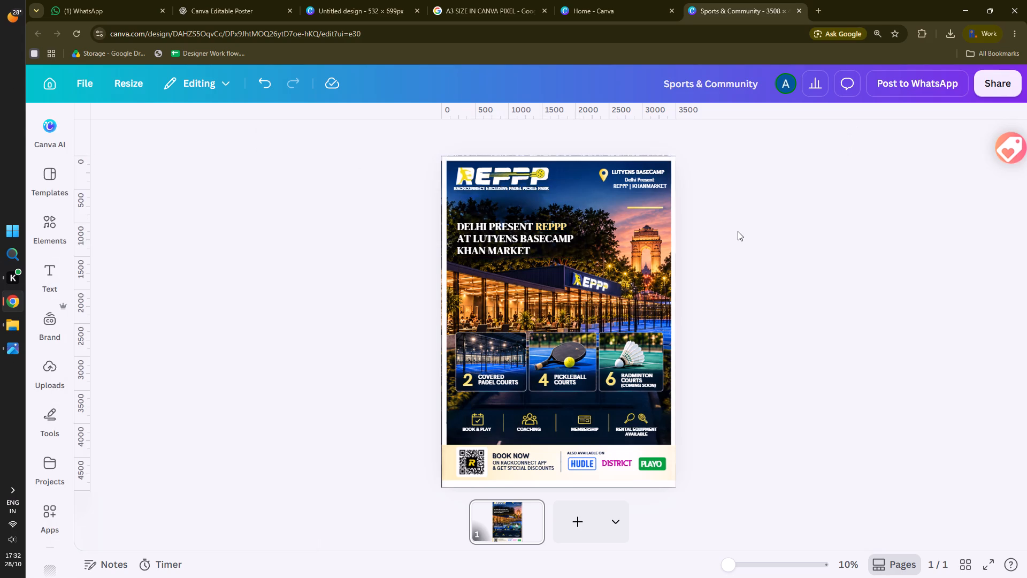
Colour the headline's third line, KHAN MARKET, the same pastel yellow #f9e27d.
double_click(504, 250)
left_click_drag(532, 250, 500, 253)
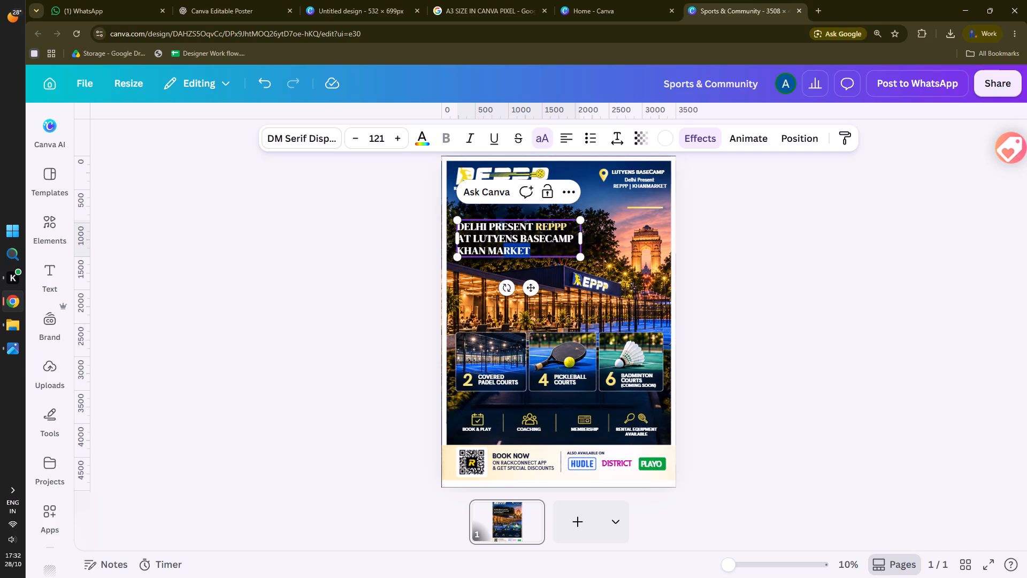
left_click_drag(500, 253, 464, 253)
left_click_drag(464, 253, 456, 253)
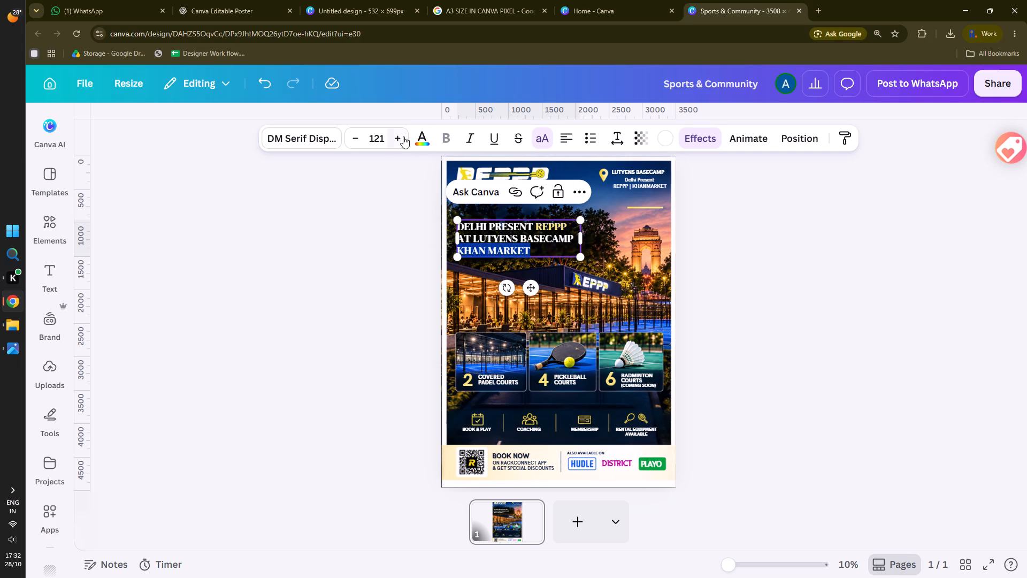
left_click(420, 139)
left_click(219, 280)
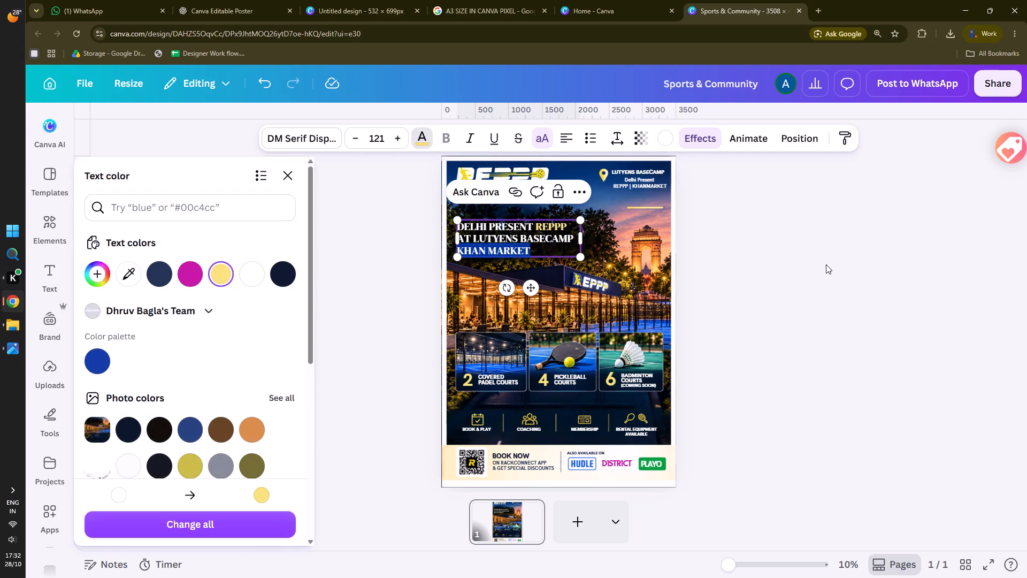
left_click(825, 263)
left_click(810, 260)
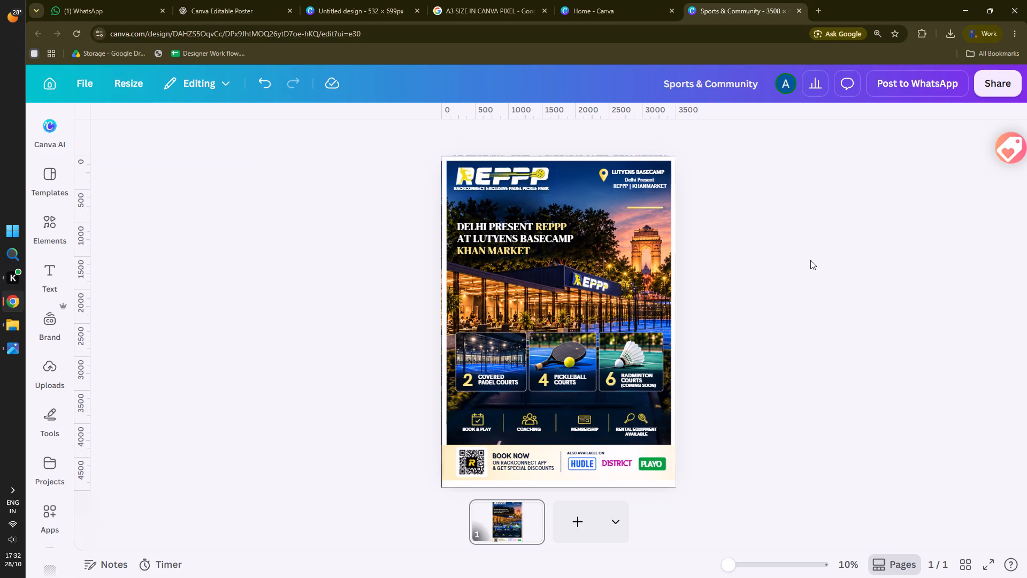
Move the short gold line beneath the location text slightly lower and towards the headline.
left_click_drag(646, 204, 616, 225)
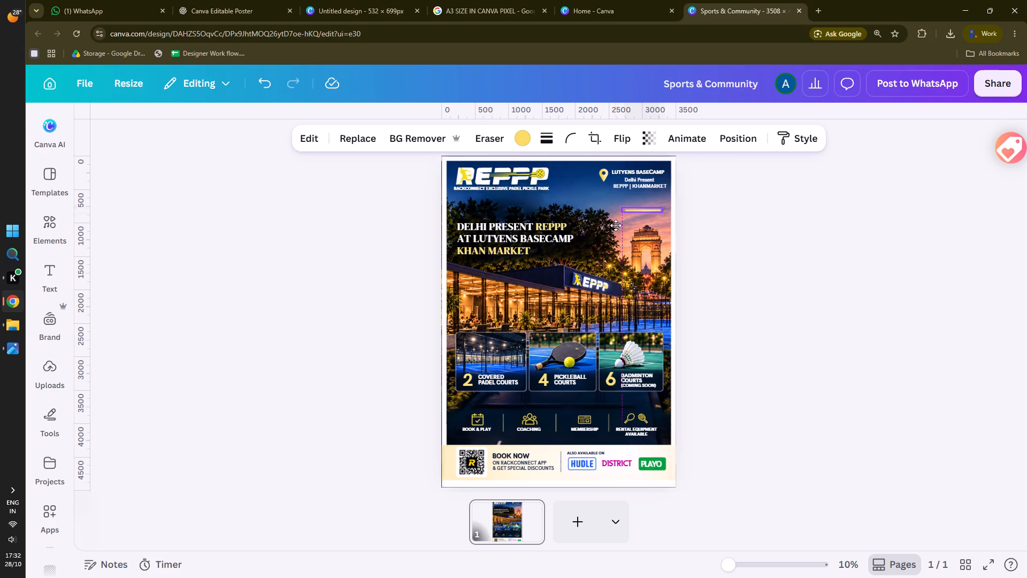
Place the short gold line just beneath KHAN MARKET and align its start with the headline's left edge.
left_click_drag(616, 225, 479, 261)
left_click(278, 282)
scroll(427, 287, "up", 4, "ctrl")
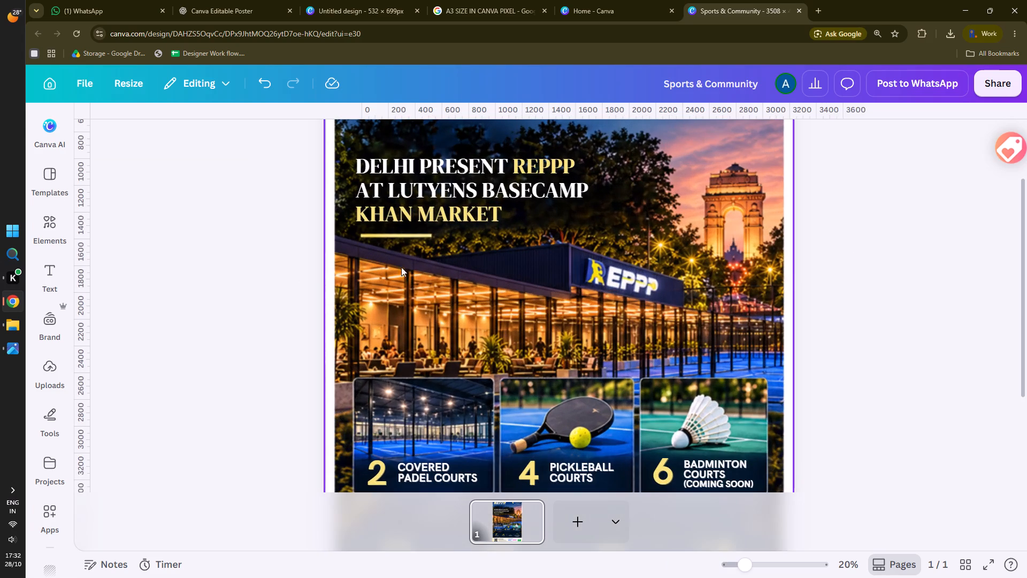
left_click(387, 234)
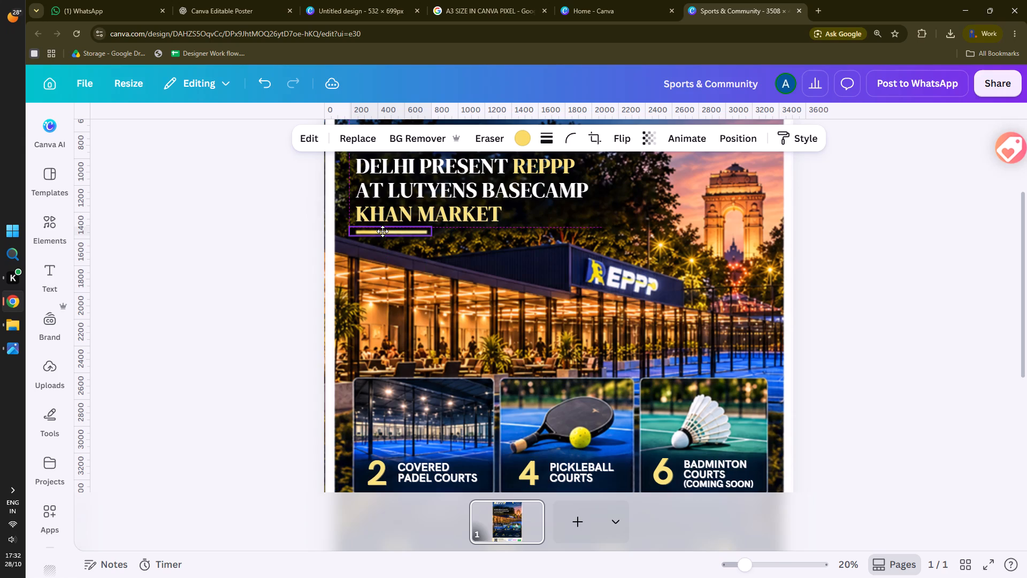
left_click(249, 262)
Capture a screen snip of the entire poster page, from the REPPP logo down to the booking footer.
scroll(351, 389, "down", 4, "ctrl")
scroll(401, 351, "up", 2)
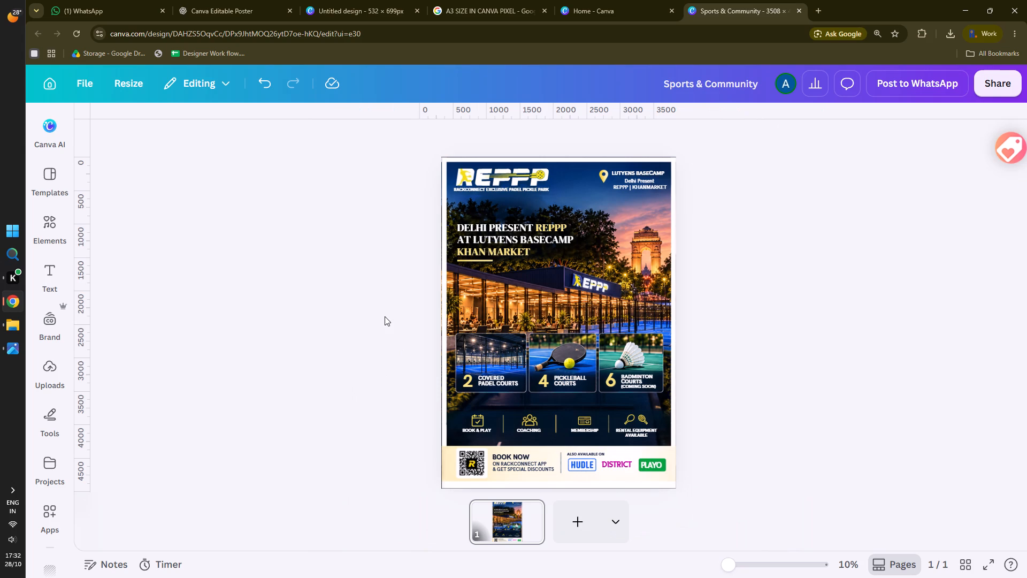
key("shift+super+s")
left_click_drag(443, 156, 678, 486)
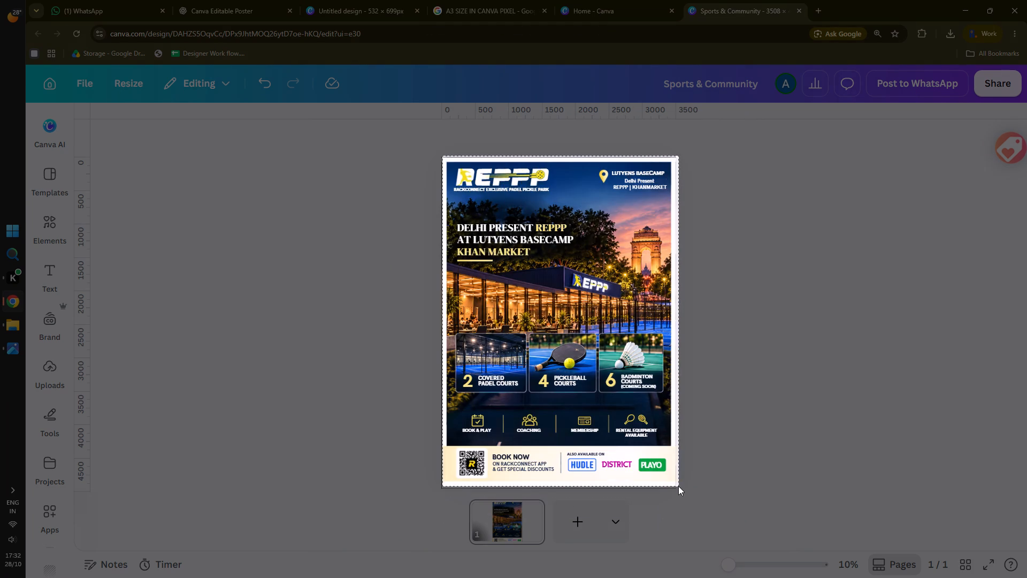
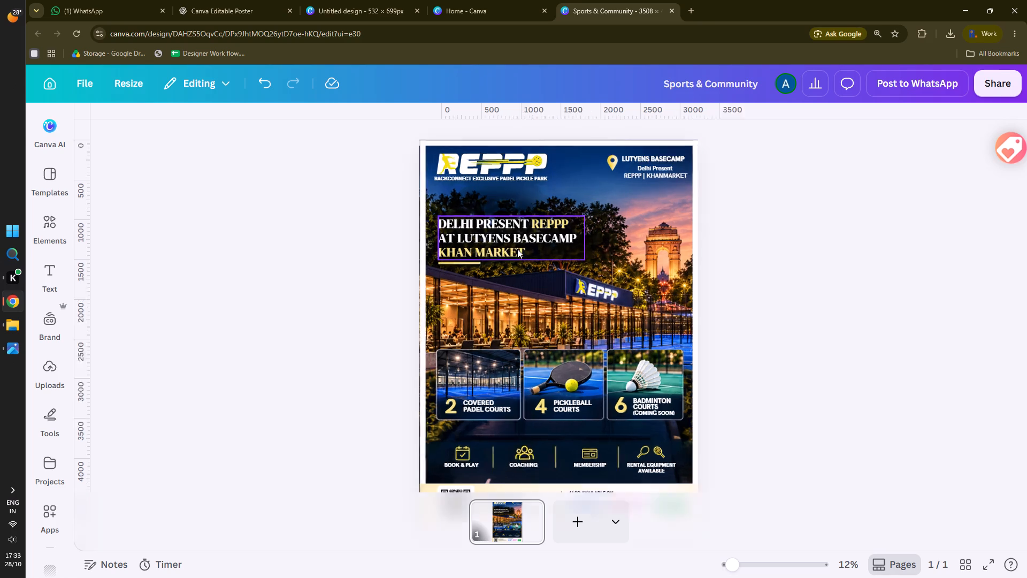
Examine the flyer's logo, location text, headline and court cards up close.
scroll(517, 249, "up", 1, "ctrl")
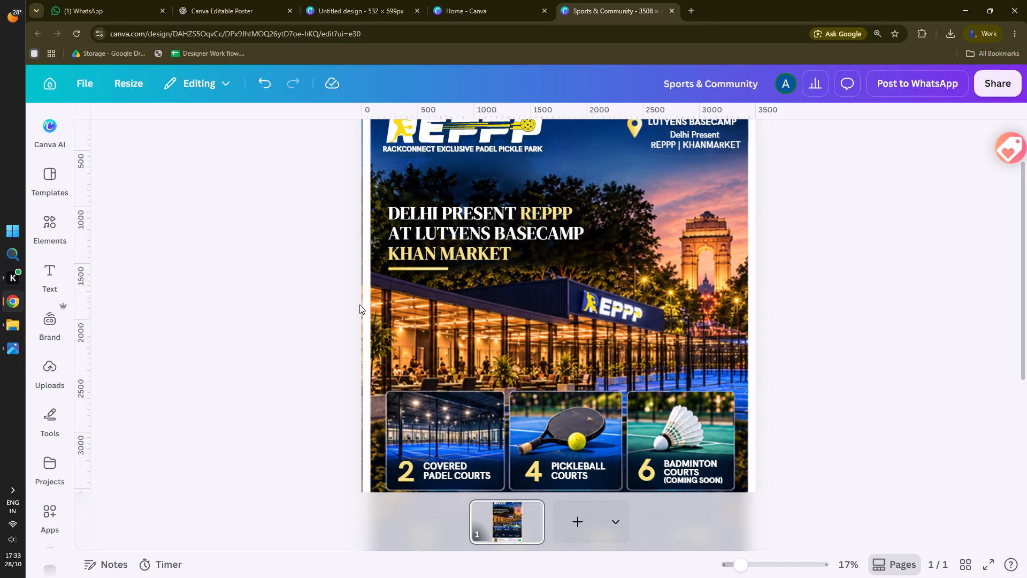
scroll(435, 332, "up", 1)
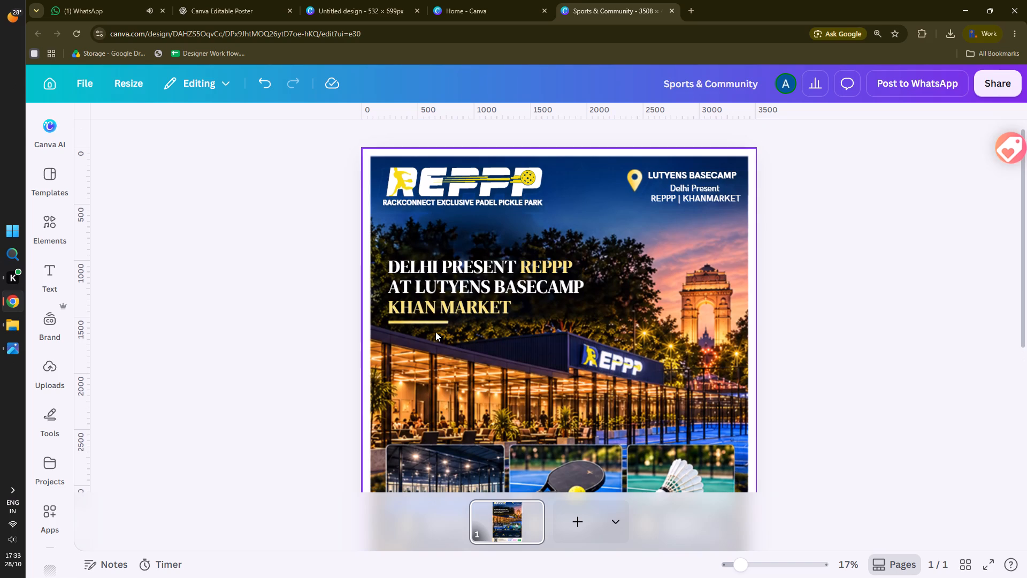
left_click(553, 351)
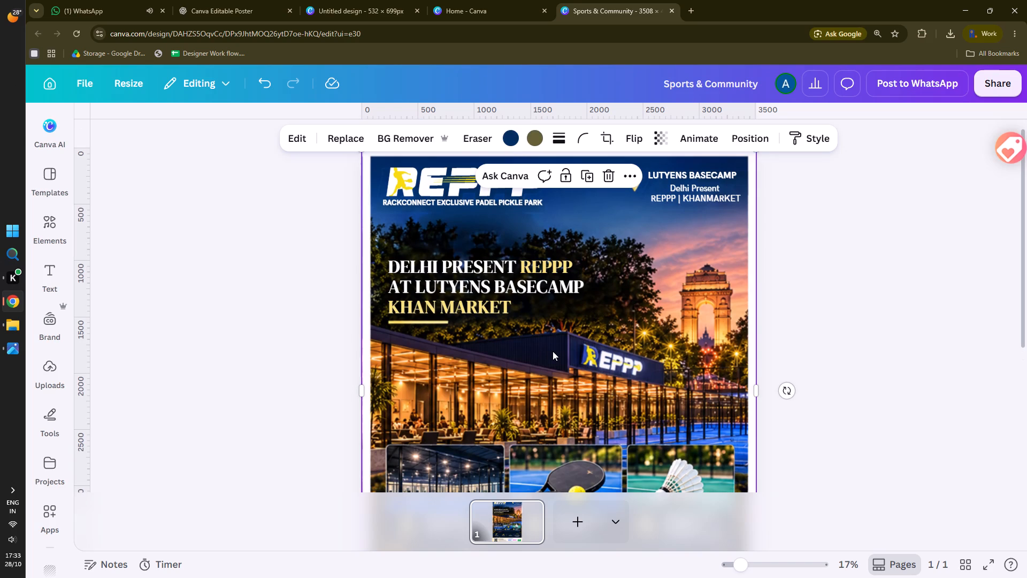
right_click(553, 351)
left_click(465, 360)
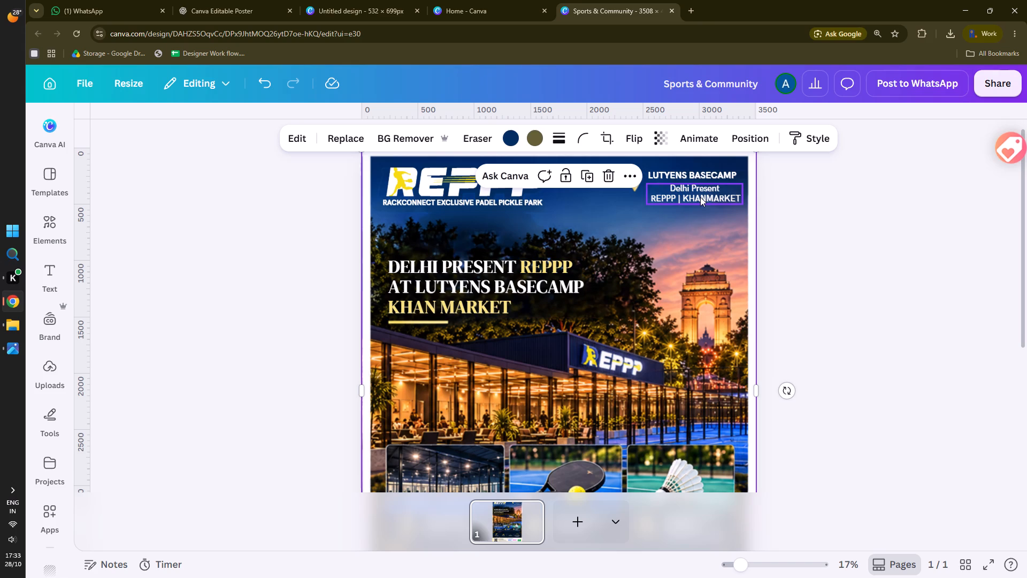
scroll(684, 303, "up", 2)
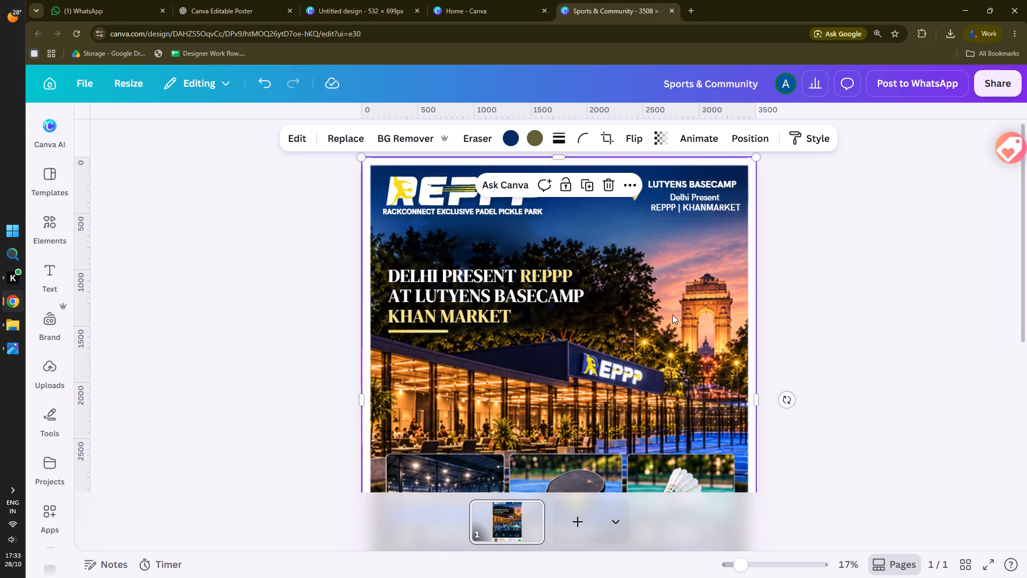
left_click(687, 202)
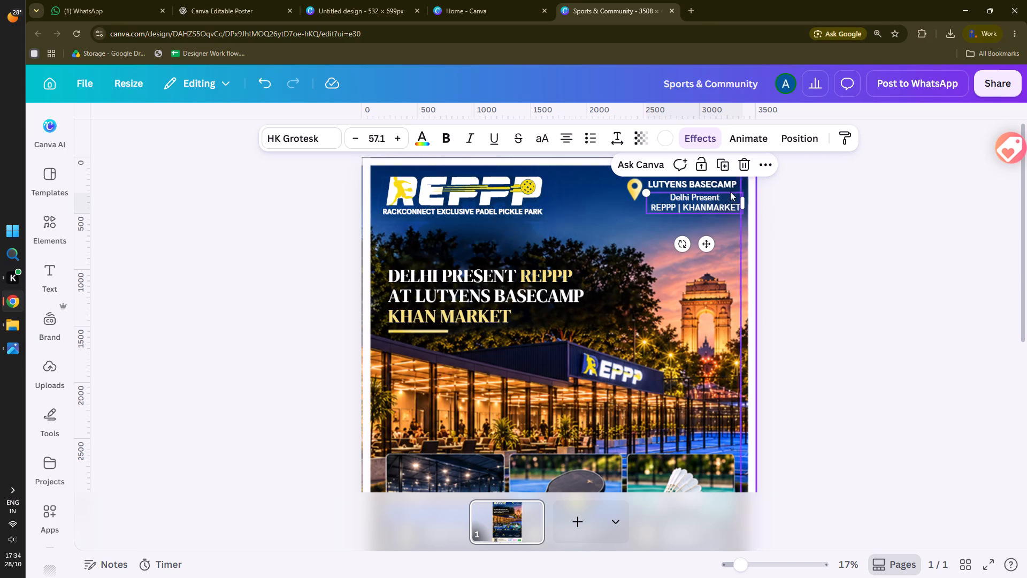
left_click(842, 245)
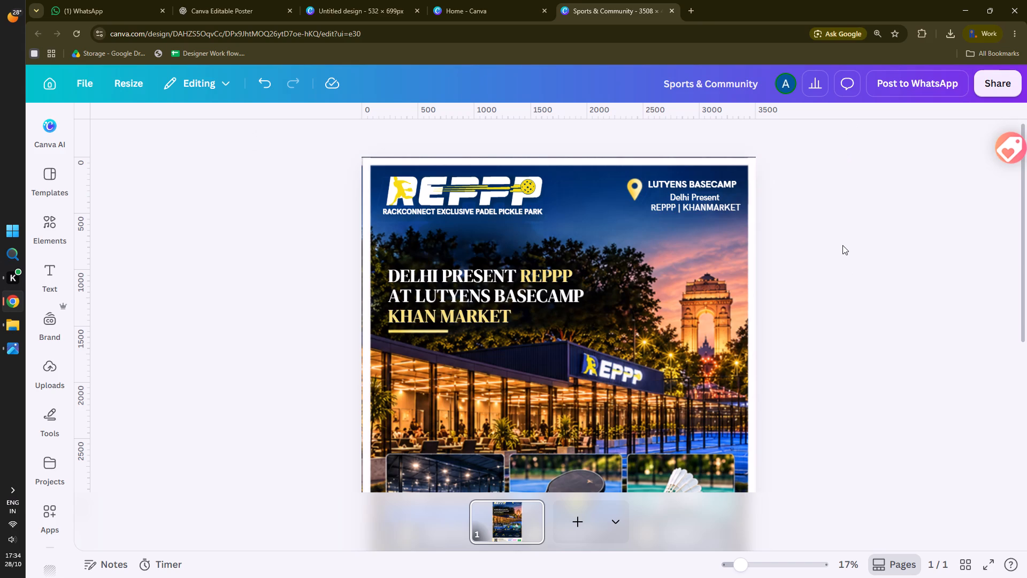
scroll(709, 283, "down", 2)
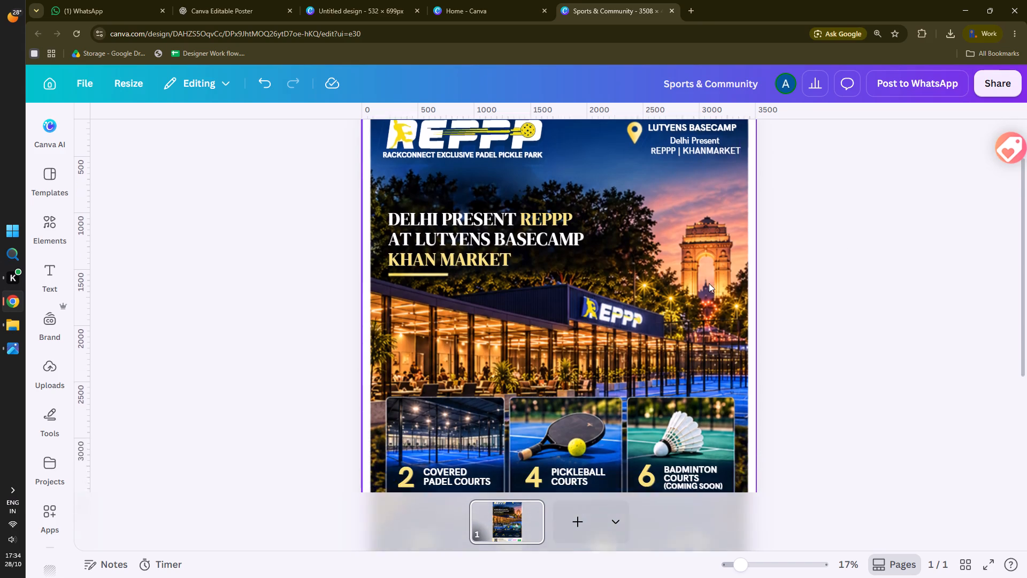
scroll(639, 346, "down", 3, "ctrl")
Move the main venue photo partly off the page to expose the background image beneath, and unlock that background.
left_click(660, 261)
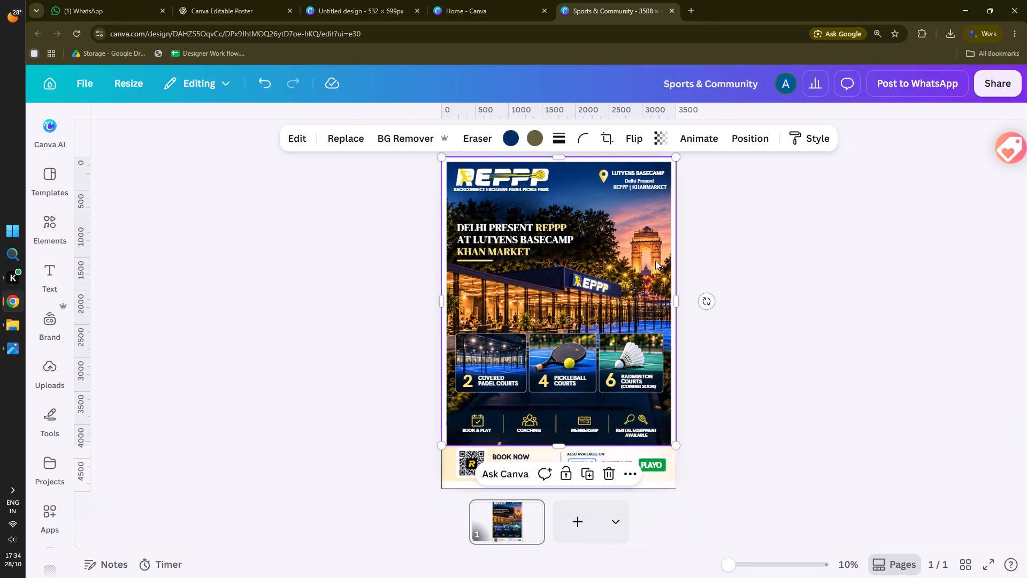
right_click(655, 261)
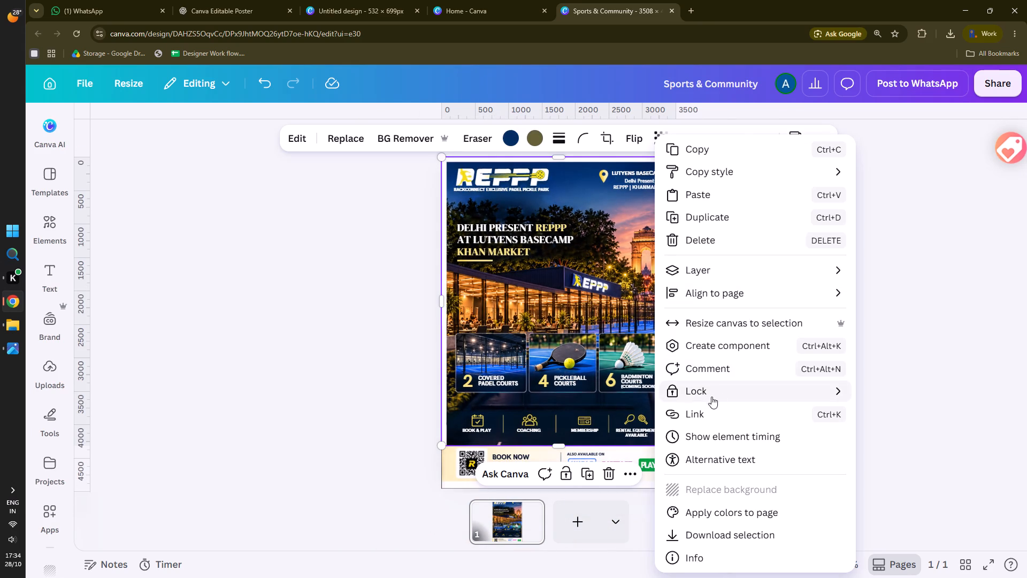
left_click(213, 297)
left_click_drag(480, 295, 592, 285)
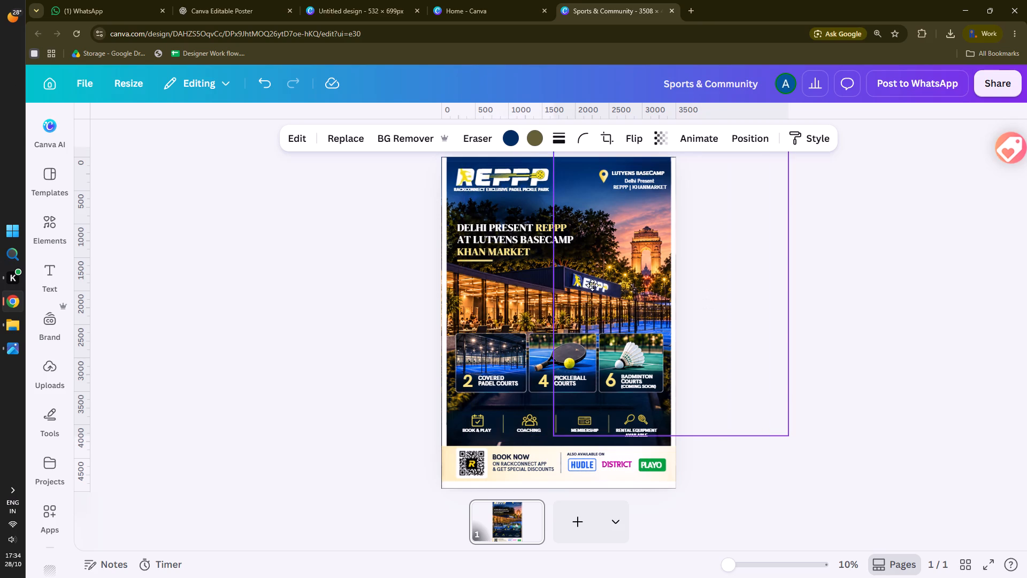
left_click_drag(592, 285, 602, 296)
left_click_drag(497, 304, 550, 300)
left_click(476, 297)
left_click_drag(479, 291, 490, 292)
right_click(484, 291)
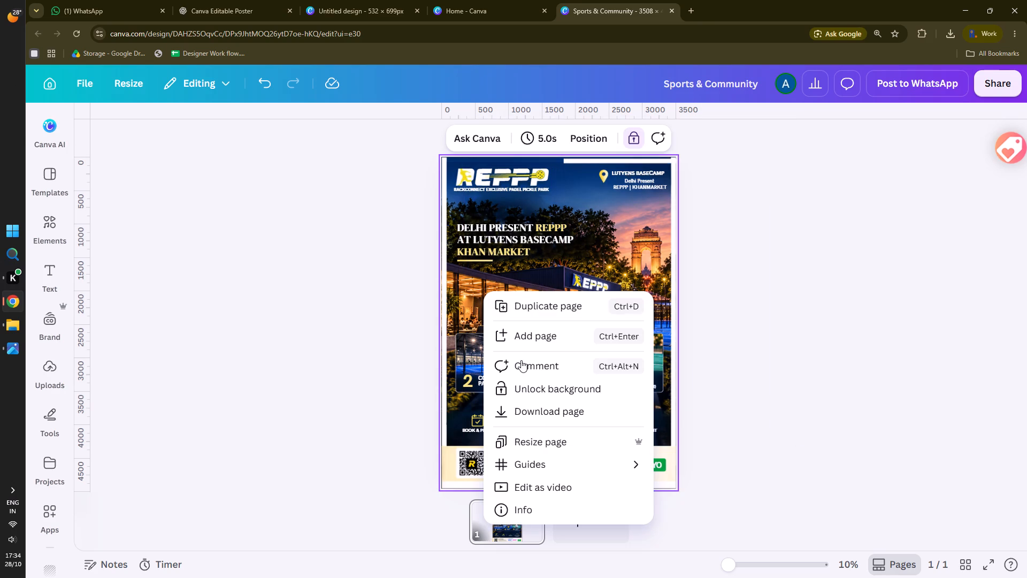
left_click(631, 138)
left_click(732, 142)
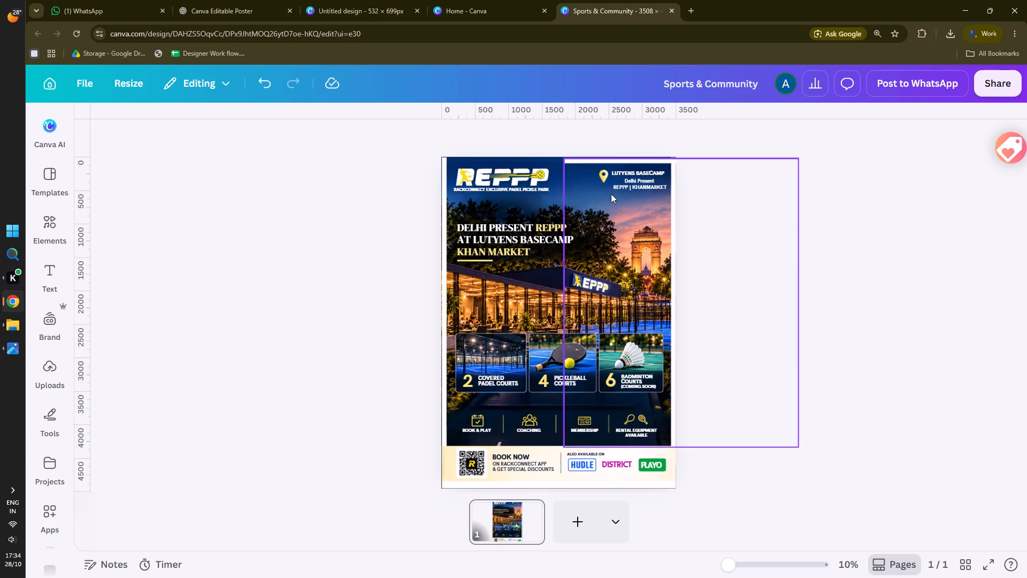
left_click(474, 286)
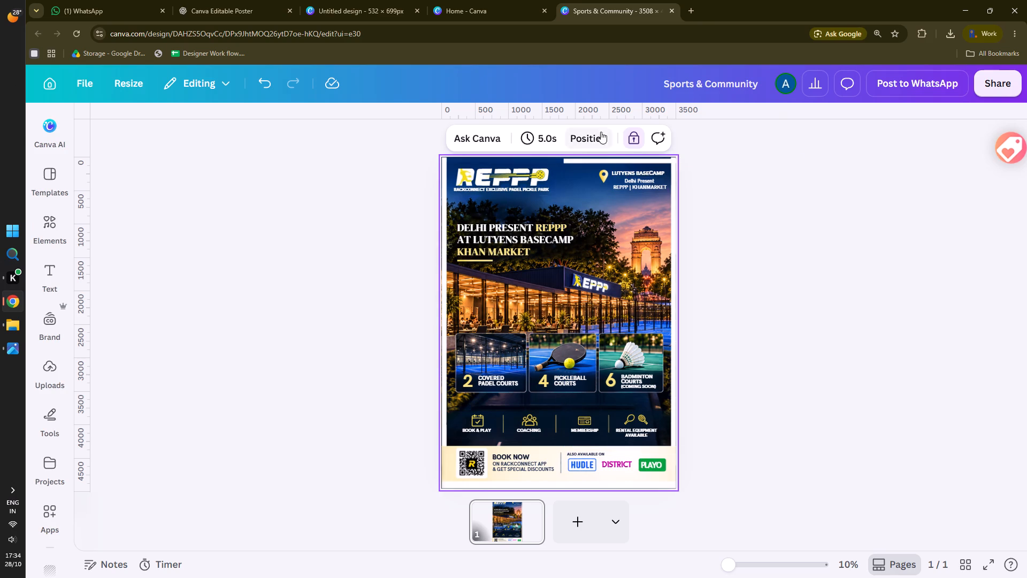
left_click(630, 137)
left_click(292, 285)
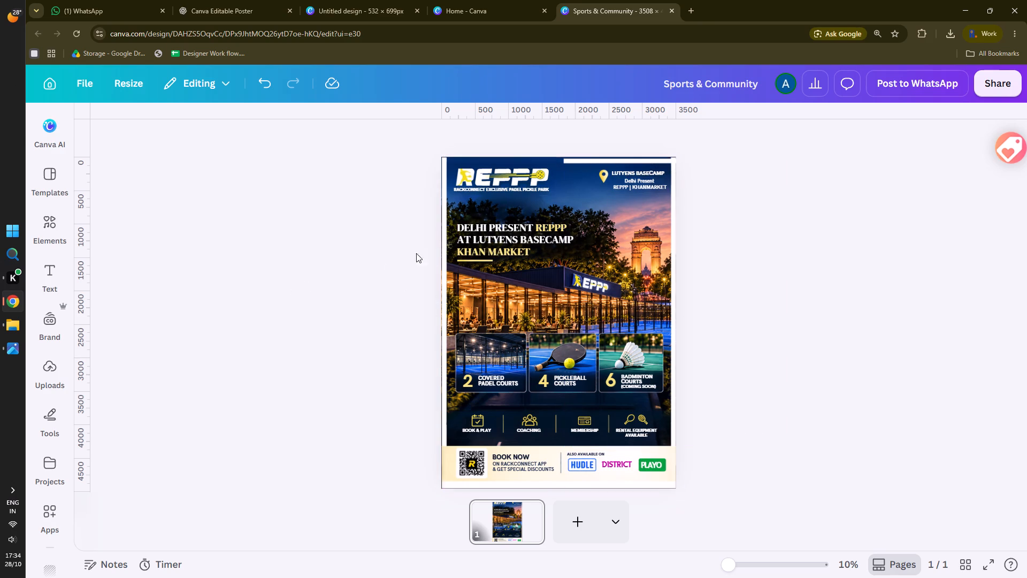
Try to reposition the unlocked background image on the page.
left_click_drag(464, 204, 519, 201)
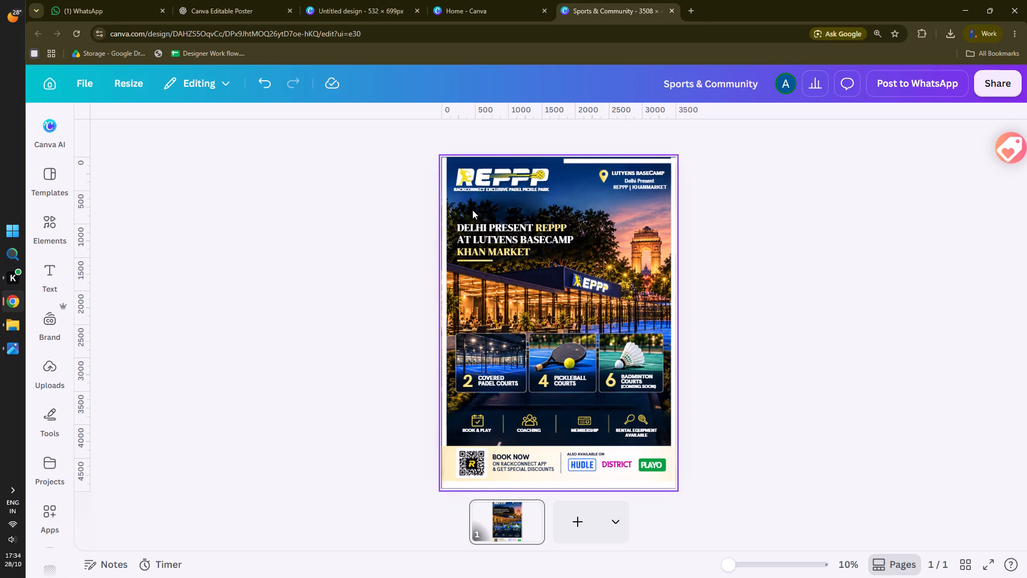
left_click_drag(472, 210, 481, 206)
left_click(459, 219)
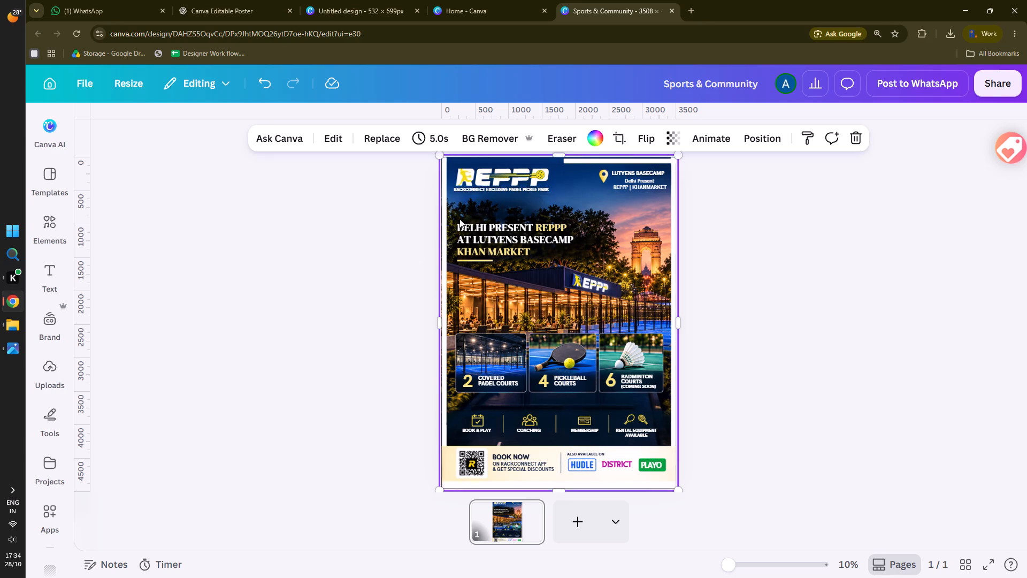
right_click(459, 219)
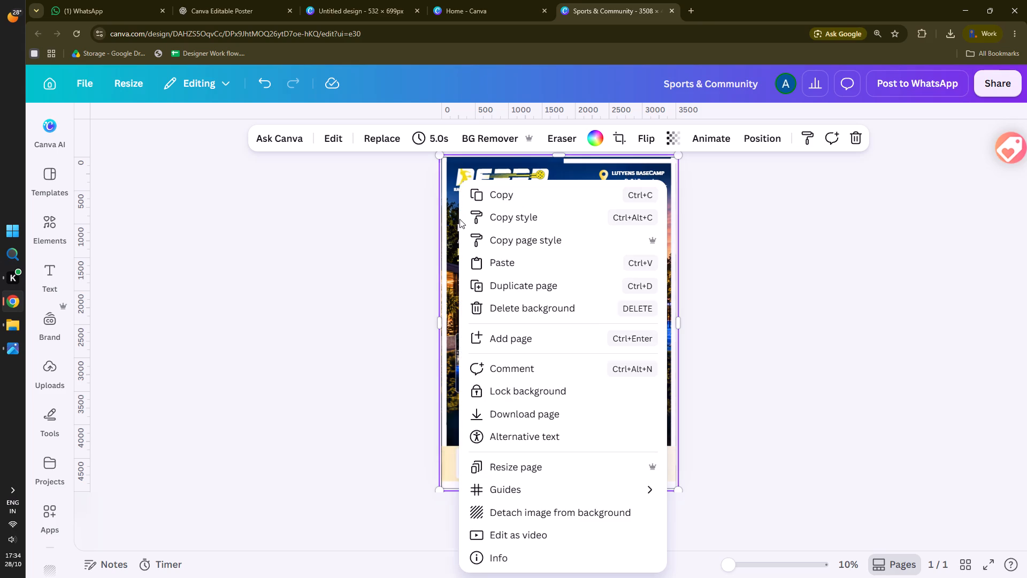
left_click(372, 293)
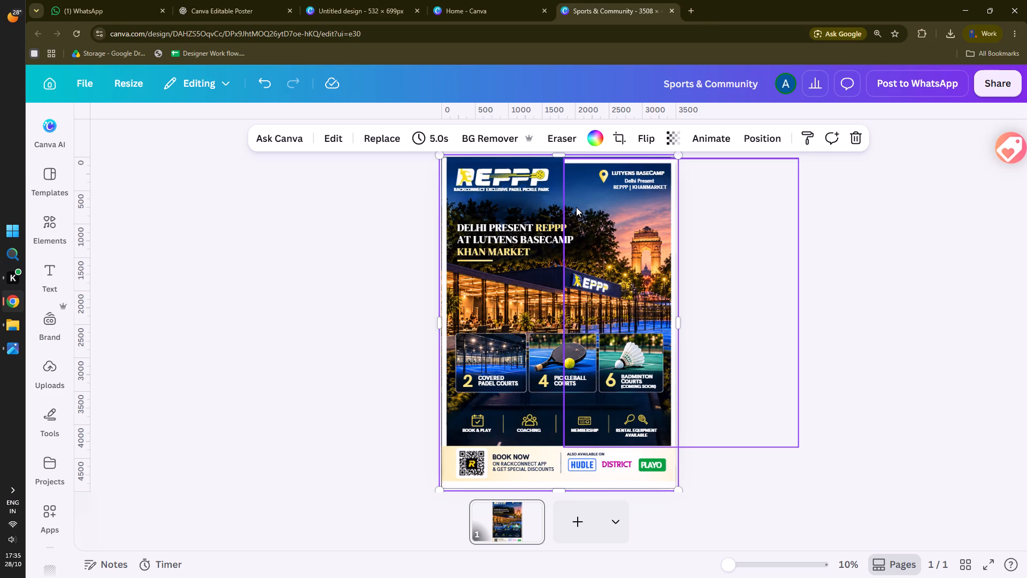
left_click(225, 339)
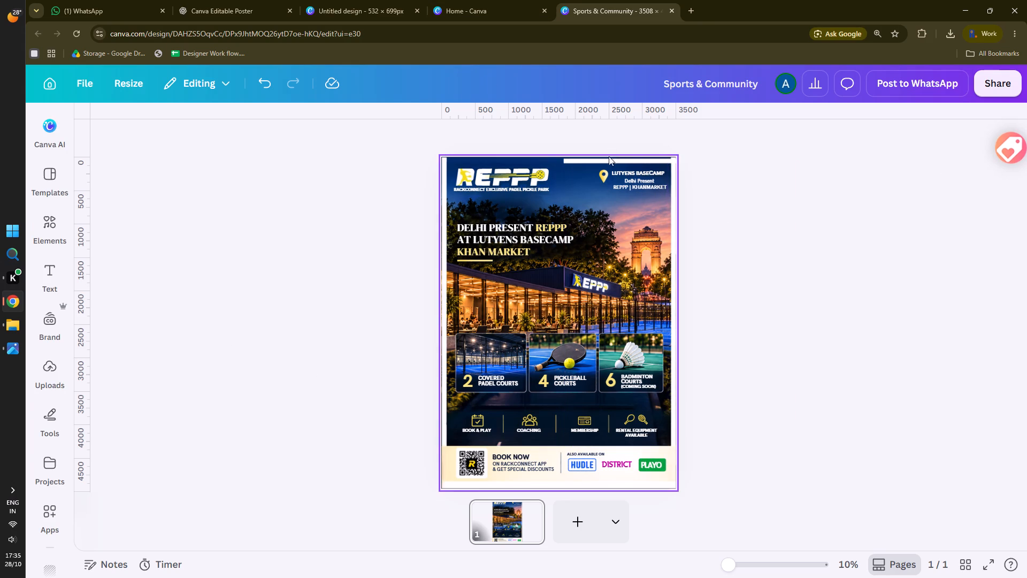
Move the main venue photo back over the page, with its upper edge along the page's upper edge.
left_click_drag(609, 170, 486, 168)
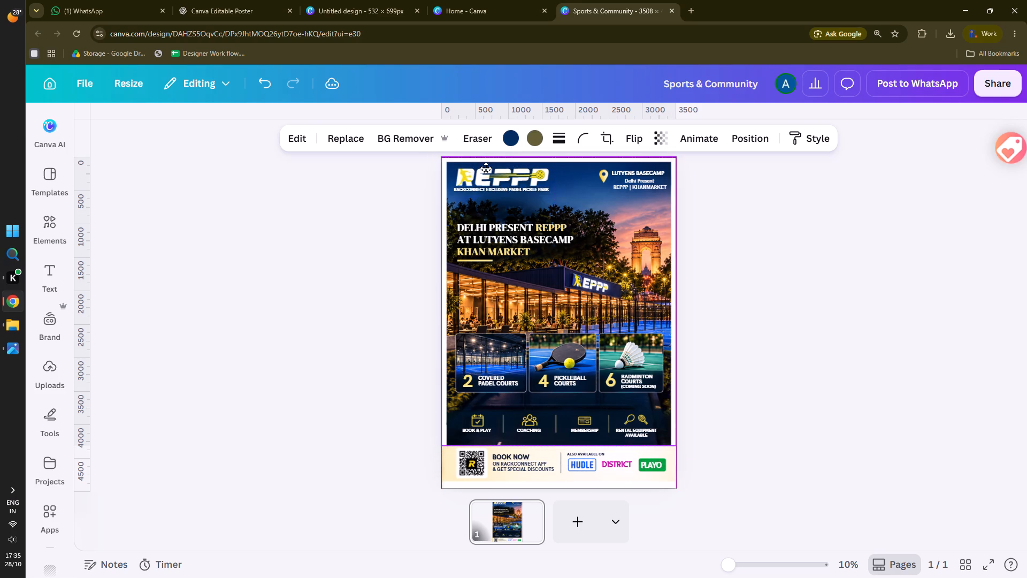
left_click_drag(486, 168, 485, 168)
left_click(286, 294)
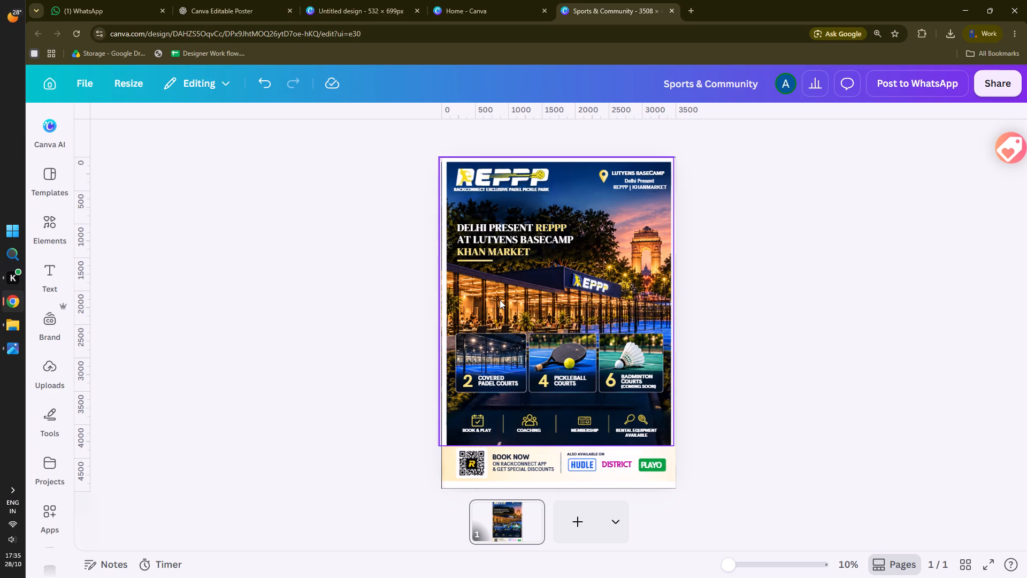
left_click(500, 300)
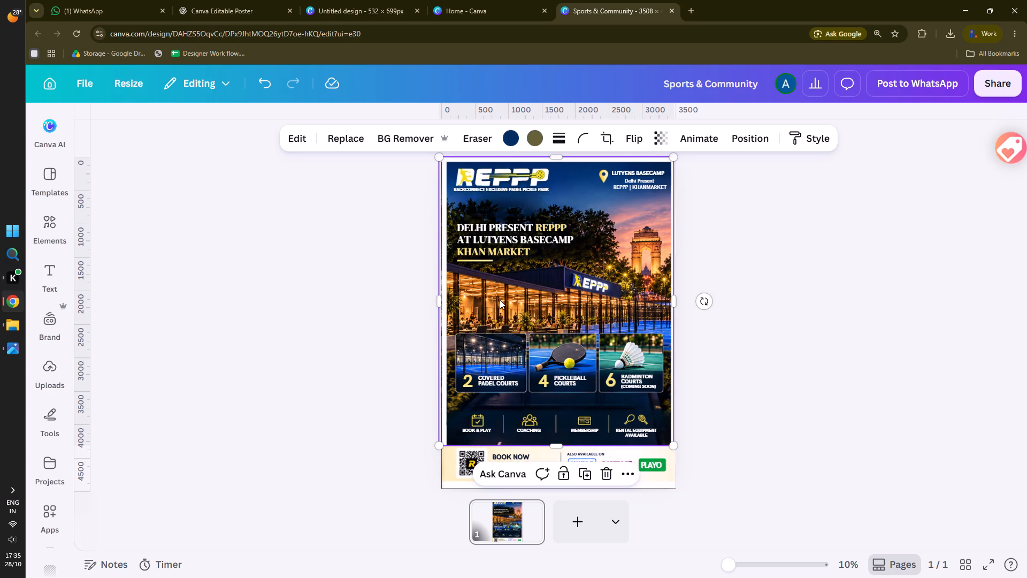
Switch to the 532px × 699px design and select only its main venue photo.
left_click(349, 1)
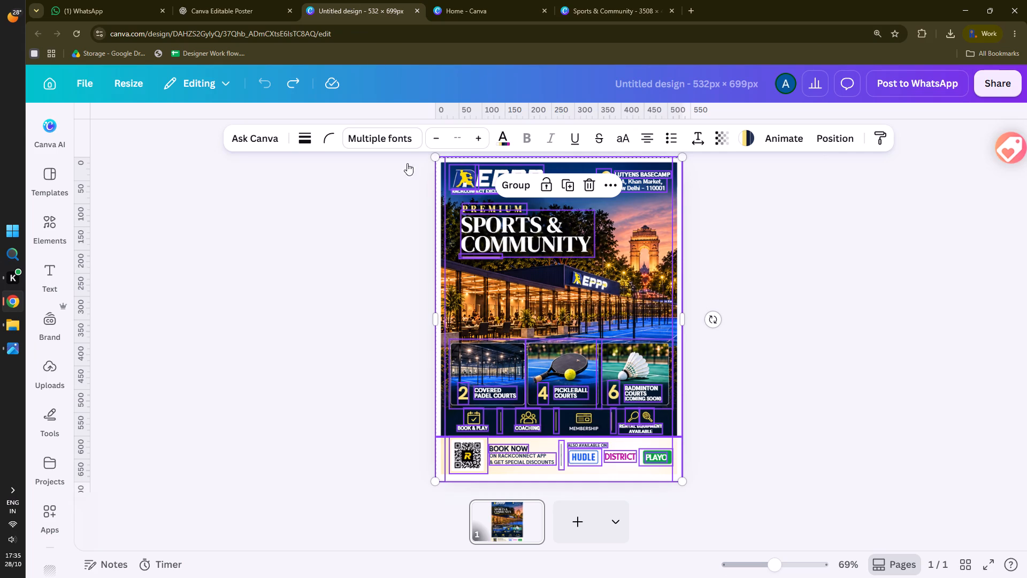
left_click(365, 300)
left_click(450, 286)
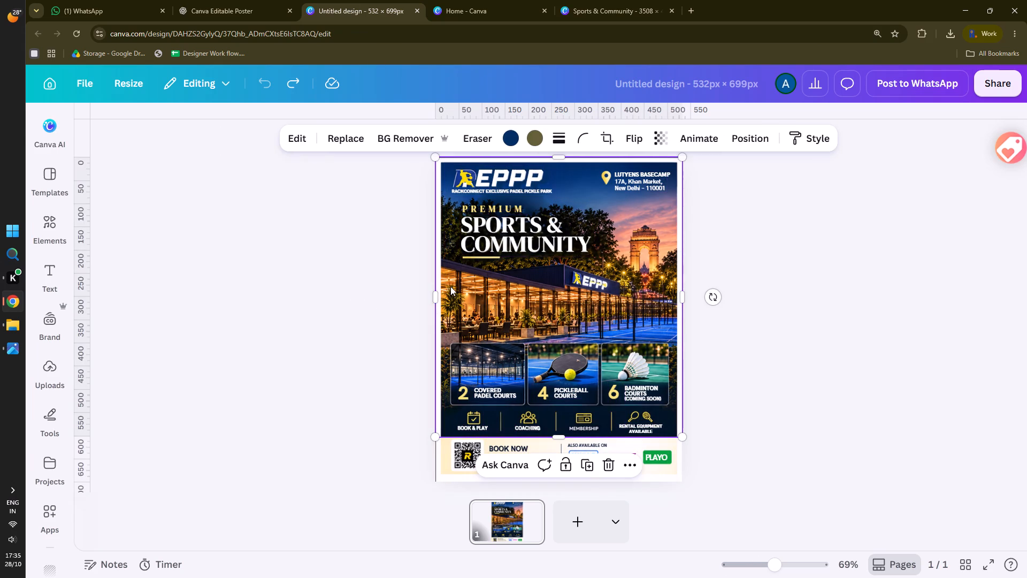
Move the main venue photo rightward and slightly down, partly off the page, to expose the background image beneath.
left_click_drag(458, 280, 549, 290)
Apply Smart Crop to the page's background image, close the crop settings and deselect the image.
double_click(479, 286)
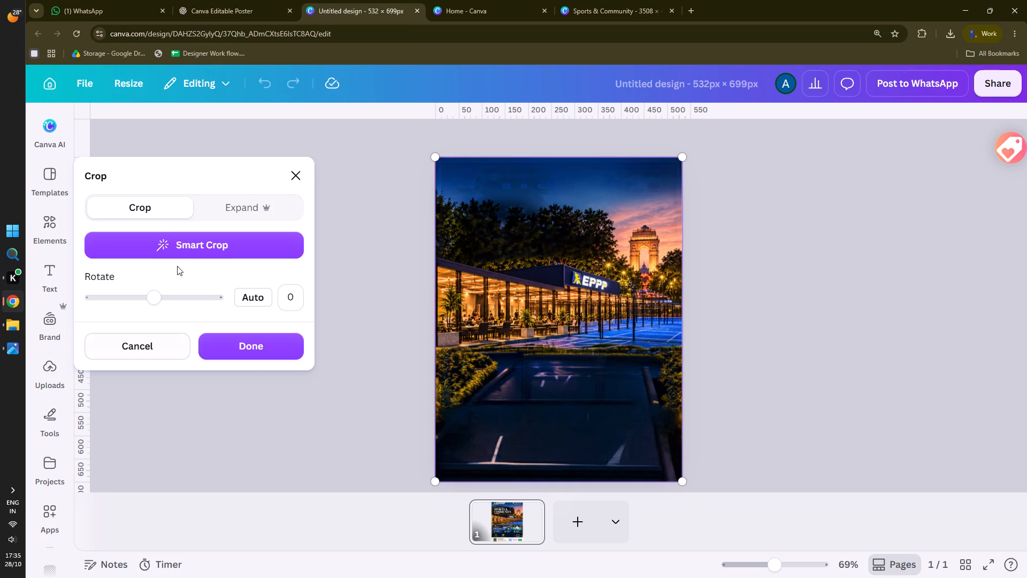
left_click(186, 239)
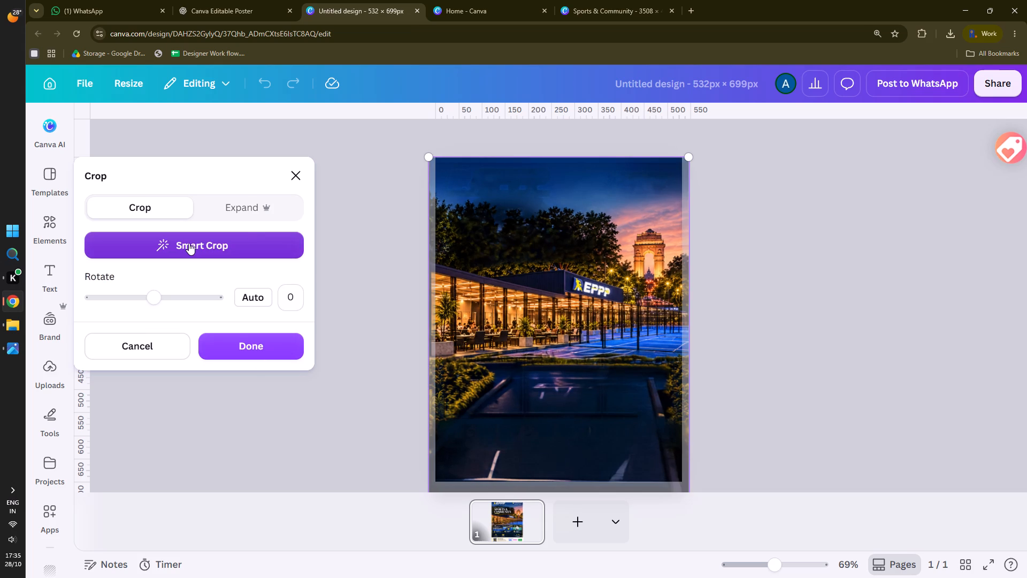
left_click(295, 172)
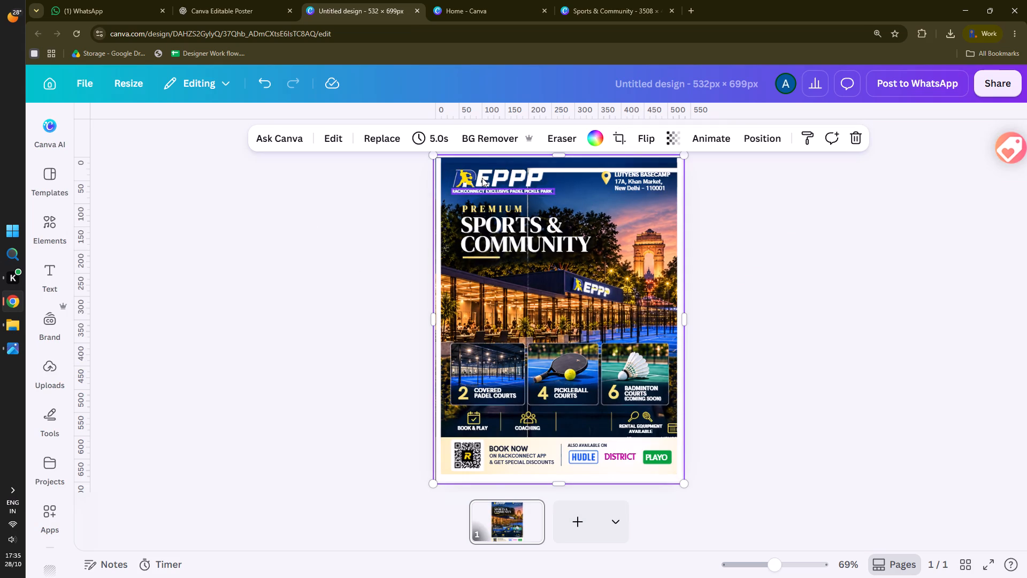
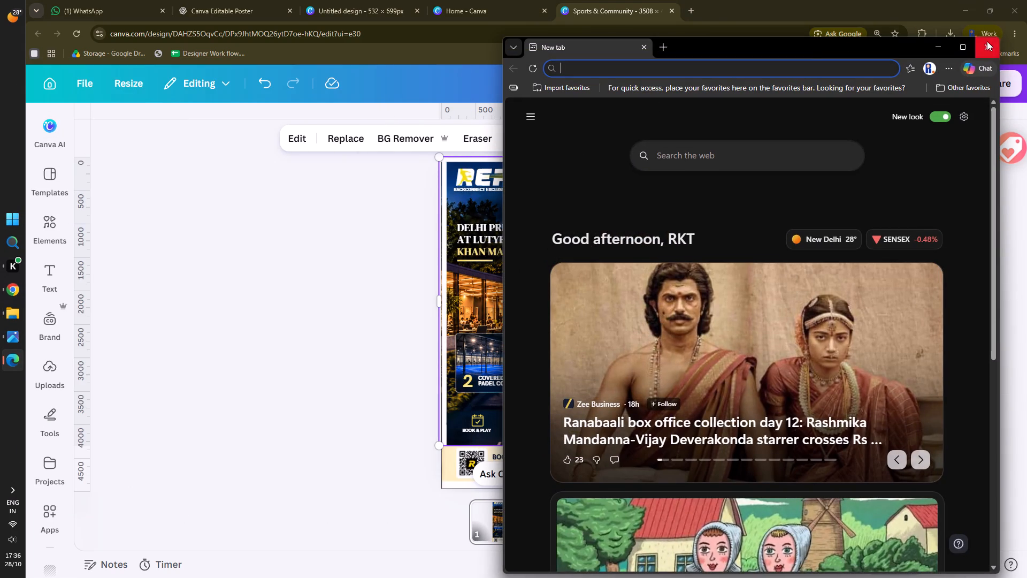
Open a separate Chrome window under the designer profile and go to its Google Drive folder shortcut.
left_click(8, 224)
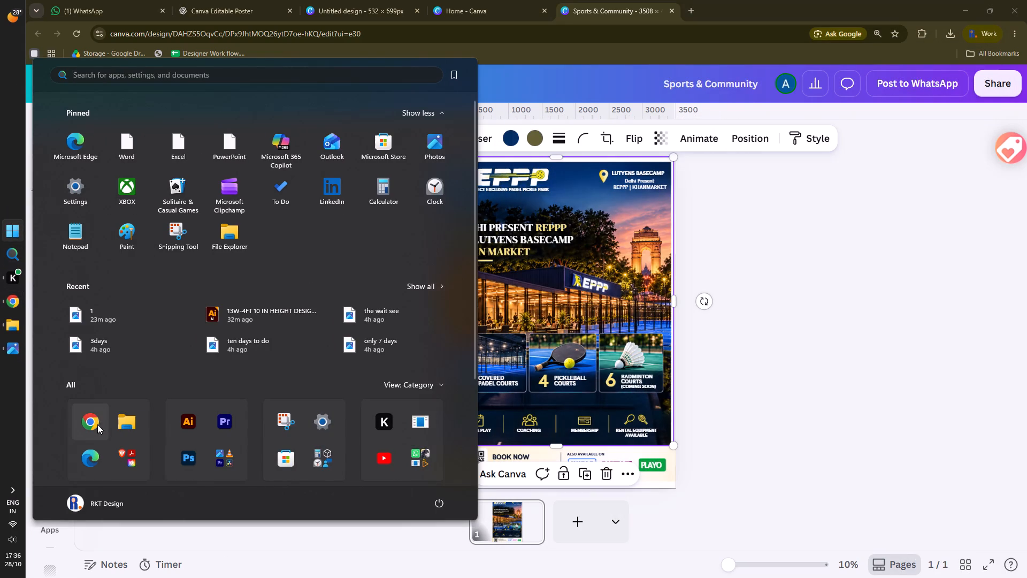
left_click(97, 424)
left_click(489, 284)
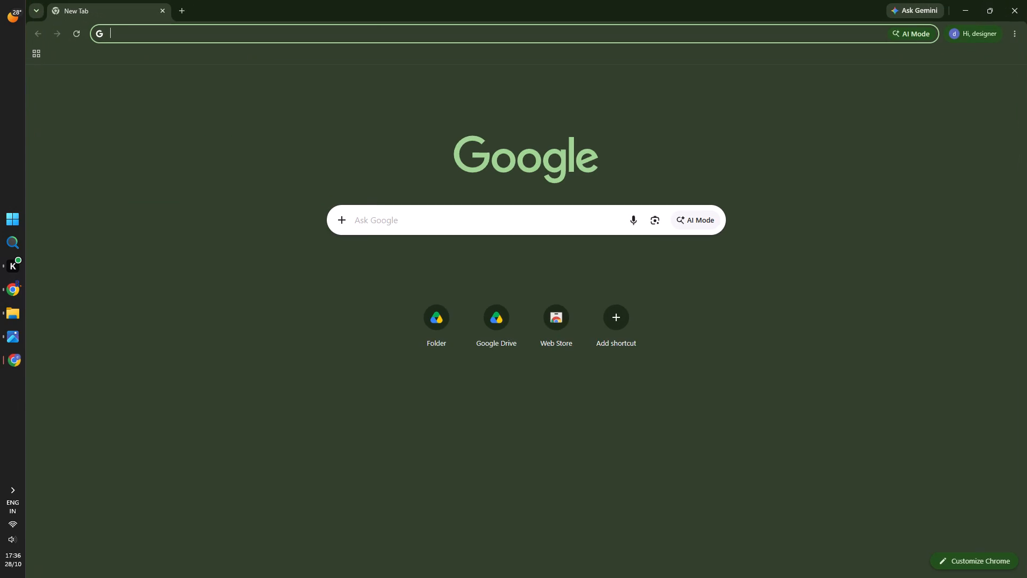
left_click(396, 216)
left_click(405, 158)
left_click(435, 311)
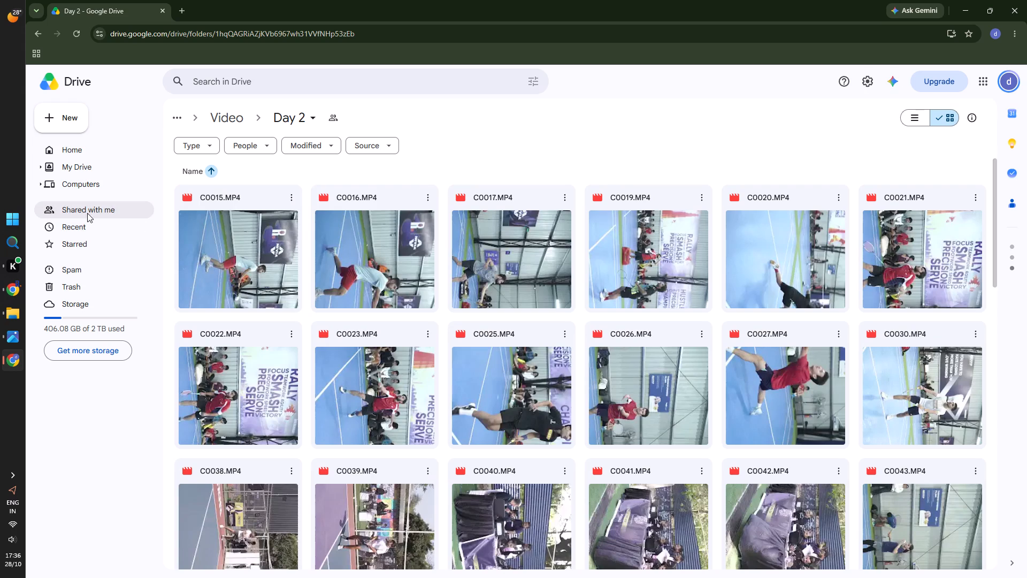
Browse My Drive to the Drone shoot folder inside Mehrauli and look through its venue footage and photos.
left_click(73, 169)
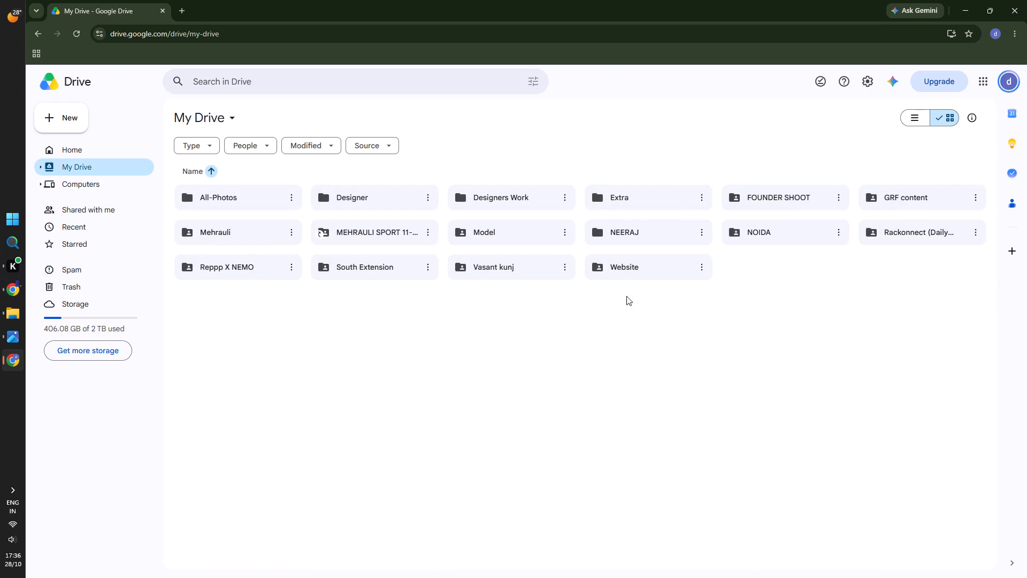
double_click(272, 237)
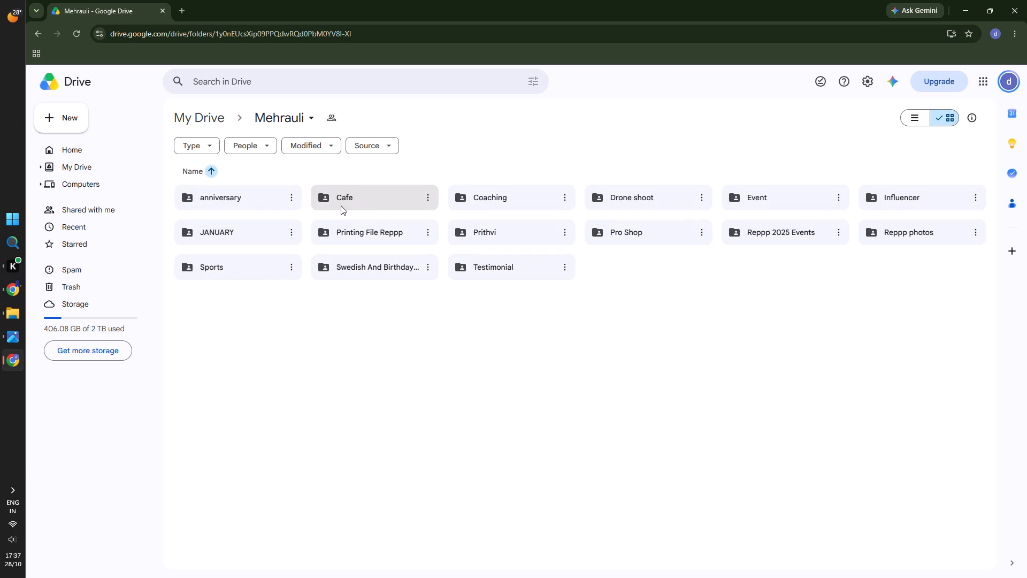
double_click(662, 201)
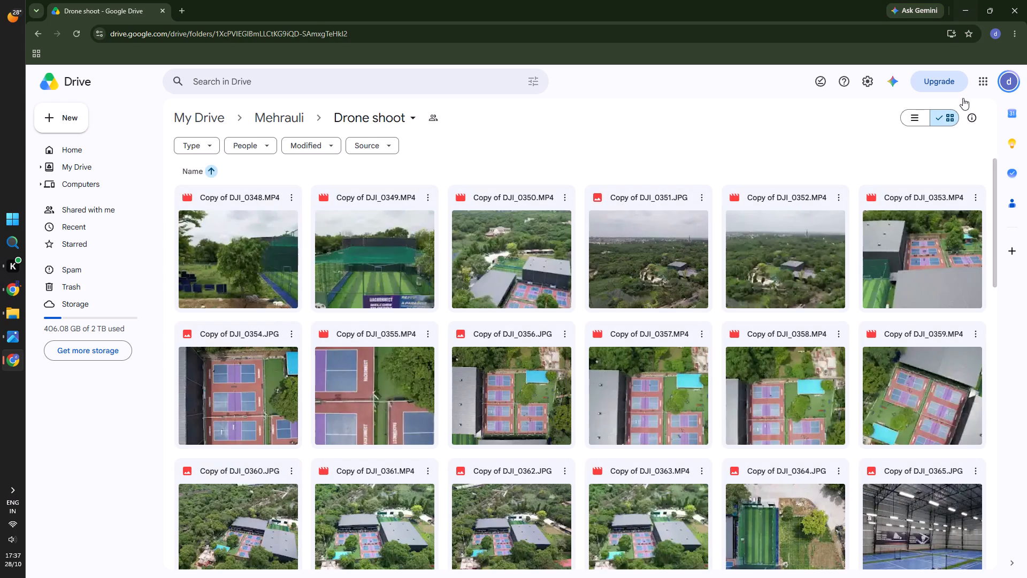
scroll(503, 380, "down", 1)
Minimise the Drive and Canva browser windows to uncover the 1.png flyer reference on the desktop.
left_click(964, 2)
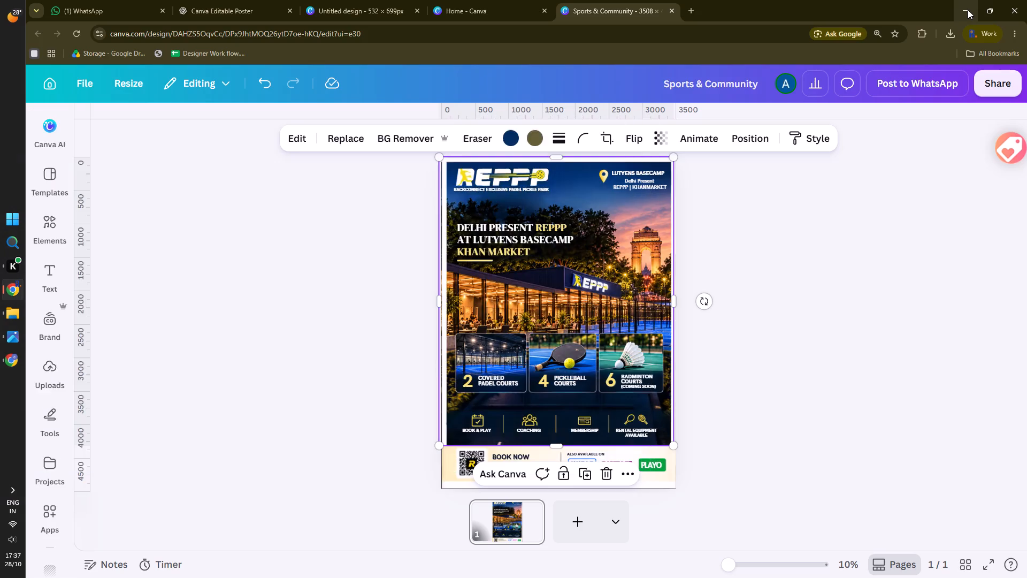
left_click(968, 10)
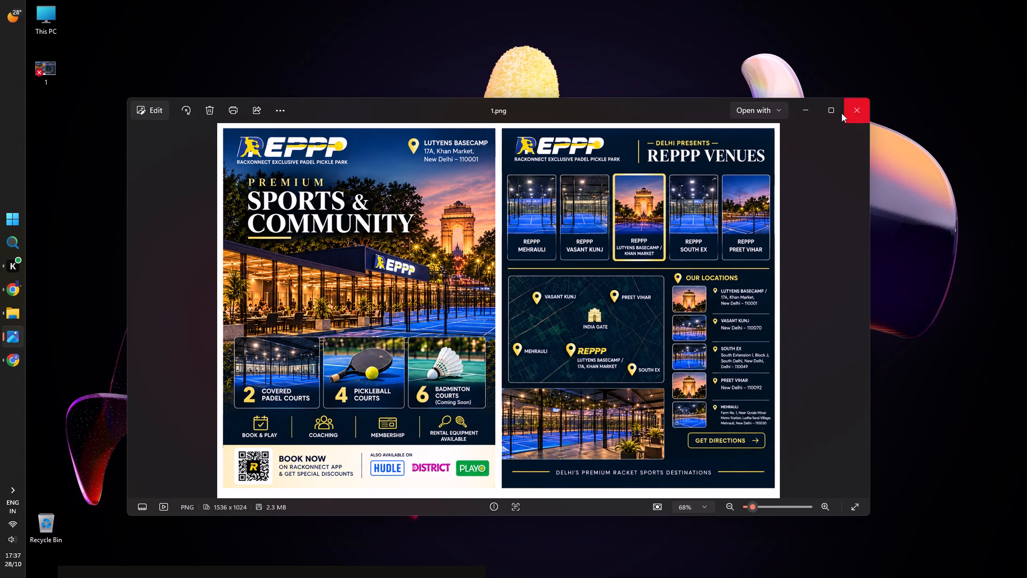
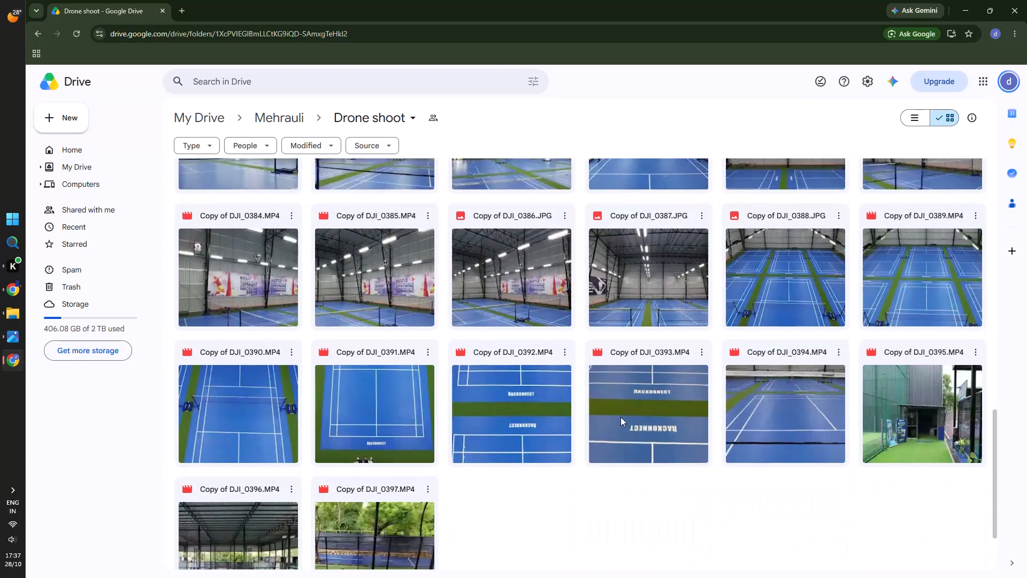
Find Copy of DJI_0428.MP4 in the Drone shoot folder and play it for a front view of the courts.
scroll(620, 417, "down", 12)
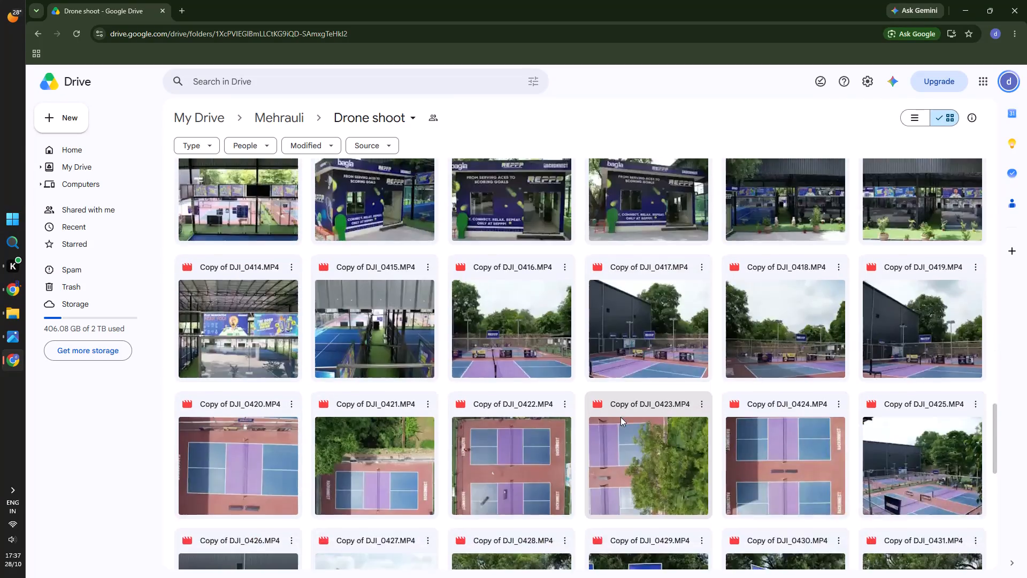
scroll(620, 417, "down", 2)
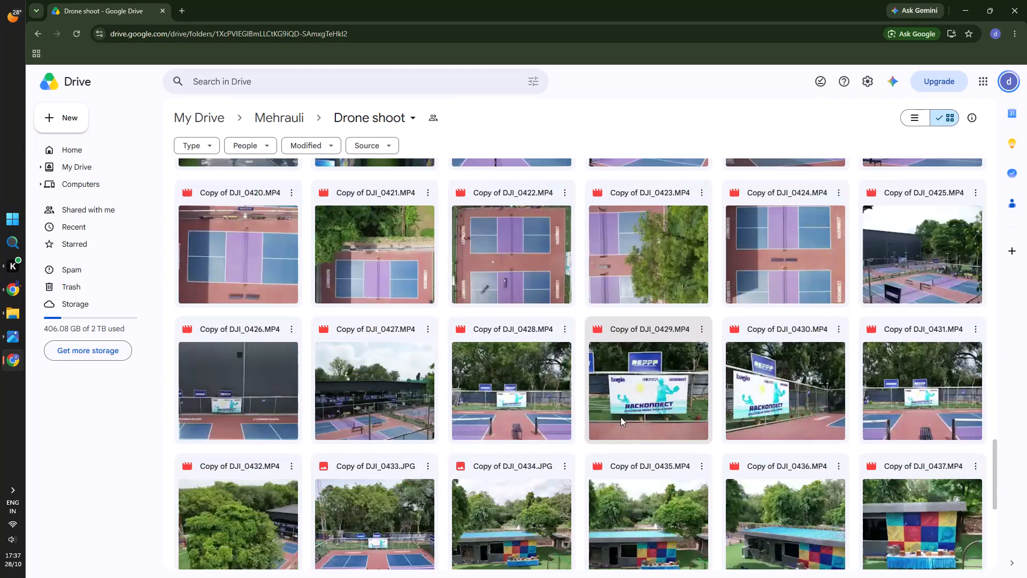
left_click(525, 406)
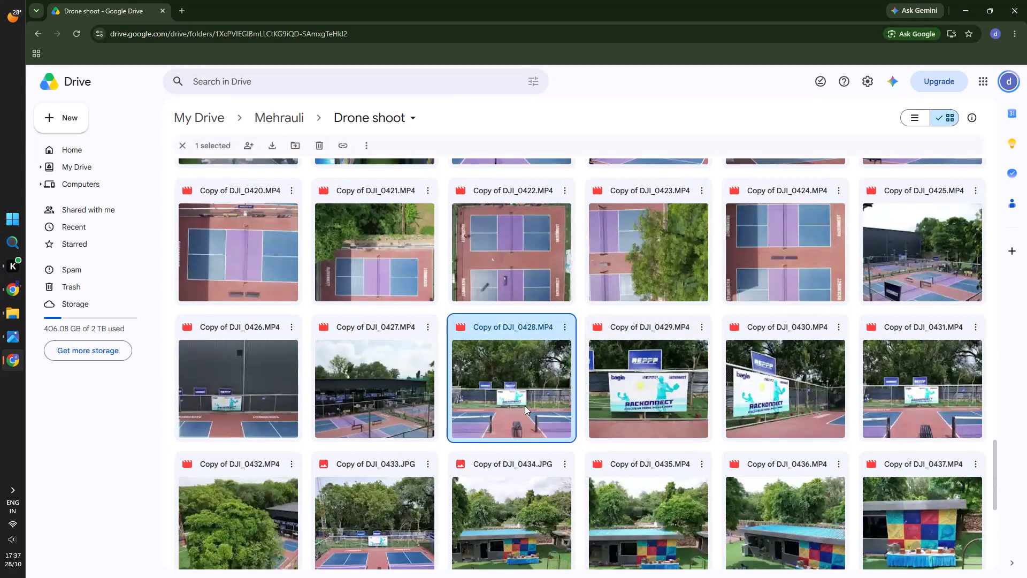
double_click(525, 406)
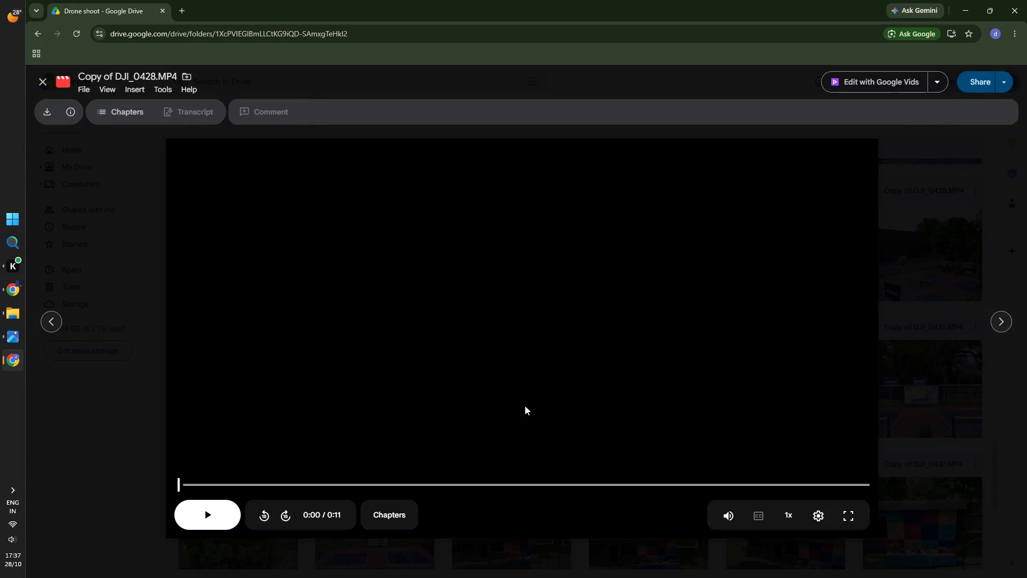
key("space")
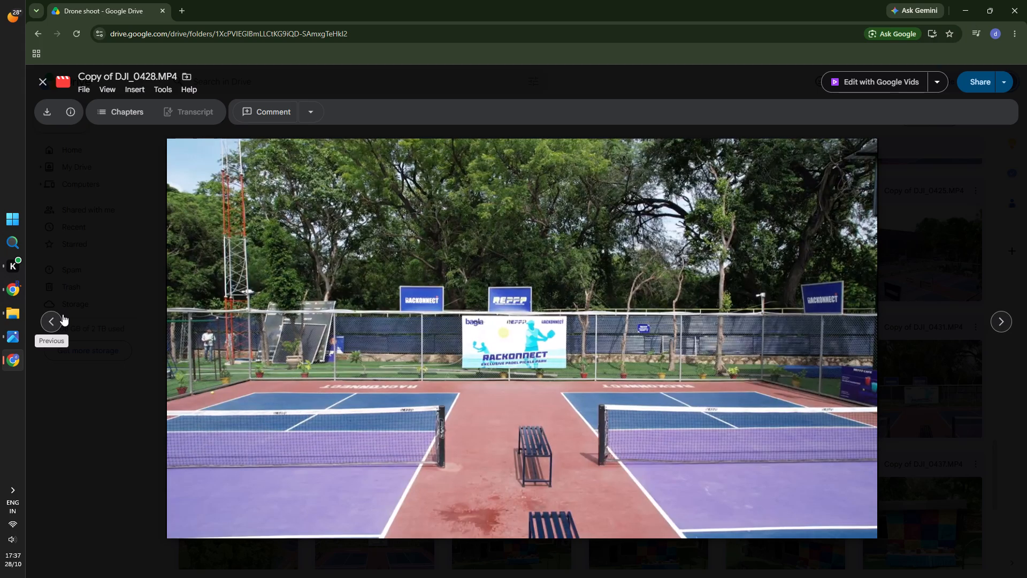
Capture the video frame showing the two courts and the REPPP signs, and copy it as an image.
key("shift+super+s")
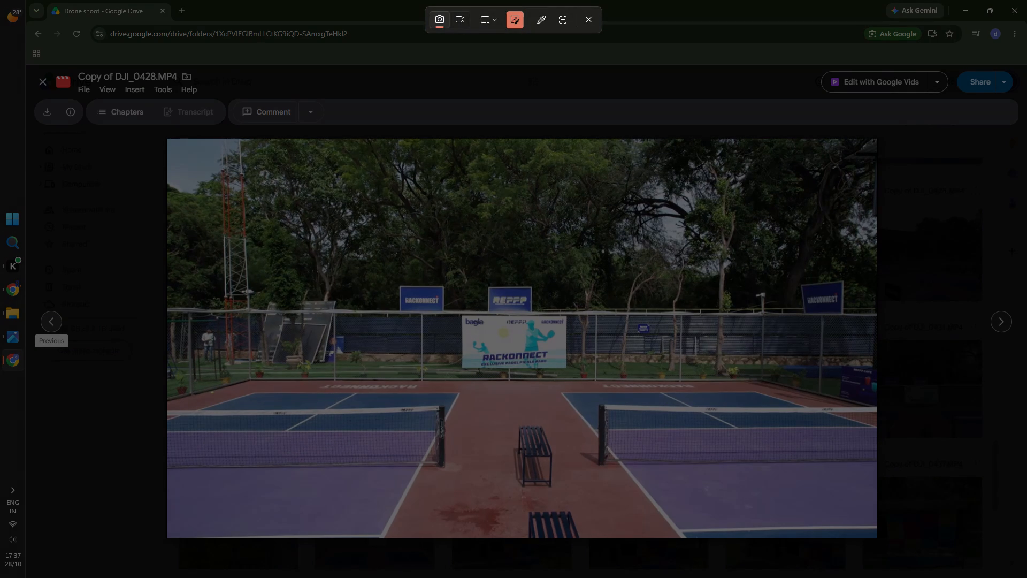
left_click_drag(170, 139, 885, 530)
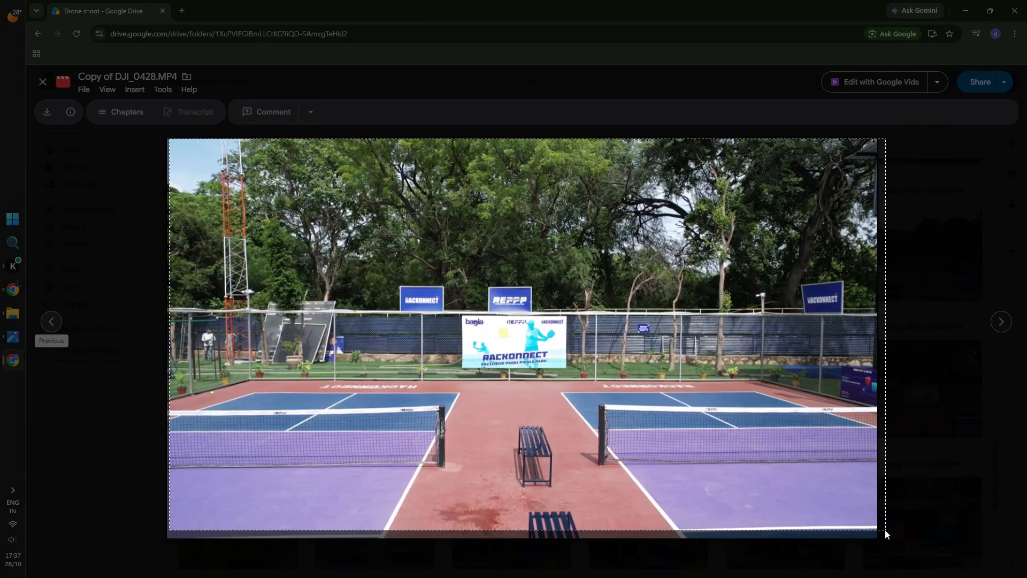
left_click_drag(885, 530, 876, 530)
key("ctrl+c")
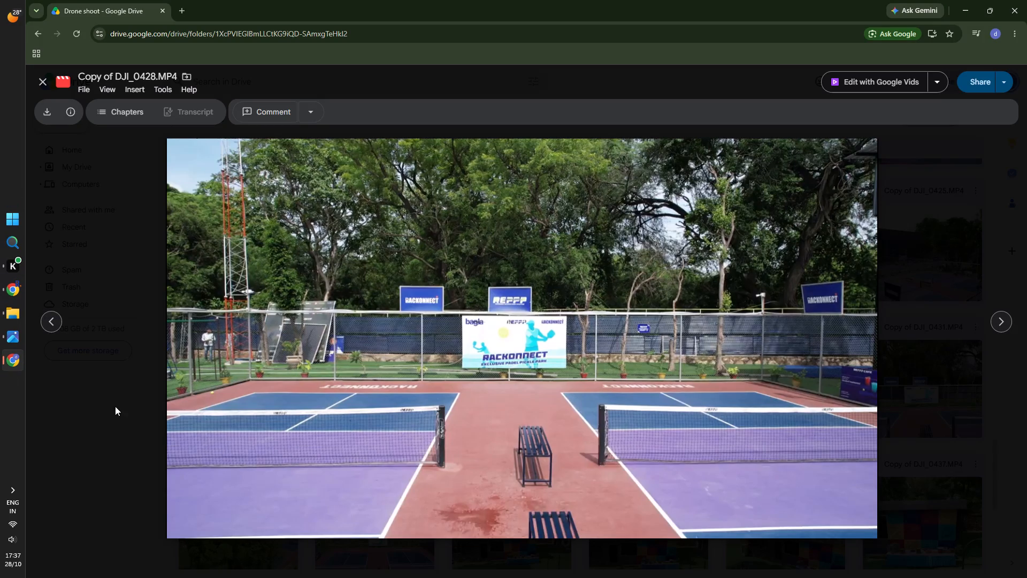
Paste the captured court image into the untitled 532 × 699px Canva design and delete the extra copy.
left_click(12, 291)
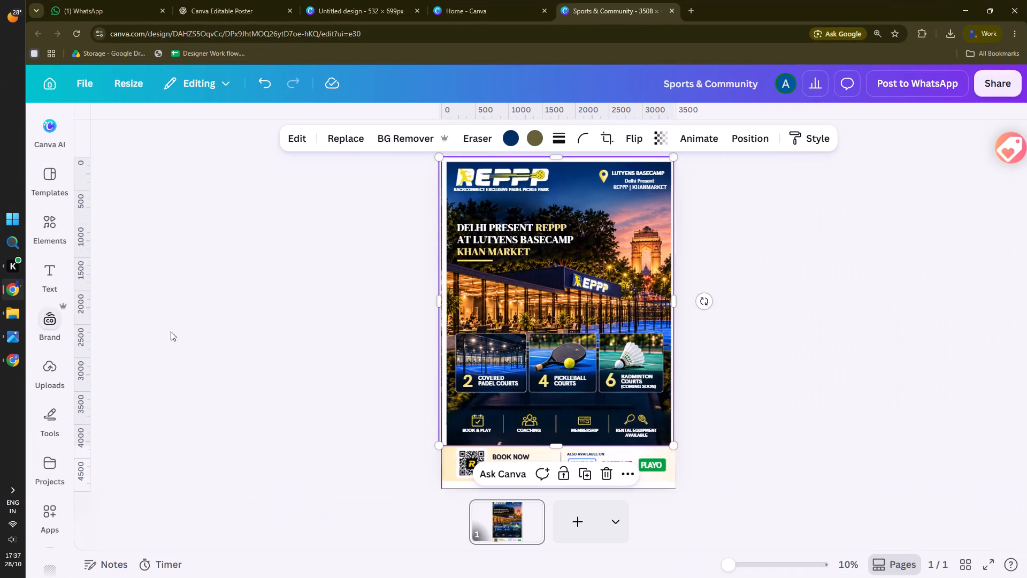
left_click(360, 10)
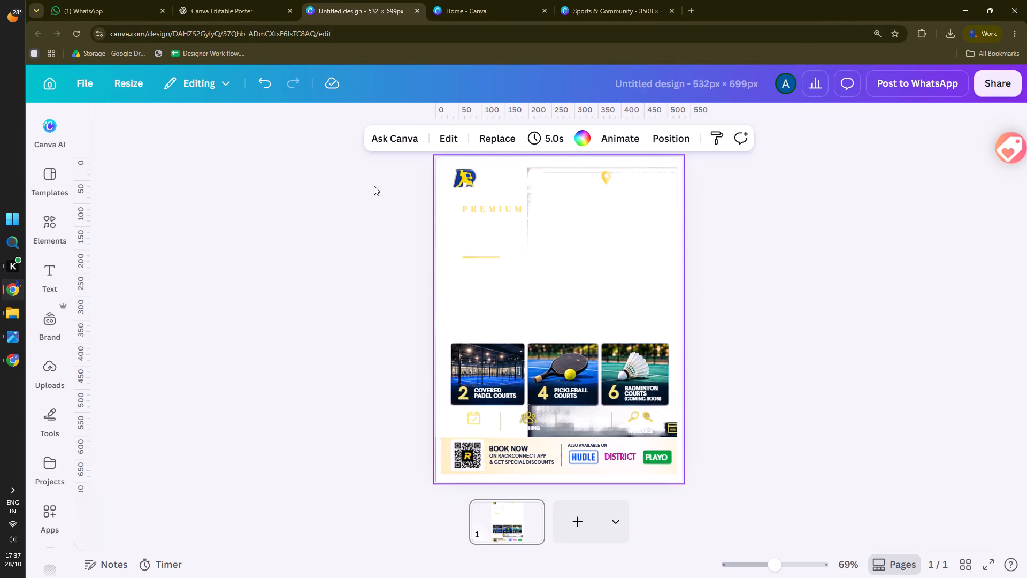
left_click(285, 271)
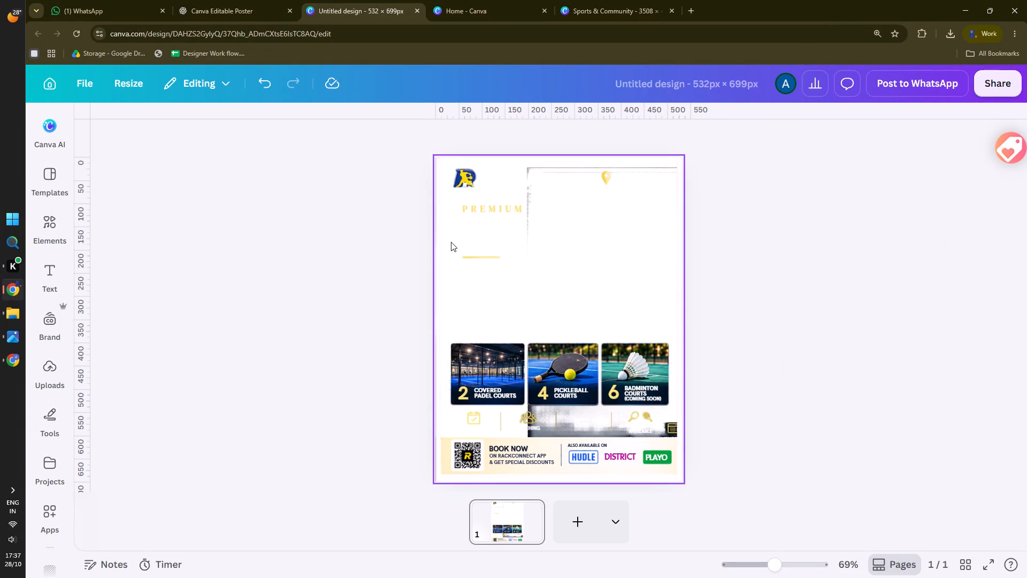
left_click(451, 242)
double_click(451, 242)
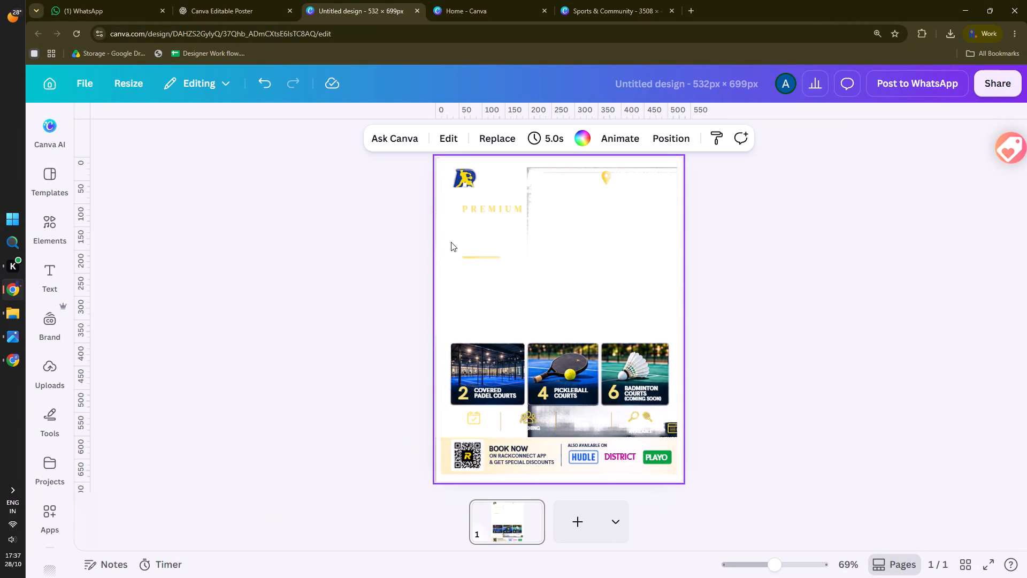
key("ctrl+v")
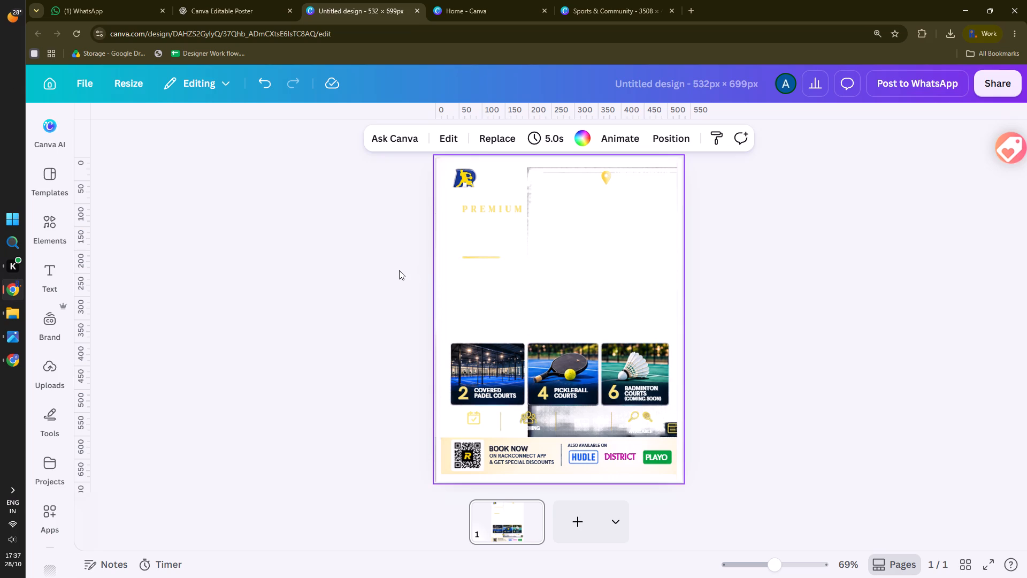
left_click(389, 270)
key("ctrl+v")
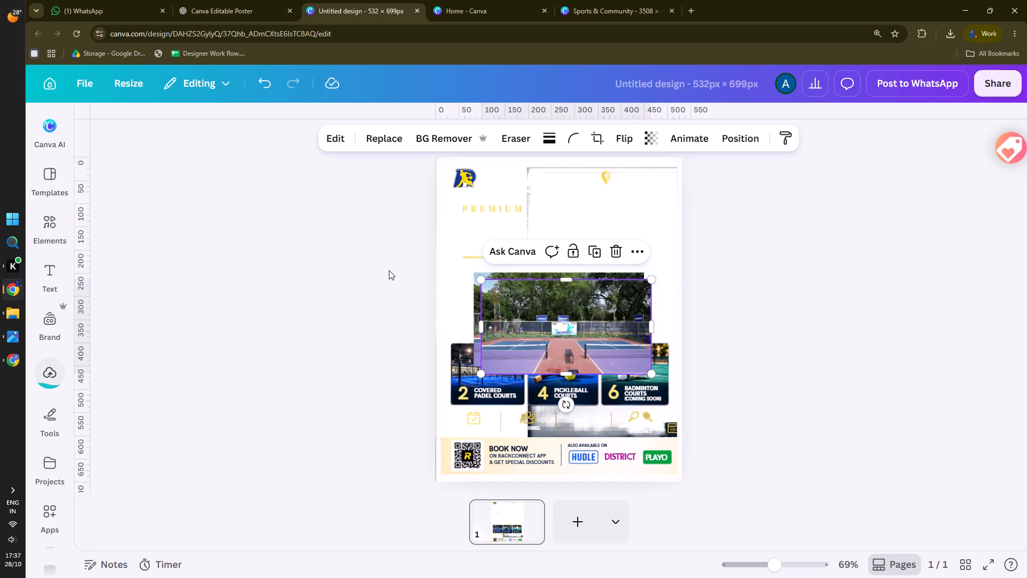
left_click_drag(545, 308, 570, 342)
key("Delete")
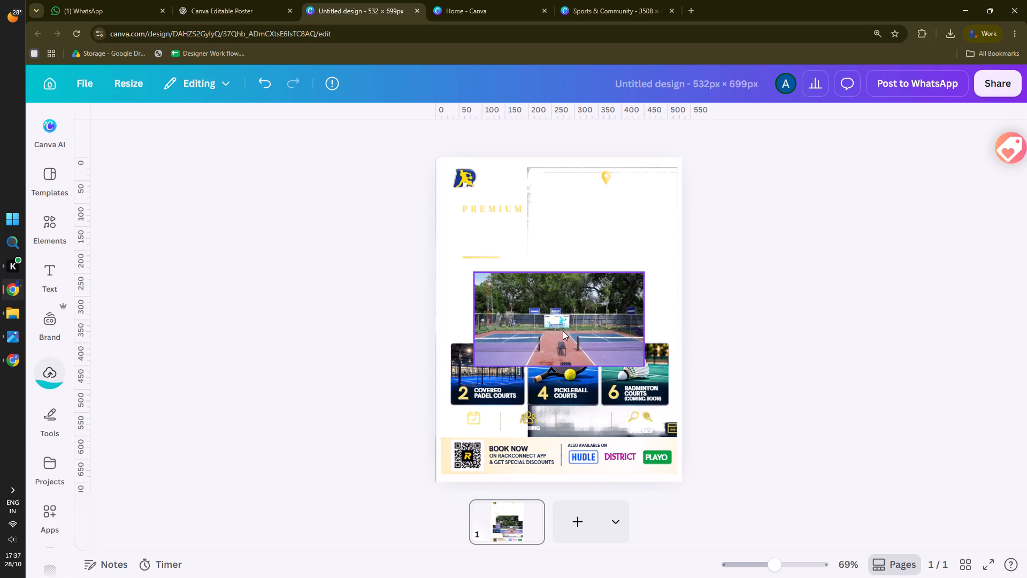
Enlarge the court photo from the page's top edge down to the BOOK NOW strip, with the RACKONNECT banner near the centre.
left_click_drag(551, 318, 513, 206)
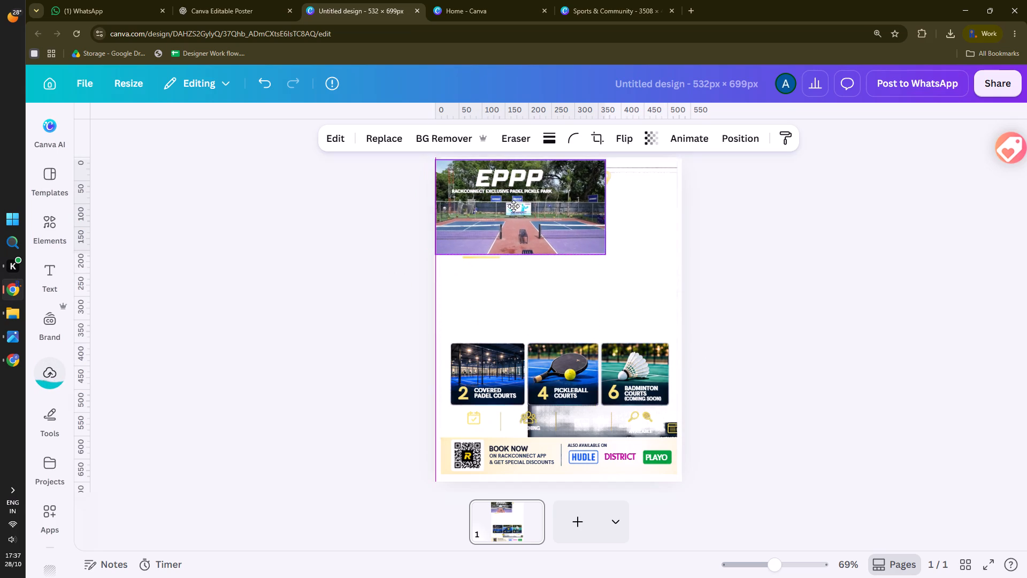
left_click_drag(513, 206, 514, 203)
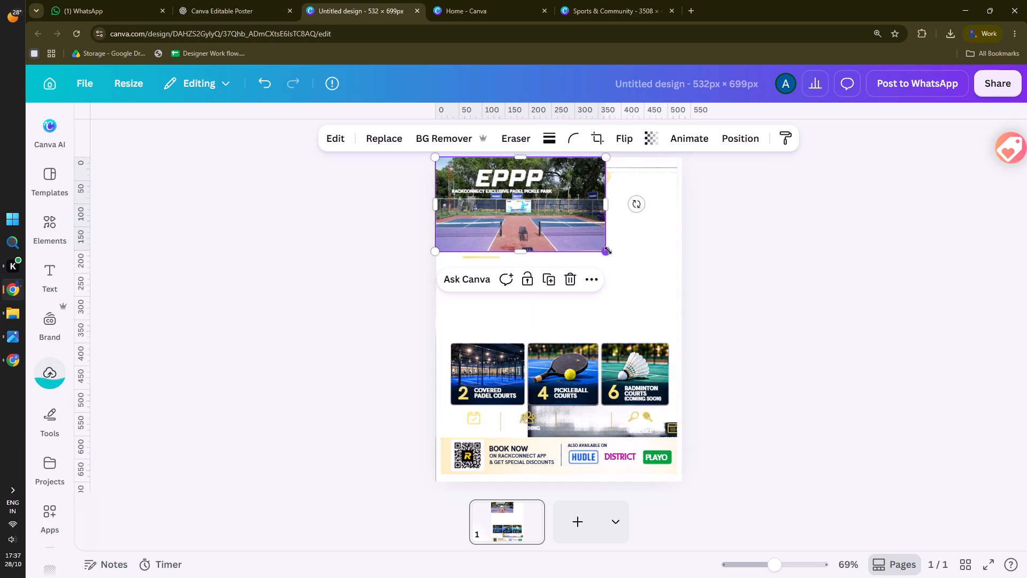
left_click_drag(605, 252, 924, 519)
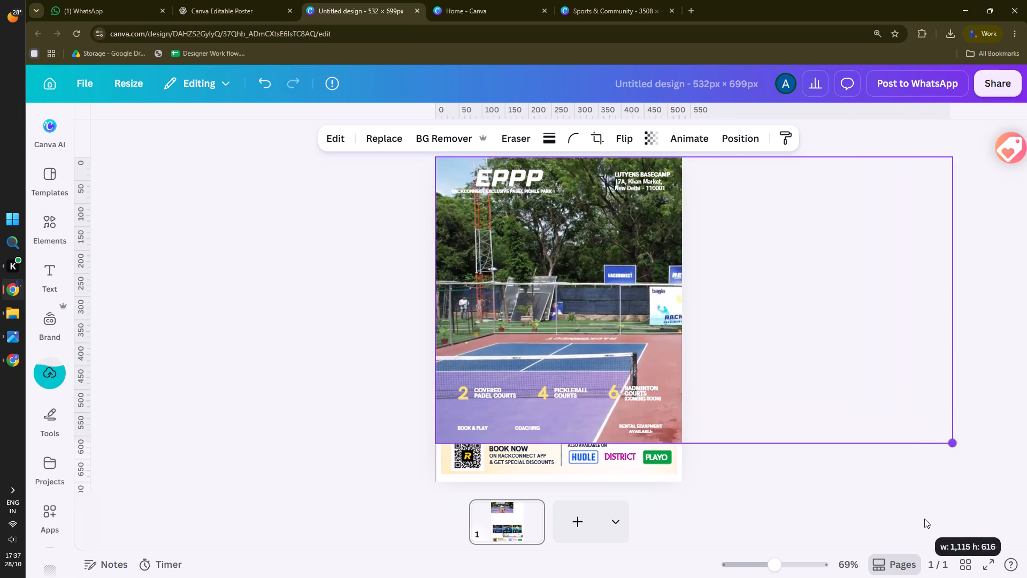
left_click_drag(924, 519, 867, 447)
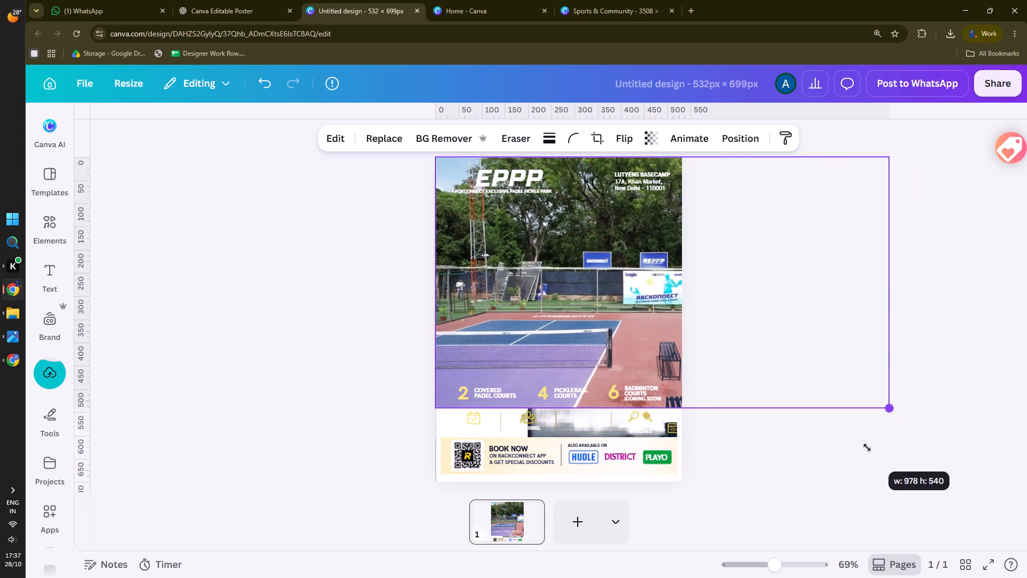
left_click_drag(867, 447, 910, 492)
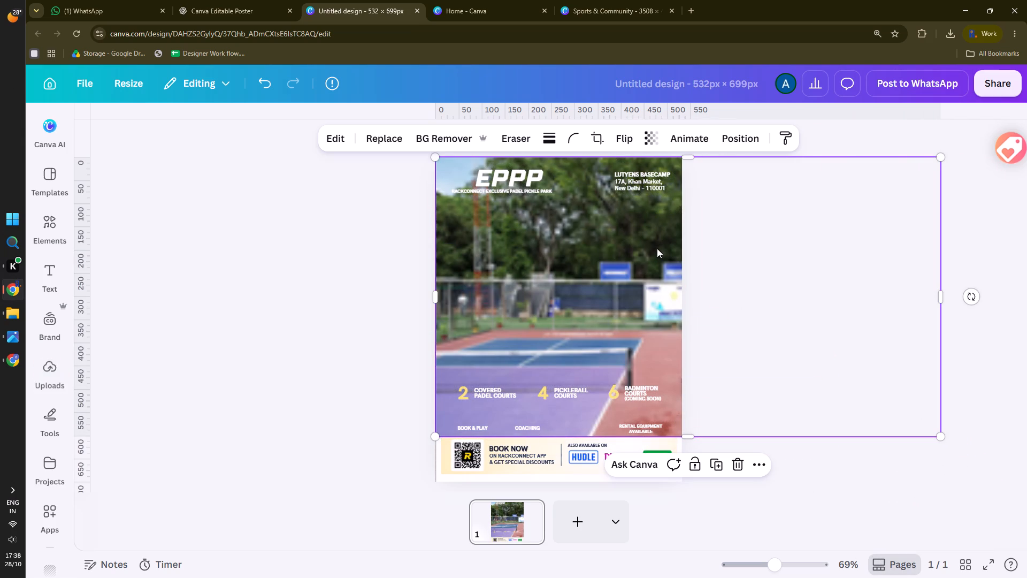
left_click(657, 248)
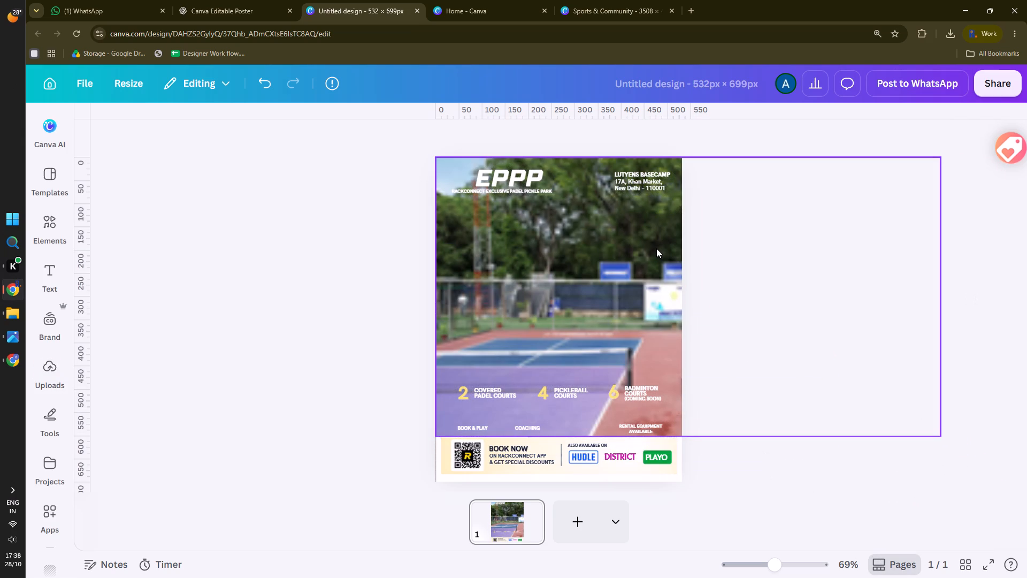
left_click_drag(678, 214, 544, 214)
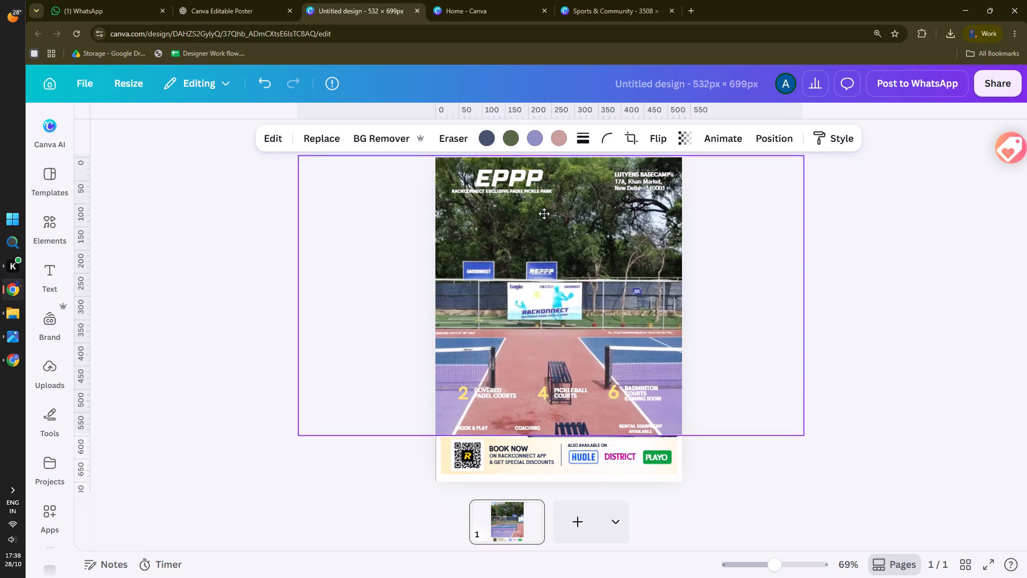
left_click_drag(544, 214, 554, 214)
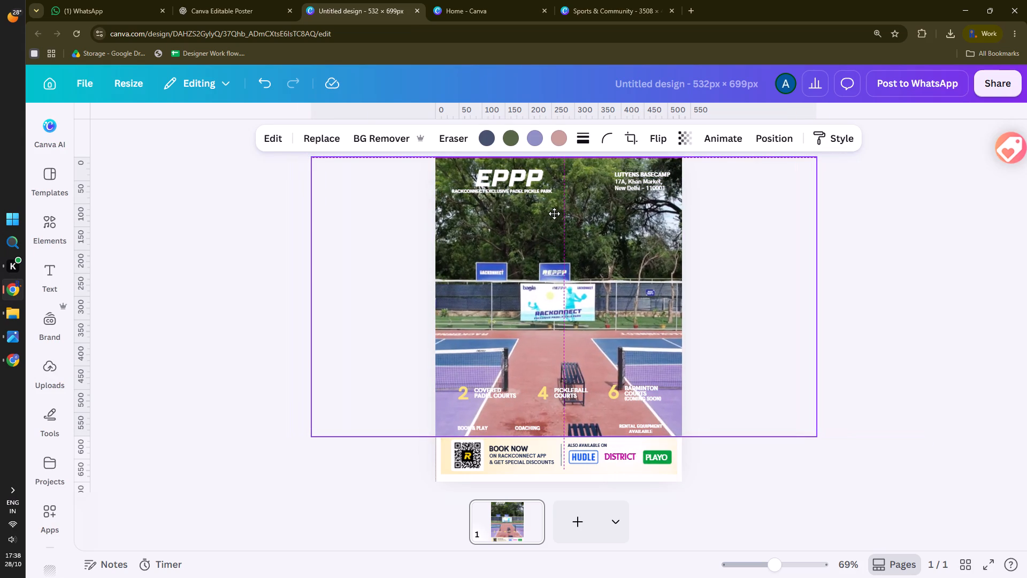
left_click_drag(554, 214, 555, 214)
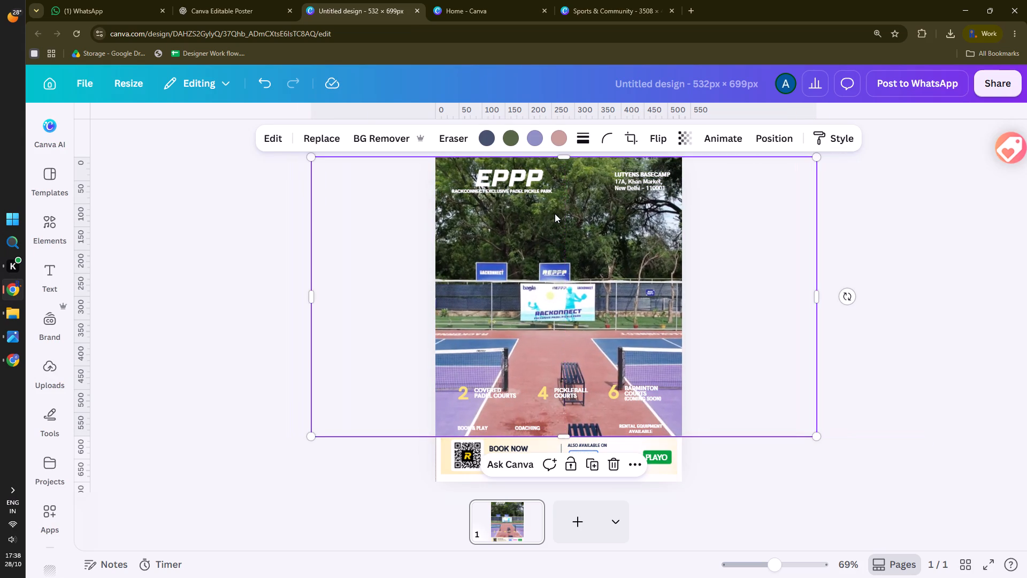
Copy the court photo, then in the Sports & Community design shift the overlay image slightly and delete the night venue background.
key("ctrl+c")
left_click(594, 0)
left_click(574, 190)
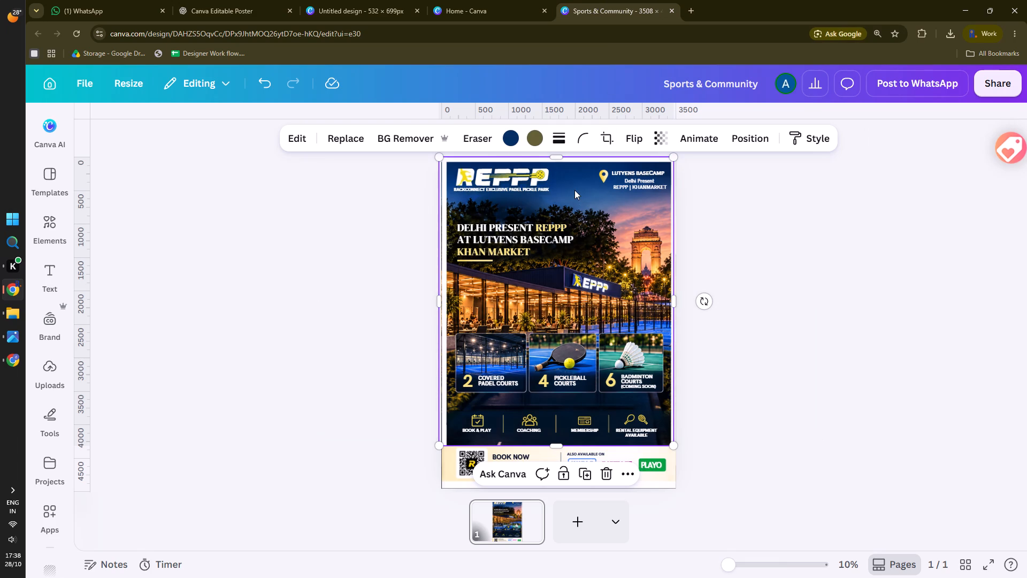
right_click(574, 190)
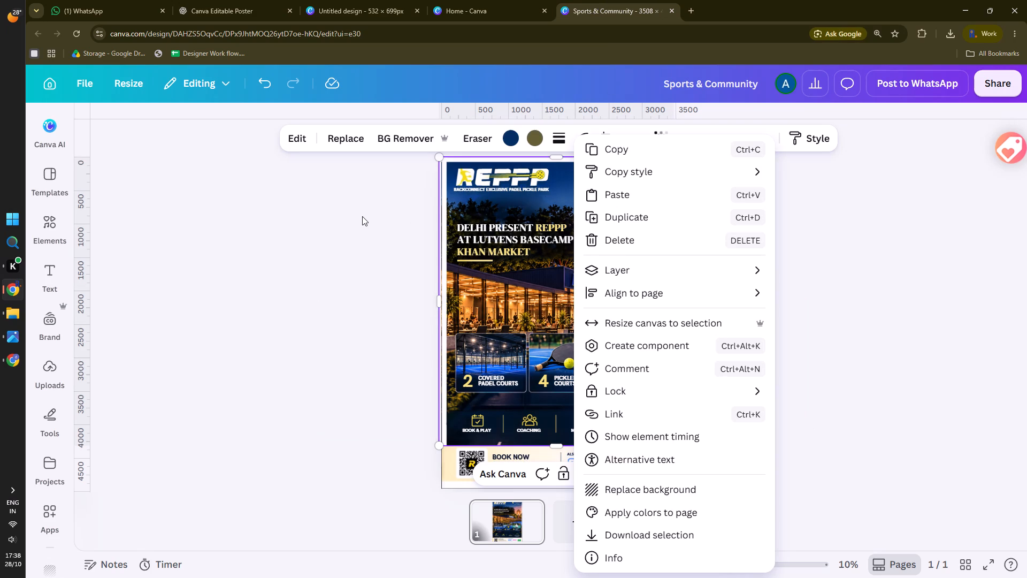
left_click(362, 216)
left_click_drag(461, 197, 488, 201)
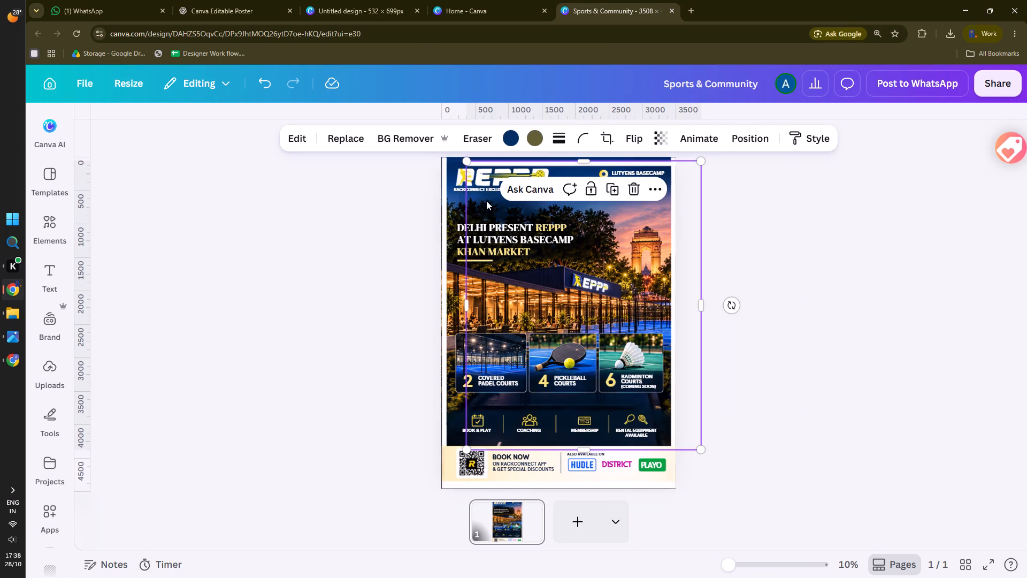
double_click(453, 204)
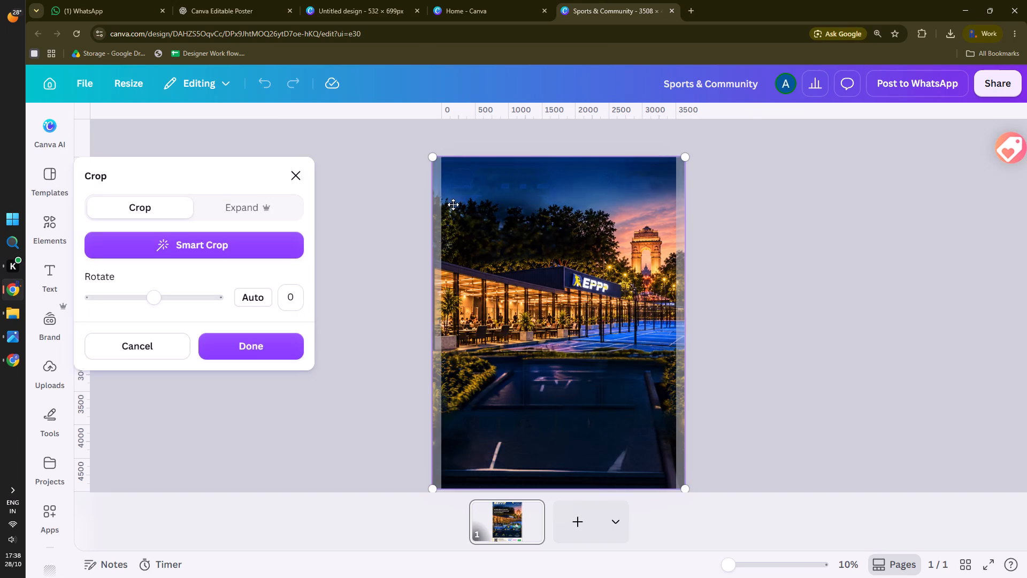
key("Delete")
Paste the court photo into the Sports & Community flyer and delete the duplicate copy.
key("ctrl+v")
key("ctrl+v")
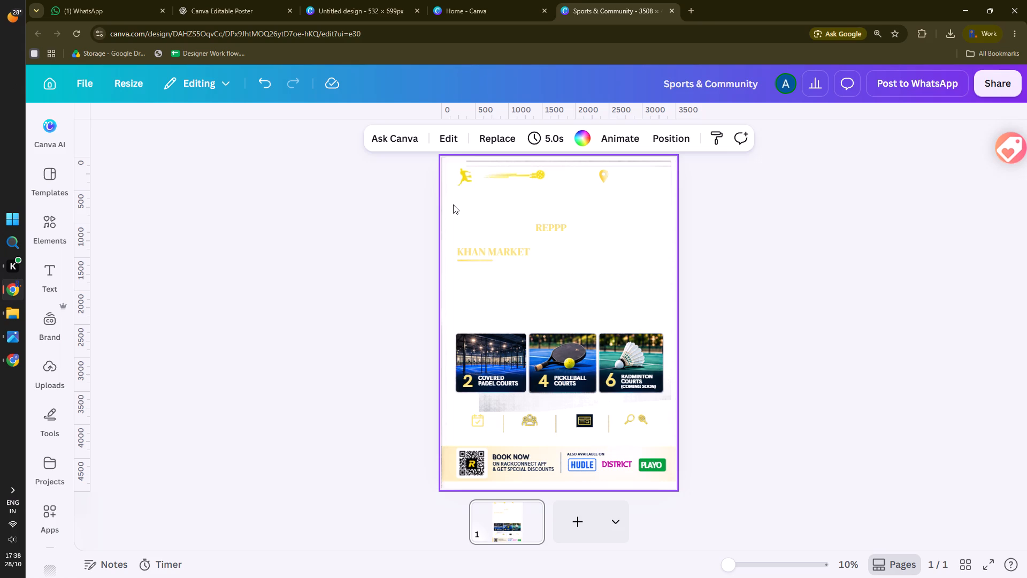
left_click_drag(469, 187, 490, 192)
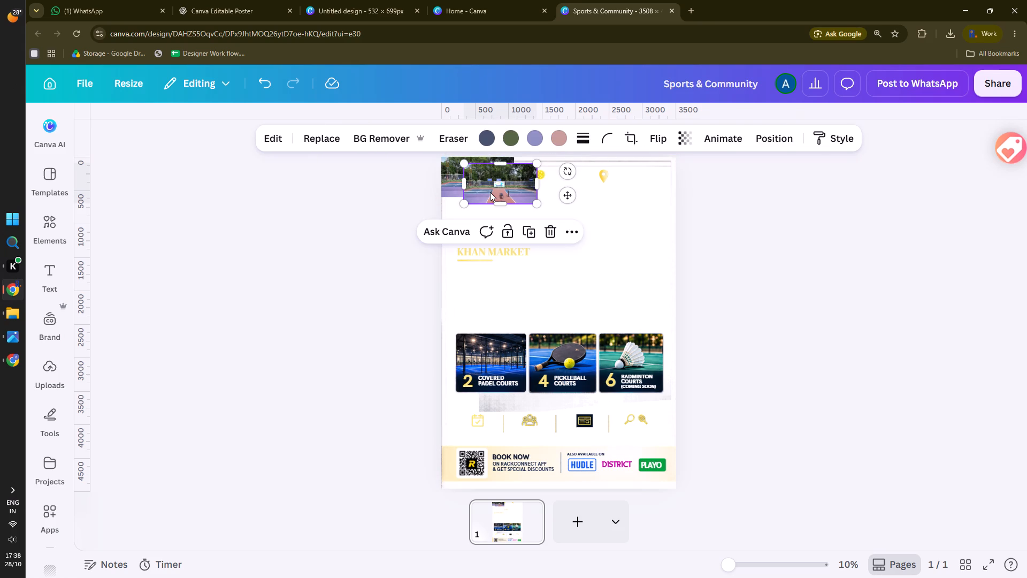
key("Delete")
Enlarge the court photo to cover the page from near its top edge to the BOOK NOW strip, with the RACKONNECT banner near the centre.
left_click(476, 186)
left_click_drag(469, 178, 542, 223)
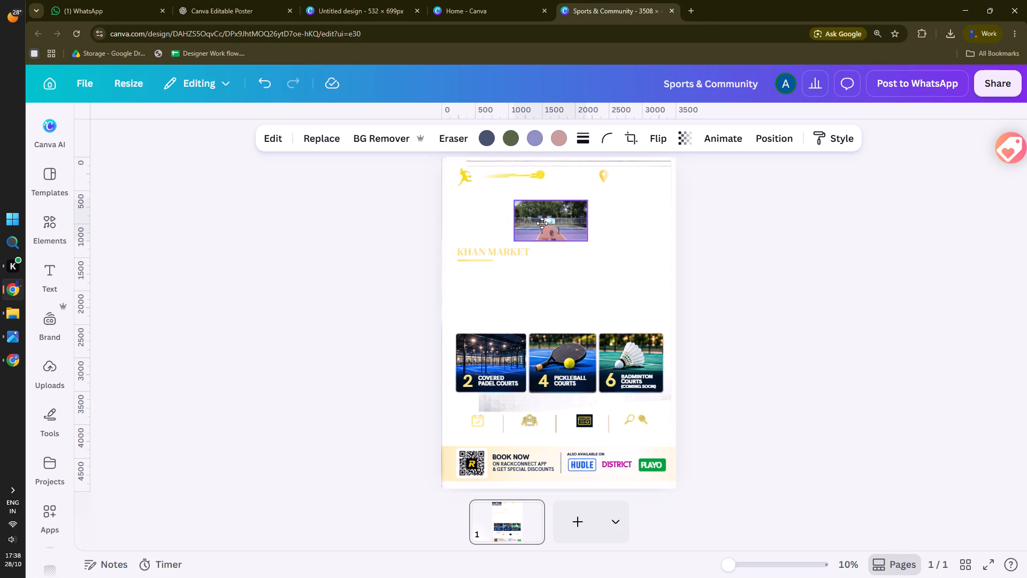
left_click_drag(542, 223, 550, 328)
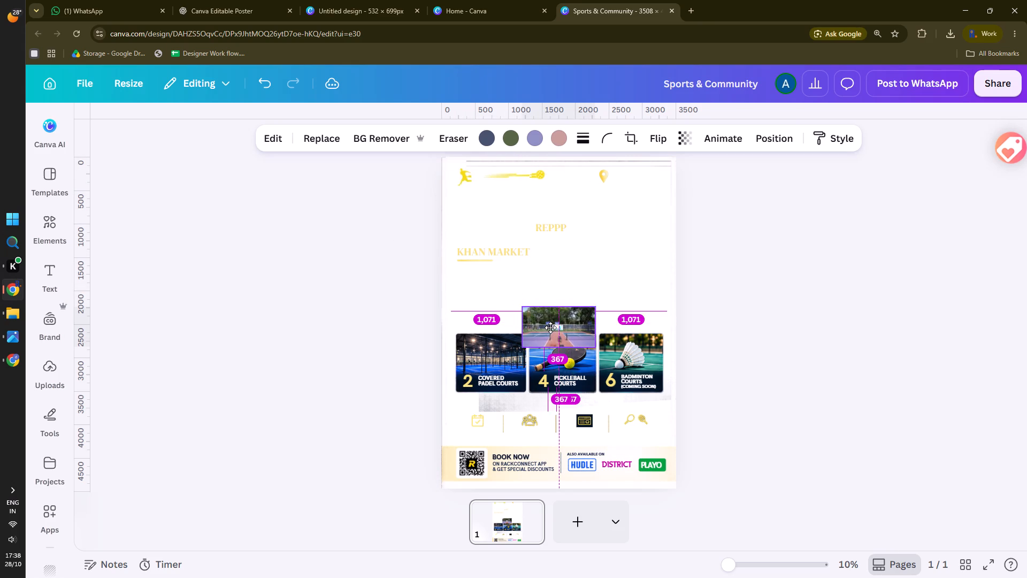
left_click_drag(550, 328, 551, 323)
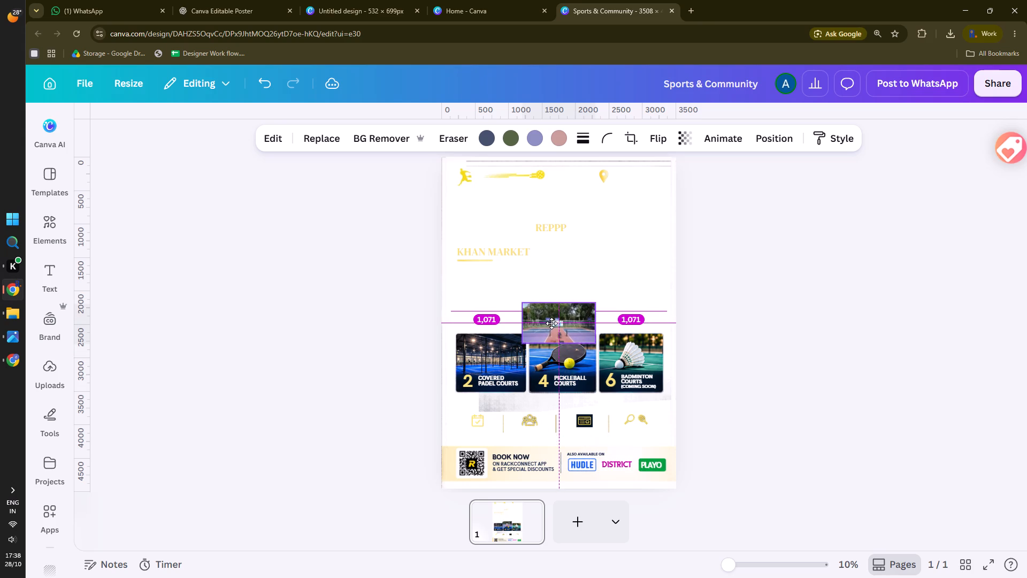
left_click_drag(551, 323, 552, 323)
left_click_drag(524, 346, 413, 449)
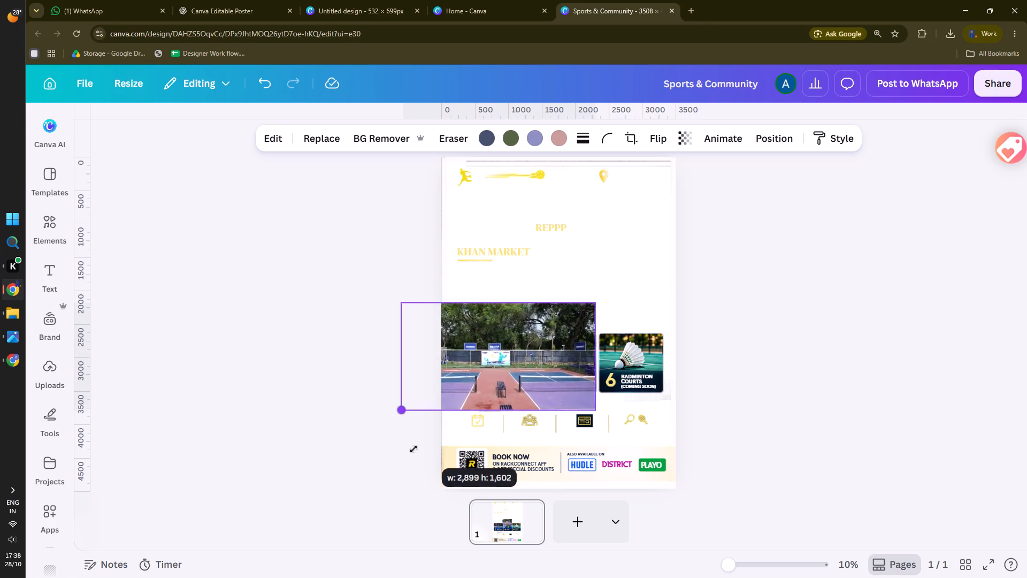
left_click_drag(413, 449, 355, 486)
left_click_drag(598, 303, 825, 108)
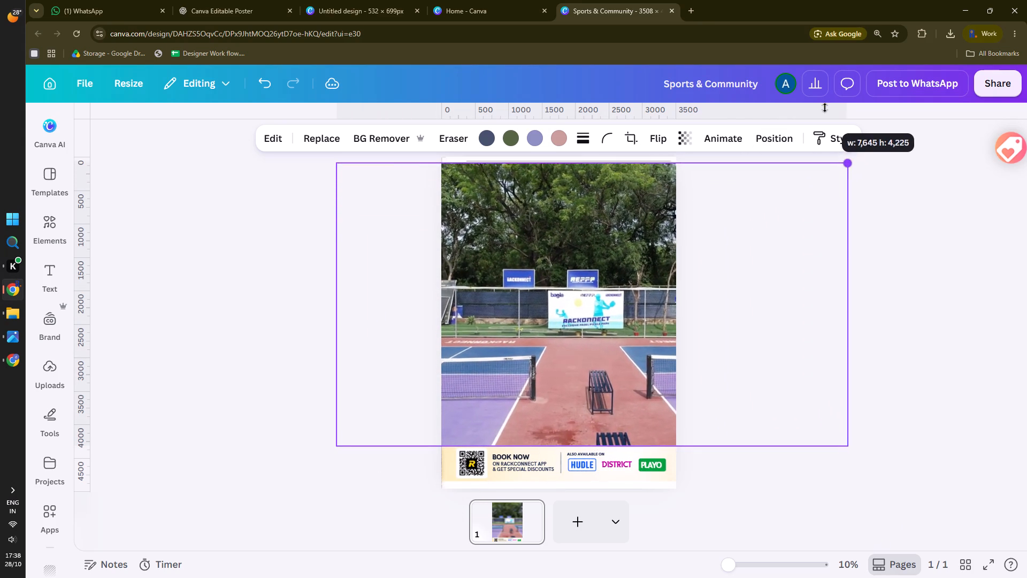
left_click_drag(825, 108, 826, 107)
left_click_drag(616, 299, 592, 299)
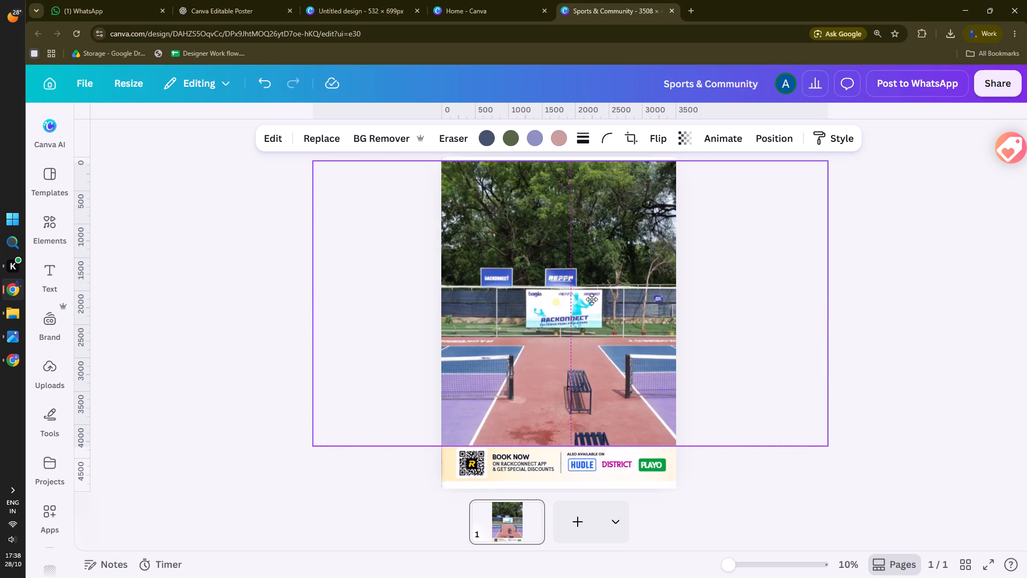
left_click_drag(592, 299, 592, 298)
left_click(876, 223)
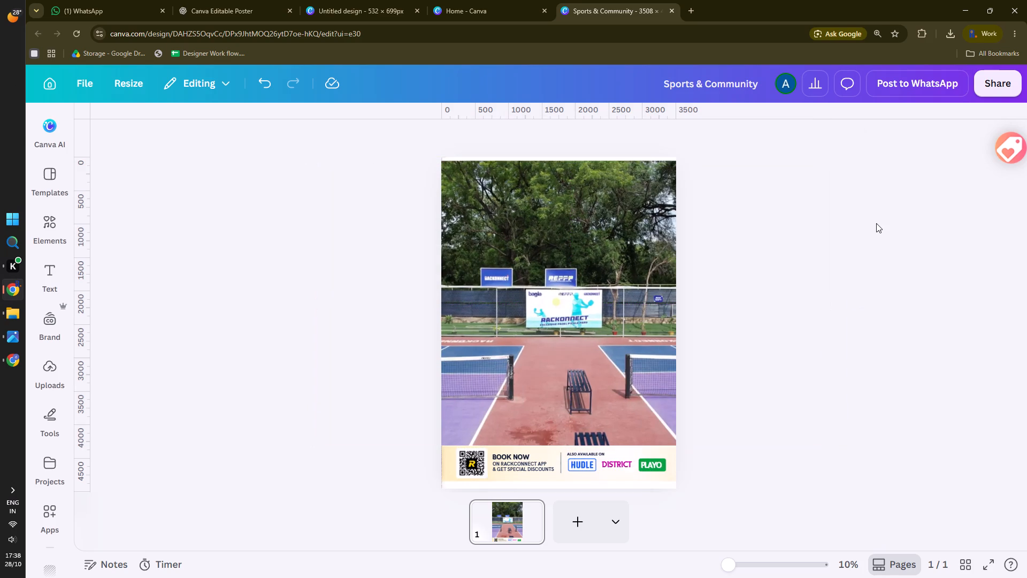
Send the court photo to the back, behind the flyer's text, cards and icons.
left_click(591, 219)
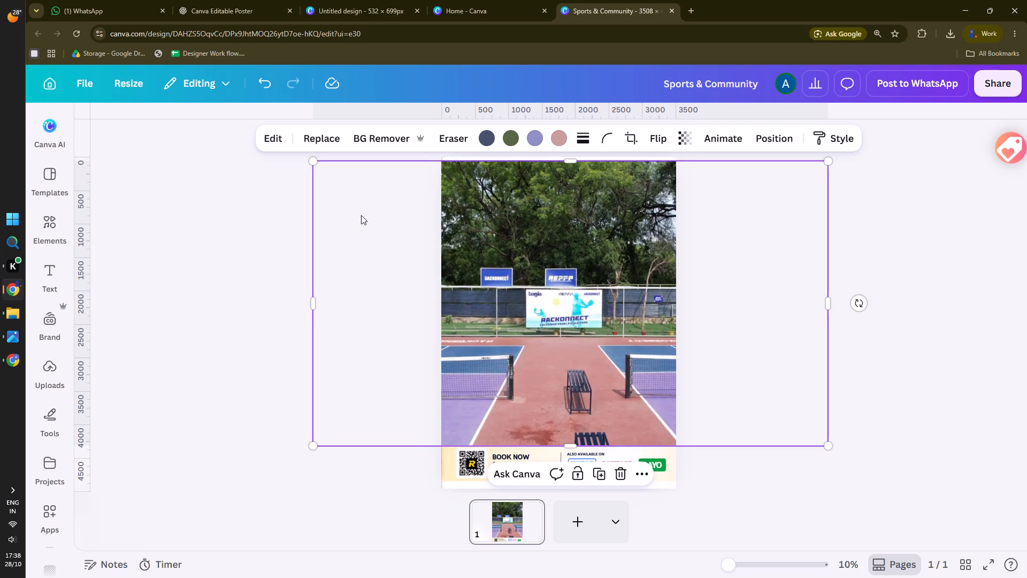
right_click(477, 380)
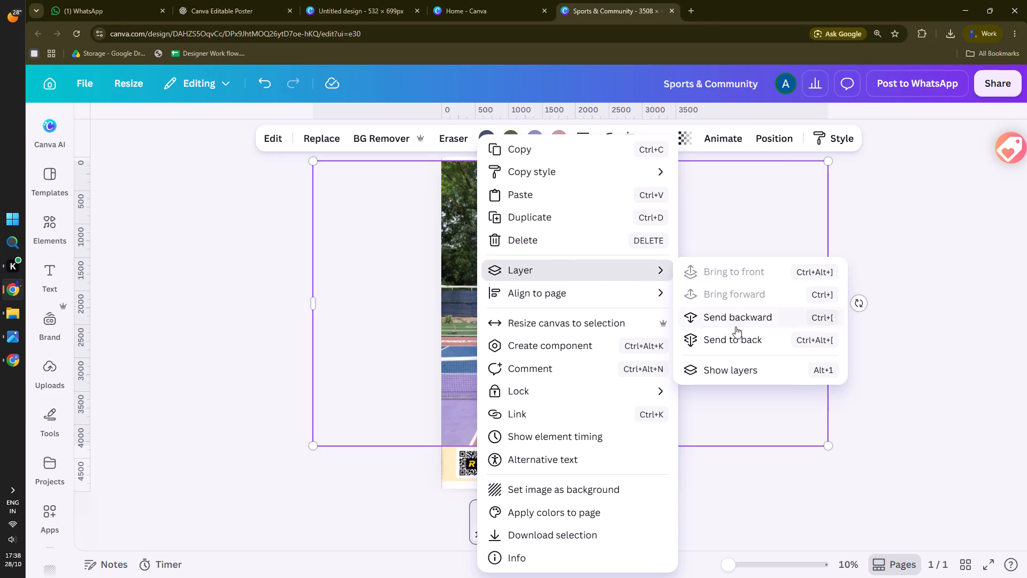
left_click(735, 337)
double_click(863, 214)
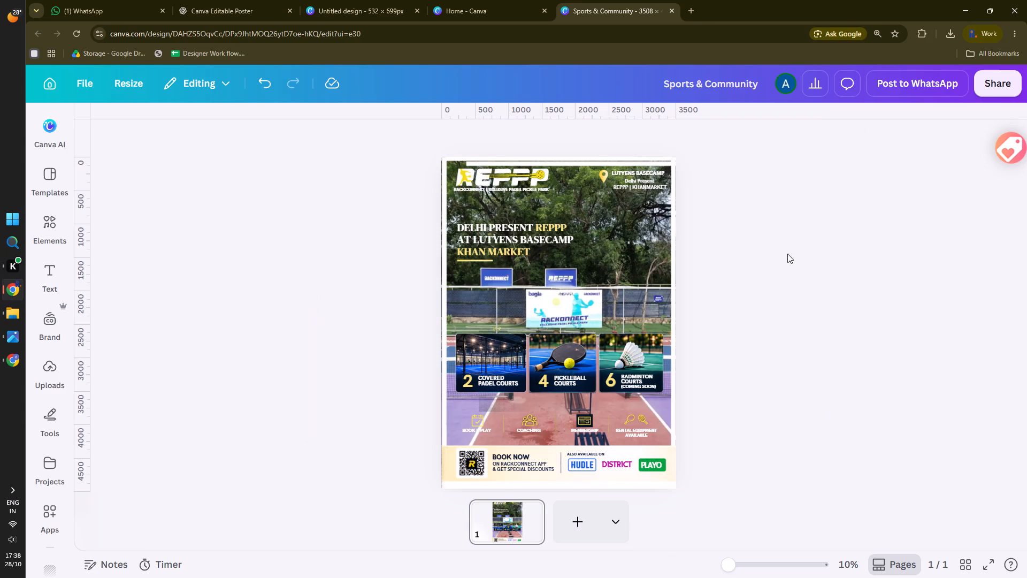
left_click(453, 420)
left_click(573, 446)
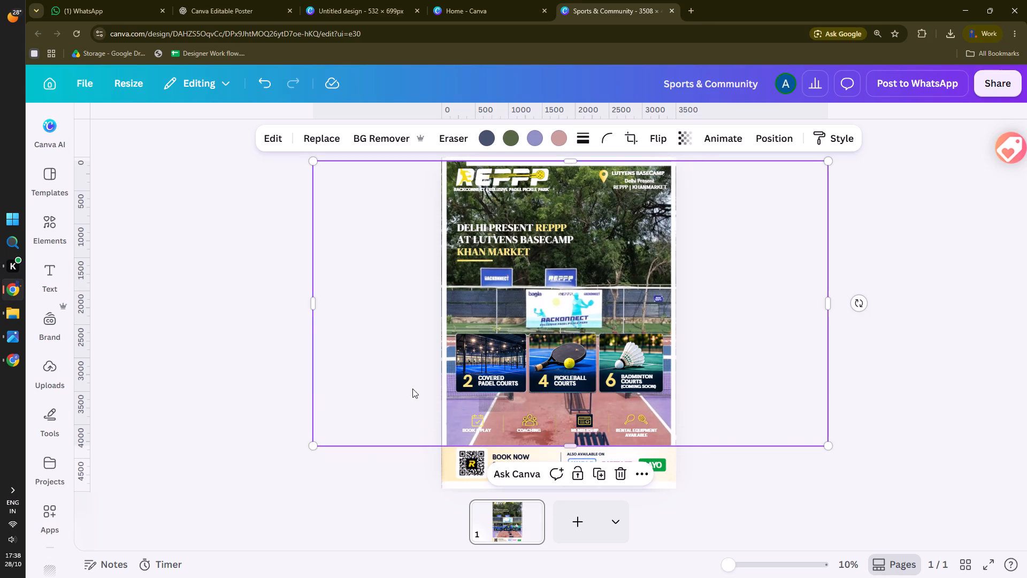
left_click(235, 244)
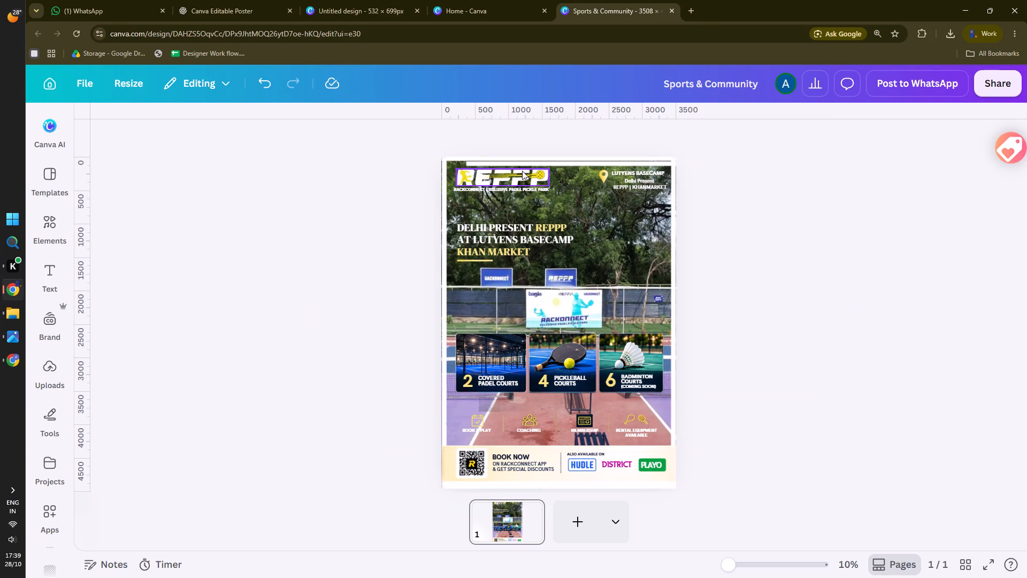
Align the overlay image with the page's top and side edges and the top of the BOOK NOW strip.
left_click_drag(563, 170, 538, 165)
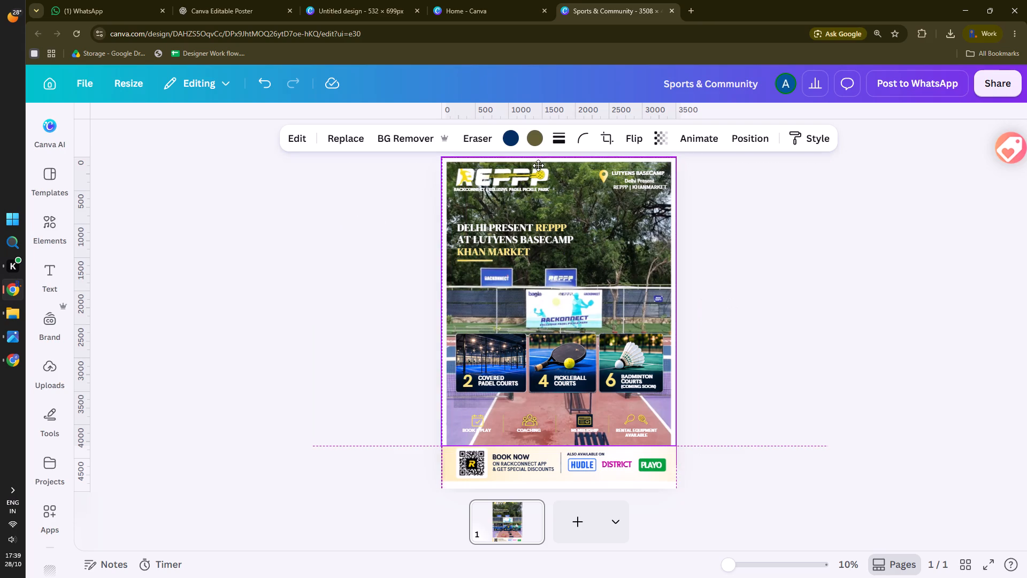
left_click_drag(538, 165, 537, 166)
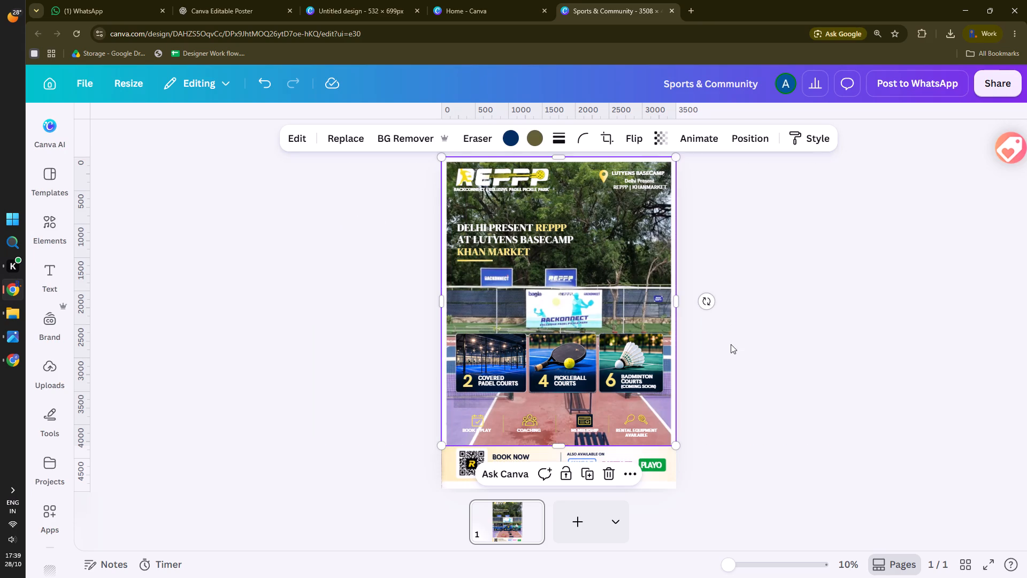
left_click(731, 344)
Add a rectangle shape spanning the page width from just above the three court cards down to the BOOK NOW strip.
scroll(641, 455, "up", 1, "ctrl")
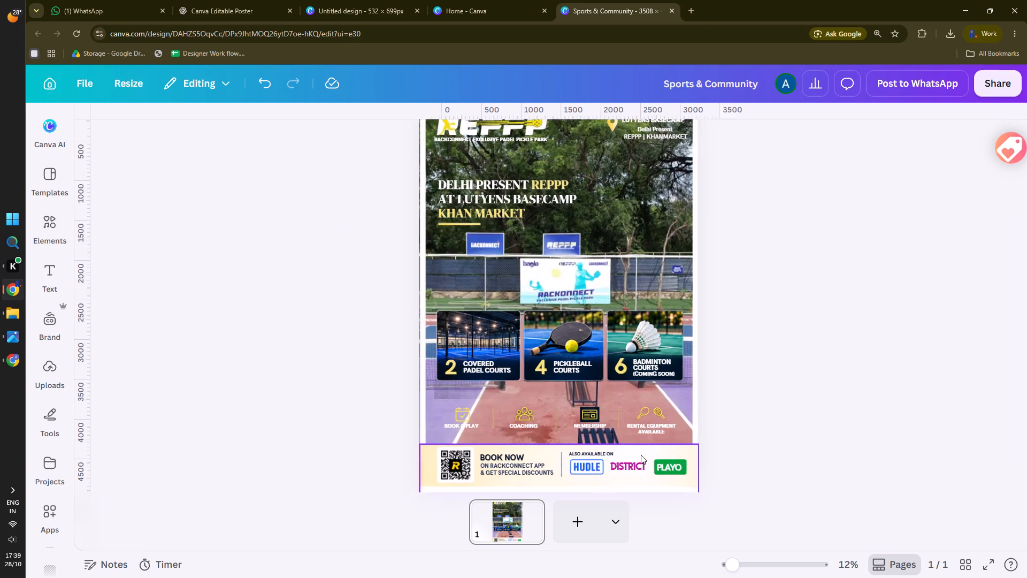
scroll(641, 455, "up", 1, "ctrl")
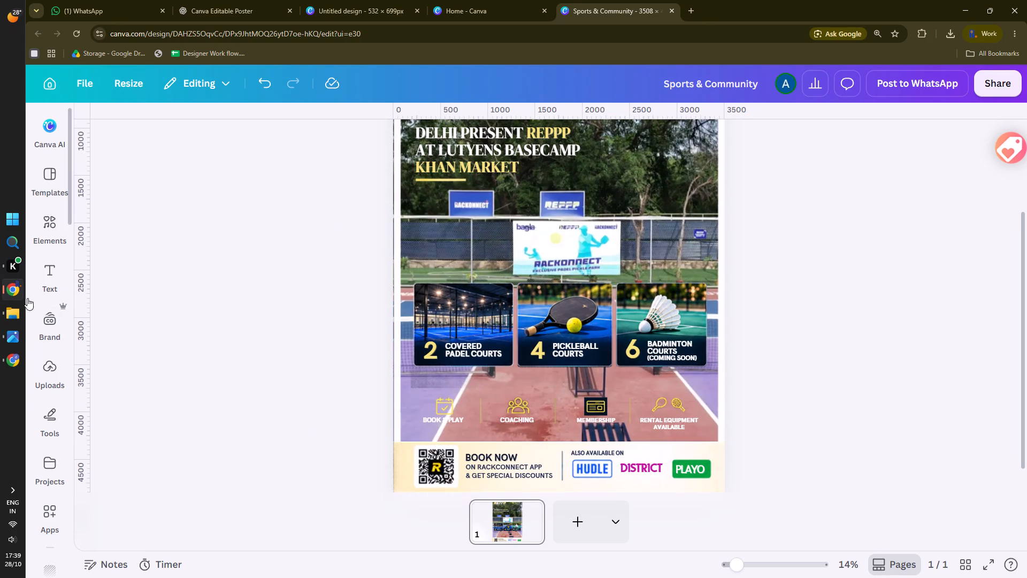
left_click(46, 224)
left_click(156, 138)
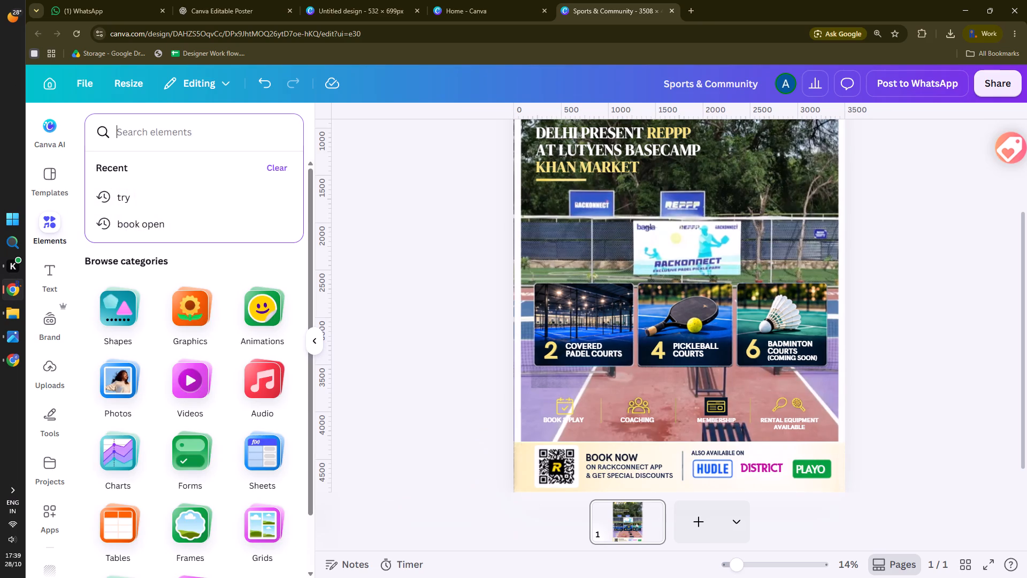
type("REC")
left_click(163, 203)
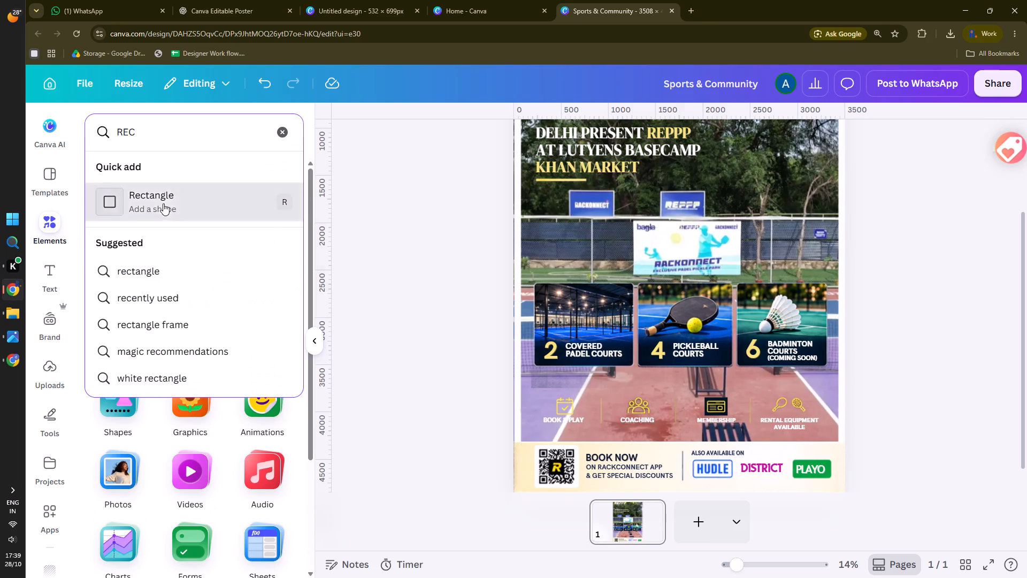
left_click_drag(686, 260, 548, 310)
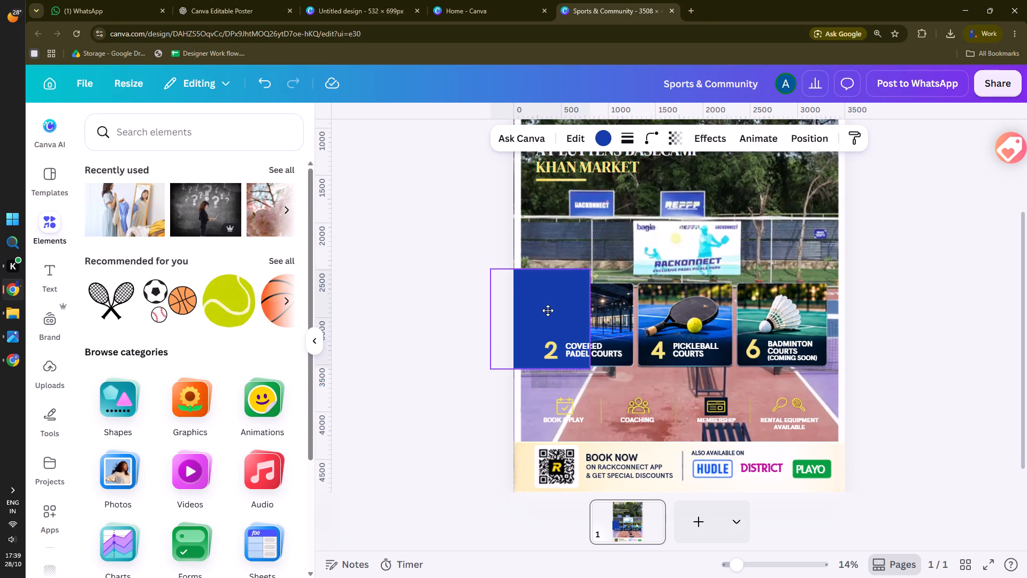
left_click_drag(548, 310, 548, 312)
left_click_drag(588, 321, 844, 333)
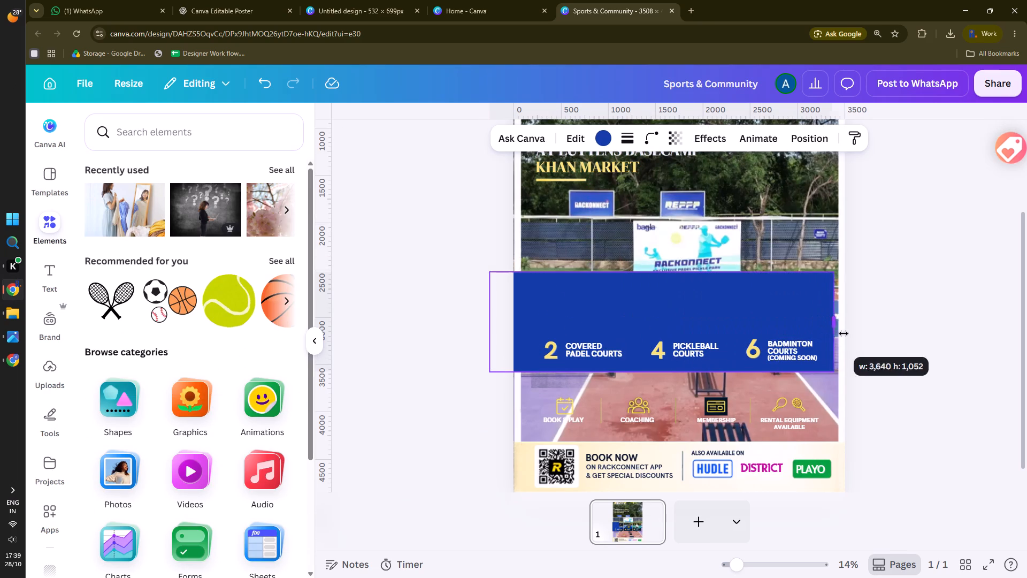
left_click_drag(844, 333, 845, 336)
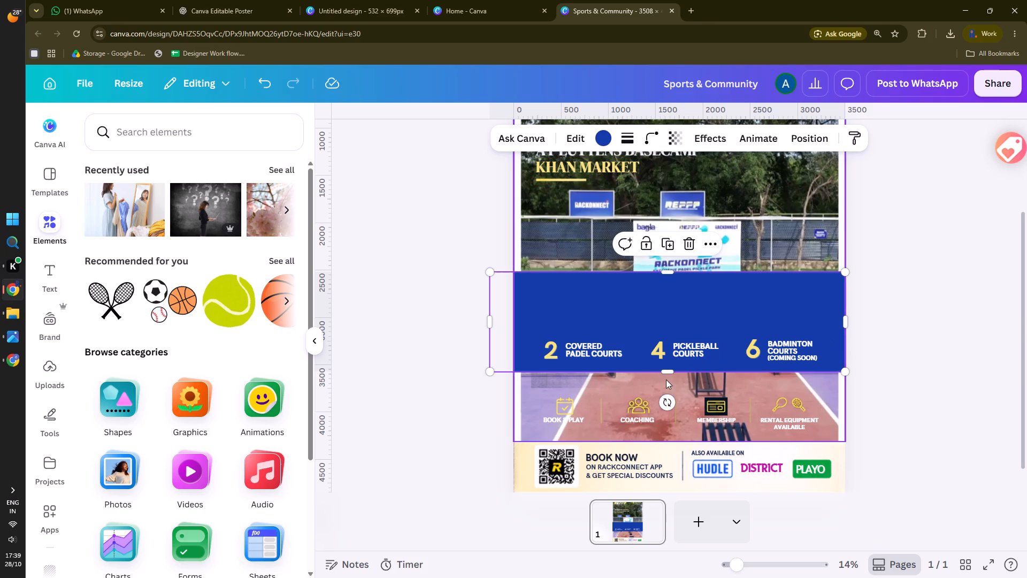
left_click_drag(672, 372, 667, 440)
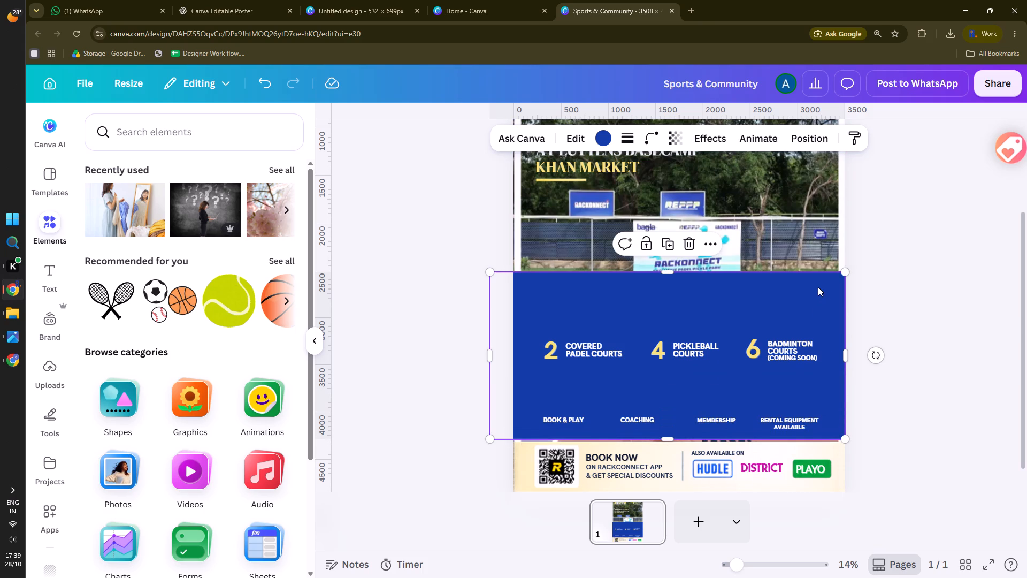
Layer the blue rectangle directly above the court photo, behind the court cards, icons and labels.
right_click(818, 287)
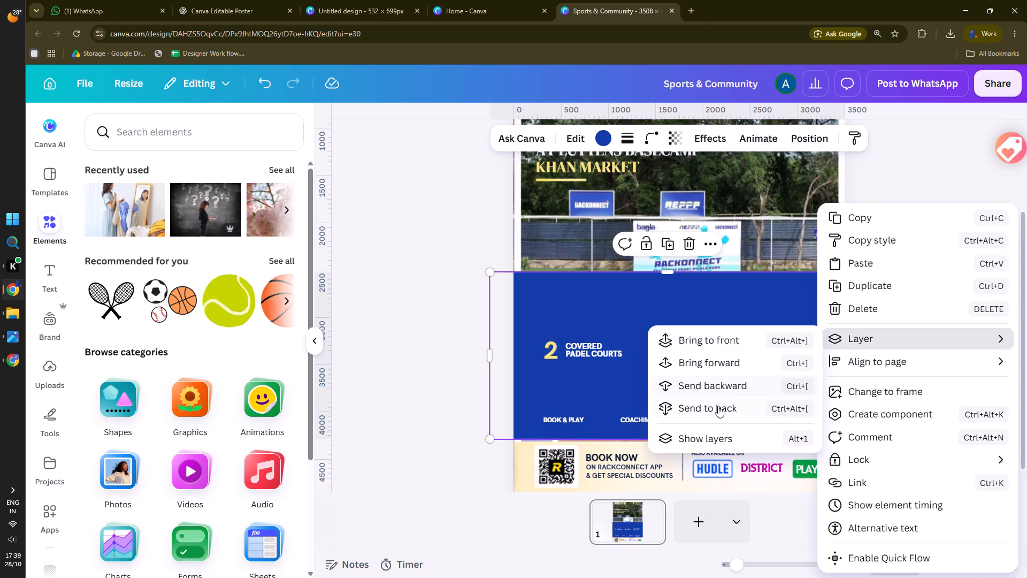
left_click(718, 409)
left_click(872, 332)
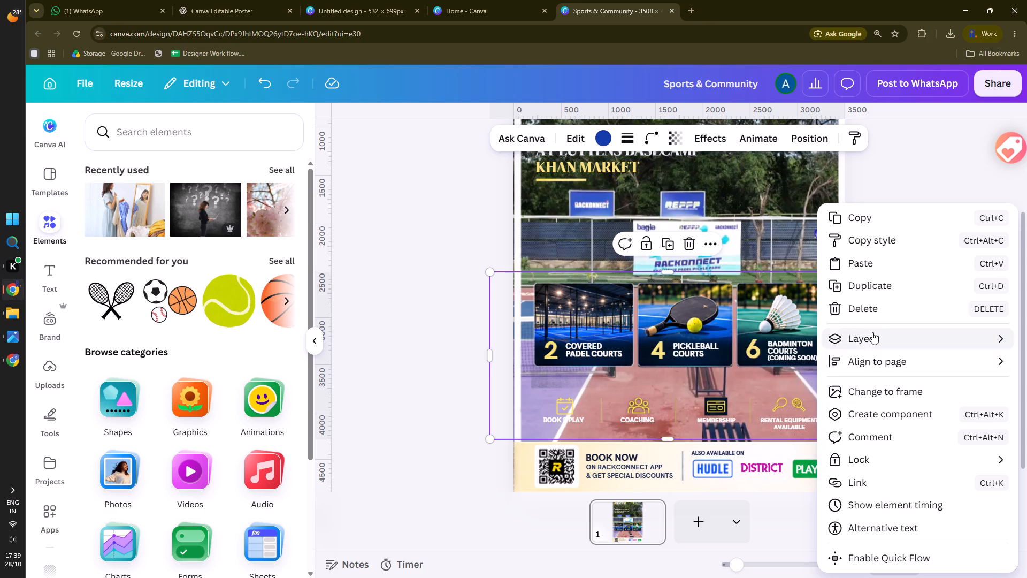
left_click(726, 360)
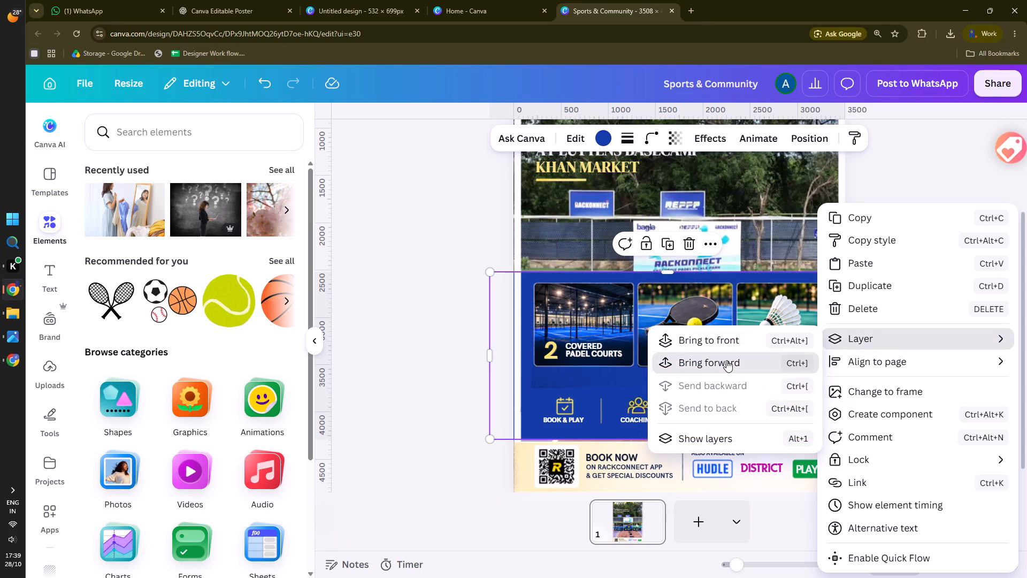
left_click(929, 177)
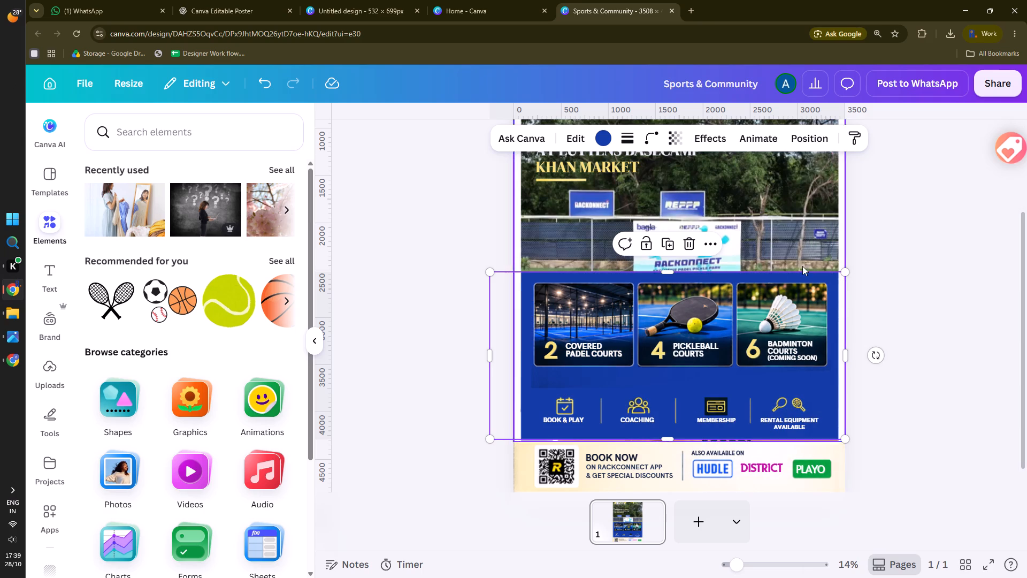
Lower the blue rectangle's top edge closer to the court cards and set its transparency to 66.
left_click_drag(666, 271, 664, 279)
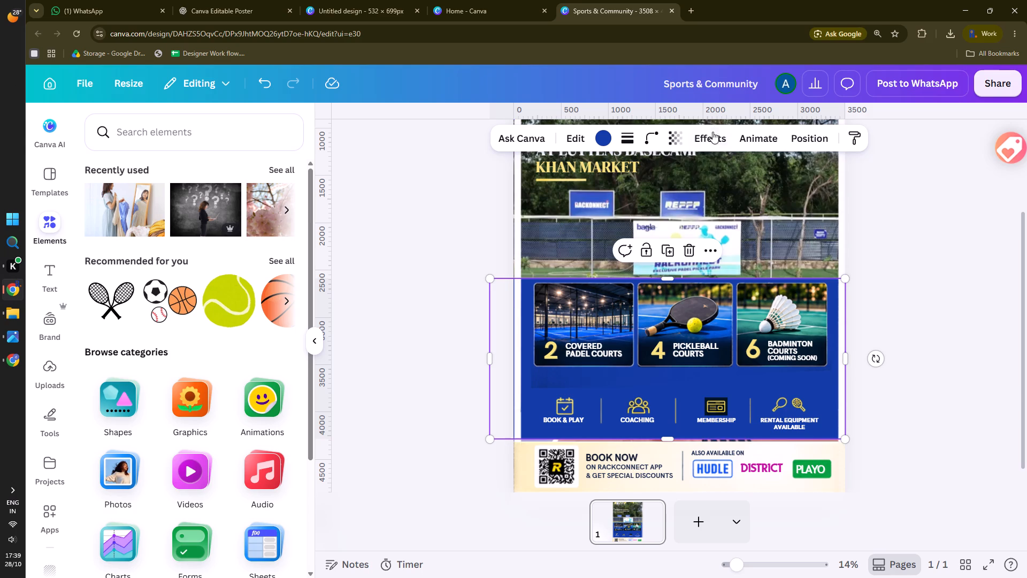
left_click(674, 132)
left_click_drag(704, 192, 677, 192)
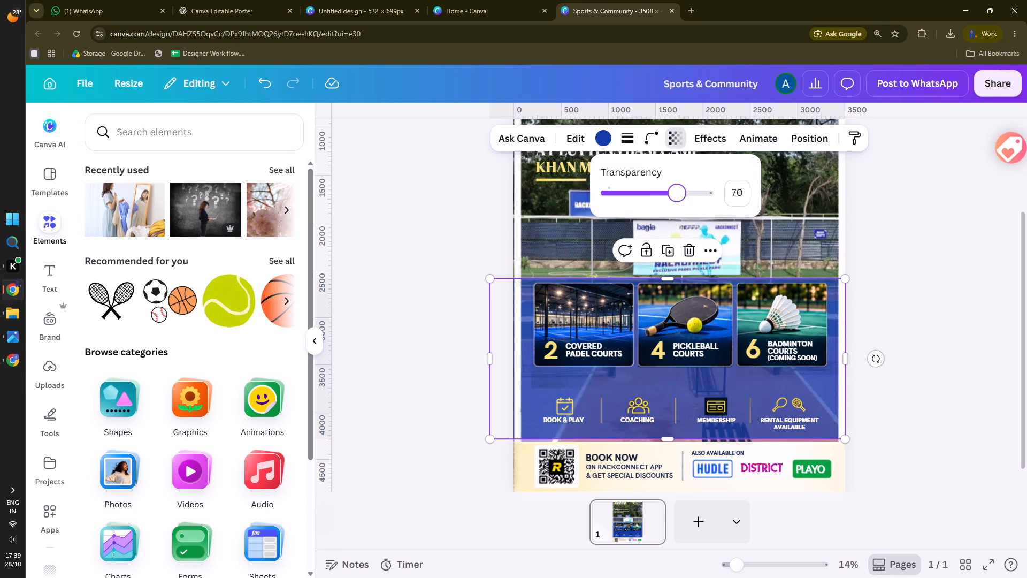
left_click_drag(677, 192, 670, 194)
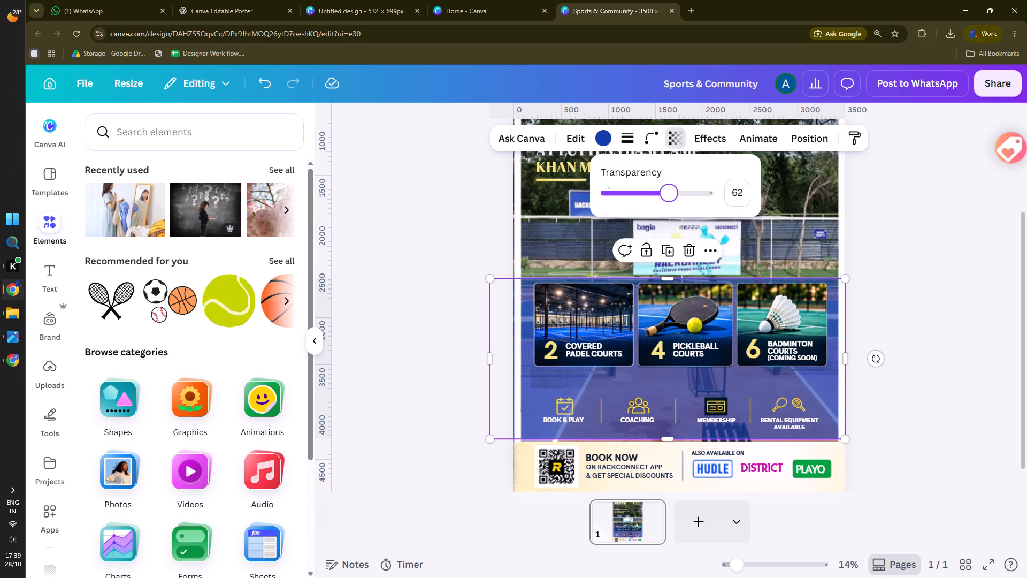
left_click_drag(670, 194, 673, 195)
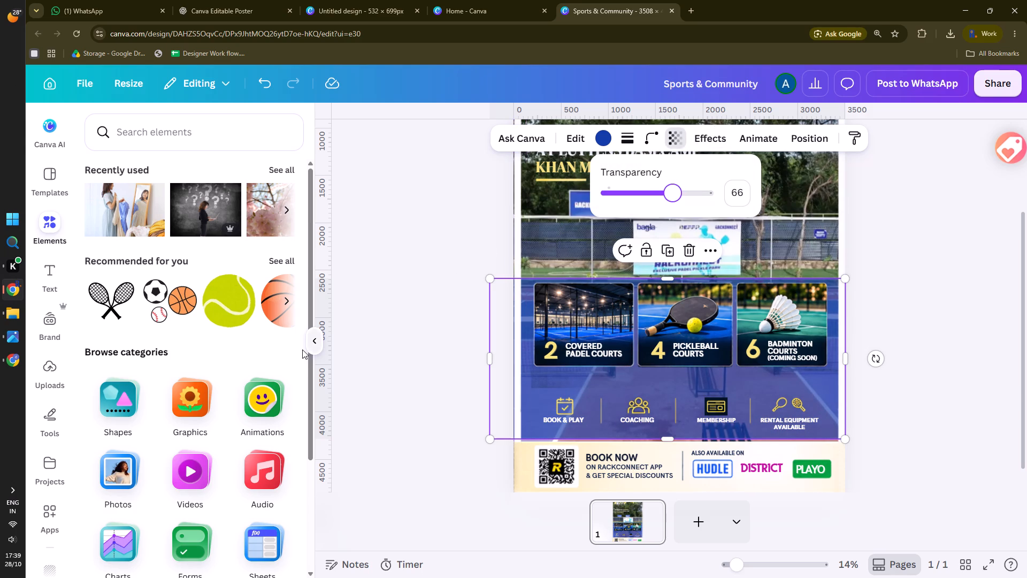
left_click(312, 343)
left_click(294, 347)
Remove the dark background from the MEMBERSHIP card icon.
scroll(294, 349, "up", 2)
scroll(294, 351, "down", 2)
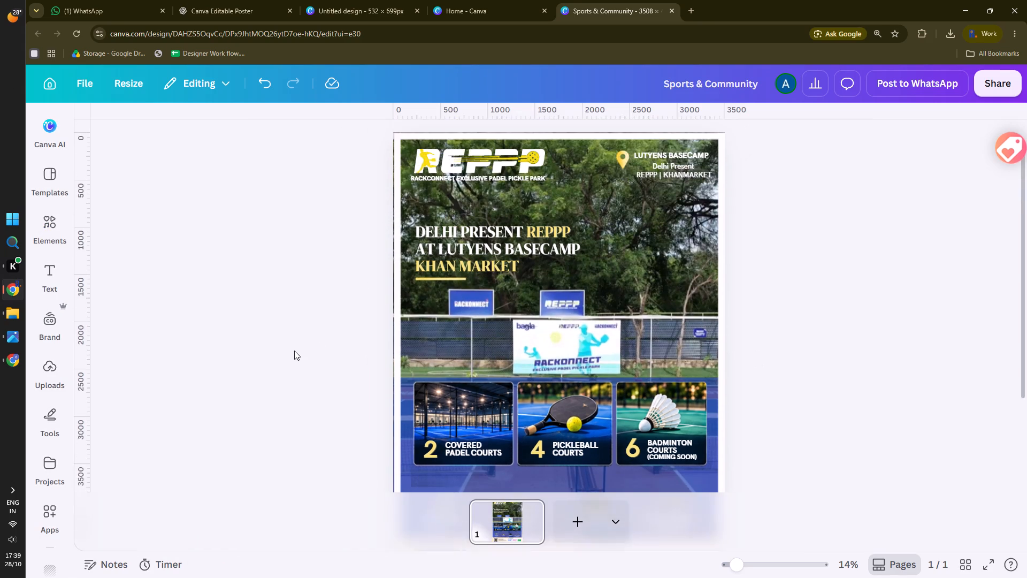
scroll(418, 347, "down", 2, "ctrl")
scroll(352, 386, "up", 1)
scroll(352, 386, "down", 2)
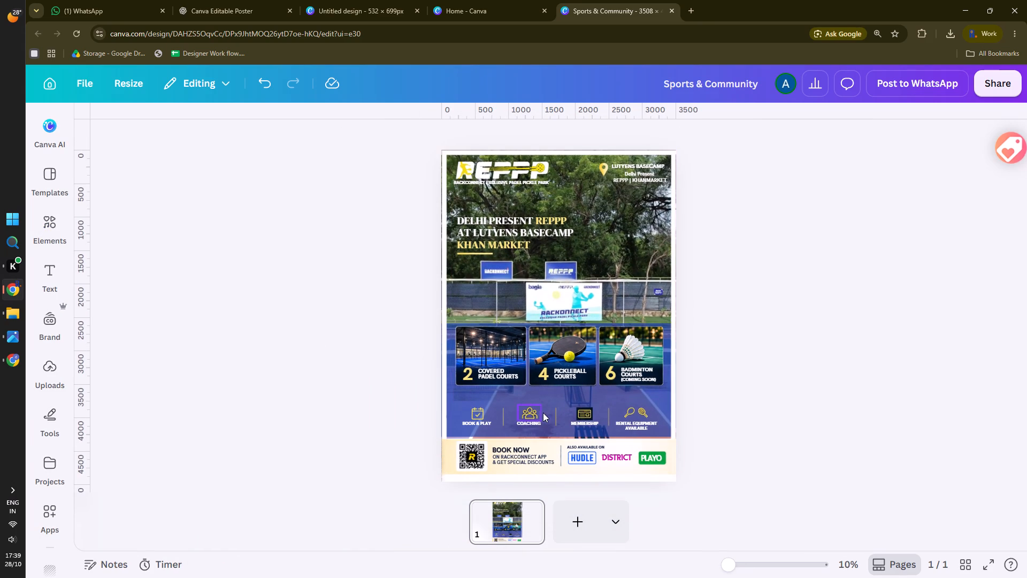
left_click(583, 413)
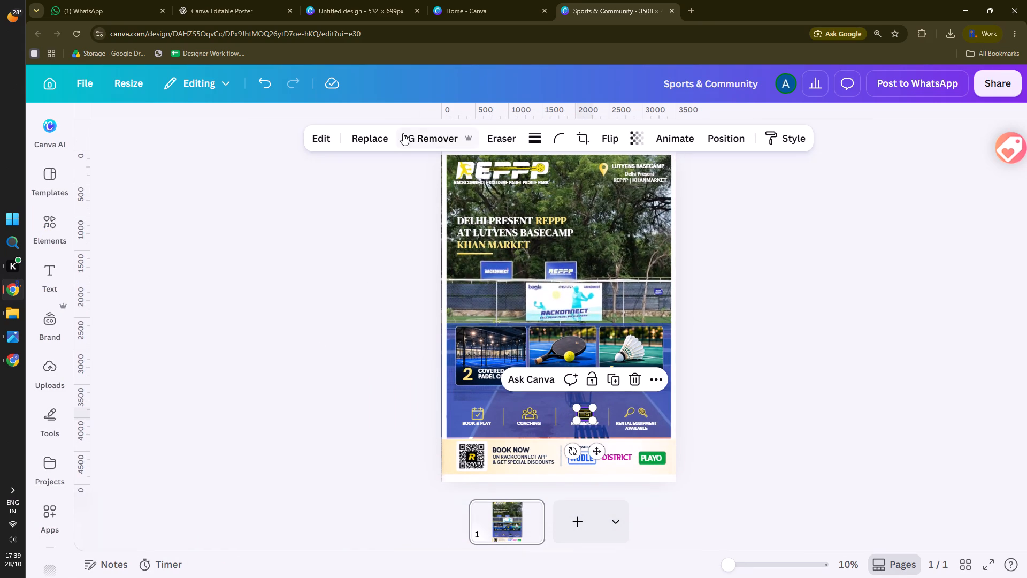
left_click(402, 133)
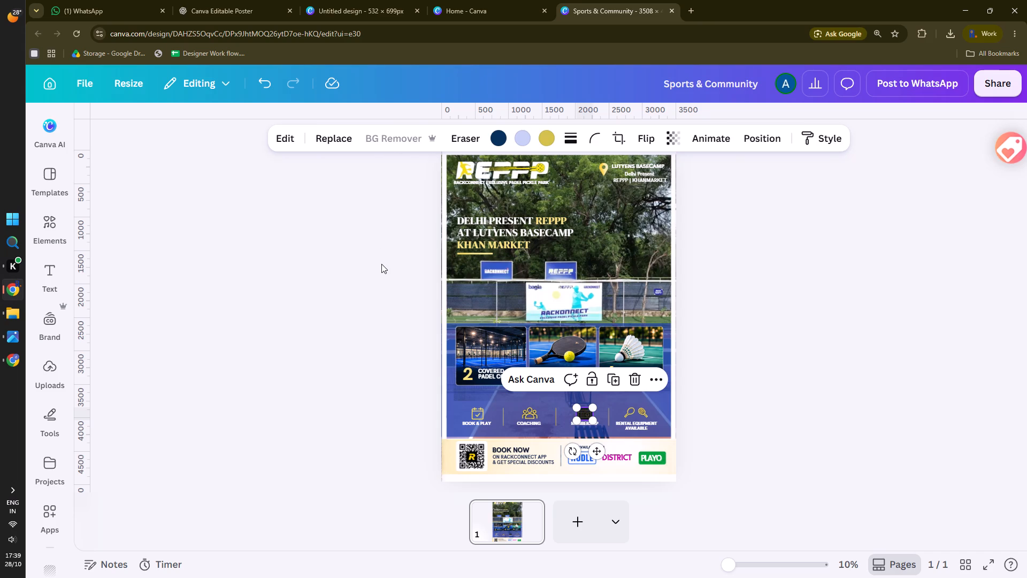
left_click(381, 264)
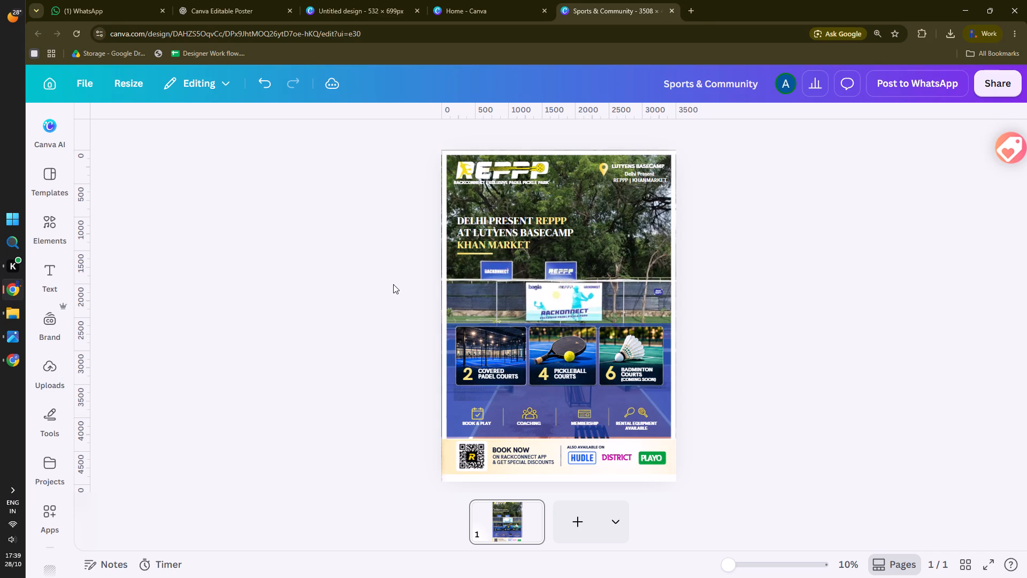
Select the padel, pickleball and badminton court card images together with their numbers 2, 4, 6 and text labels.
scroll(422, 451, "up", 2, "ctrl")
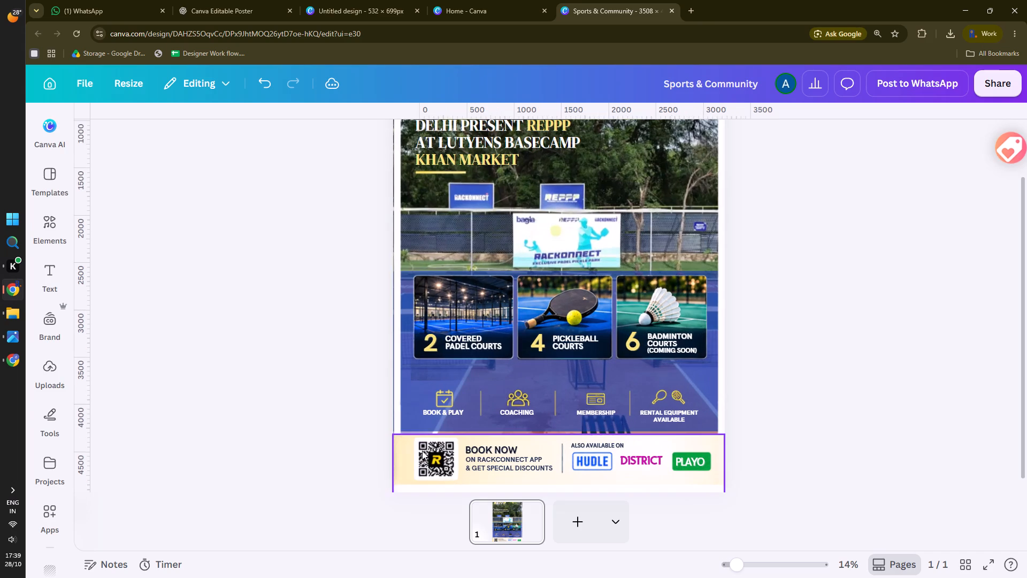
scroll(458, 348, "up", 2, "ctrl")
left_click(440, 348)
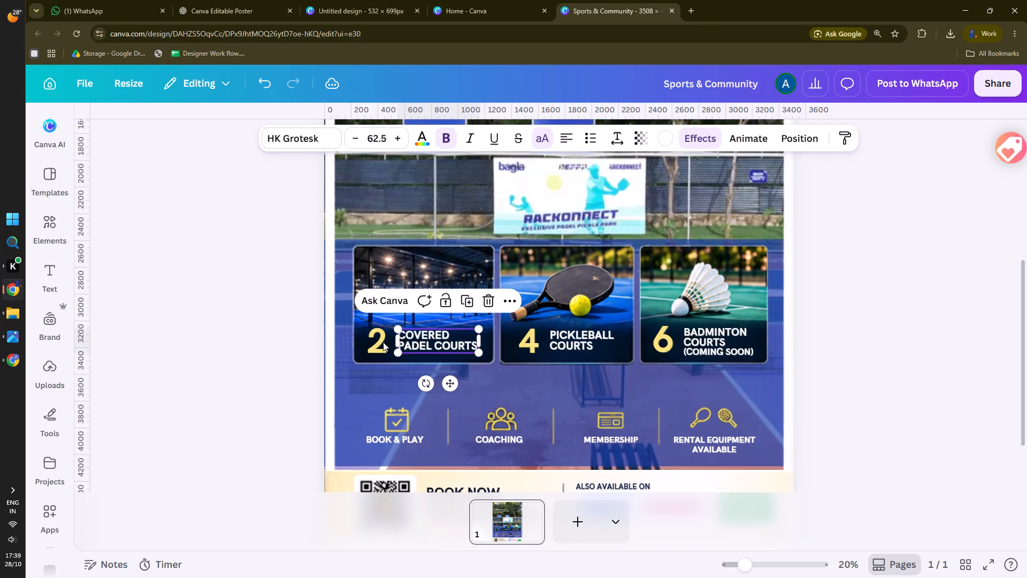
left_click(381, 342, "shift")
left_click(415, 260, "shift")
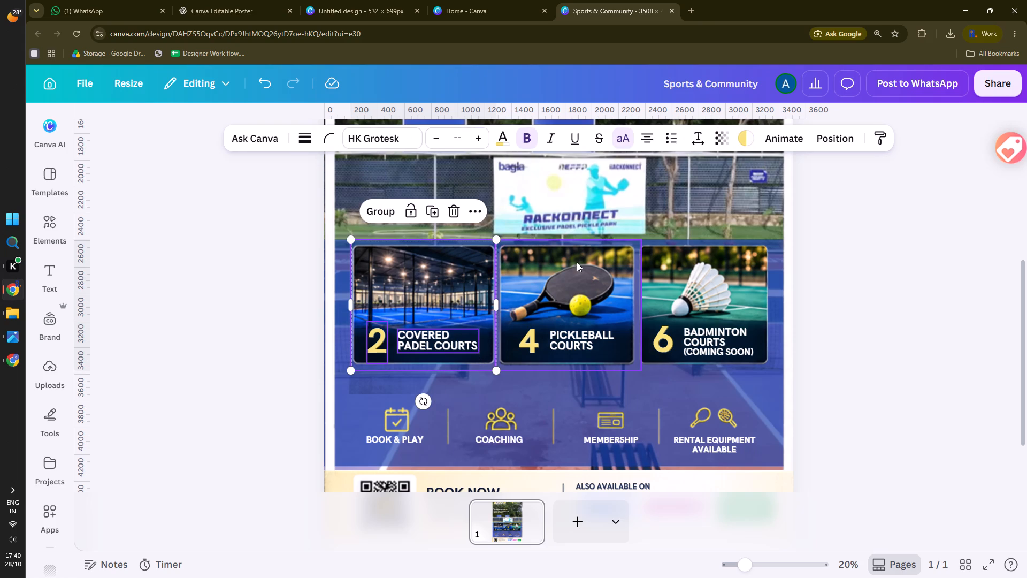
left_click(568, 267, "shift")
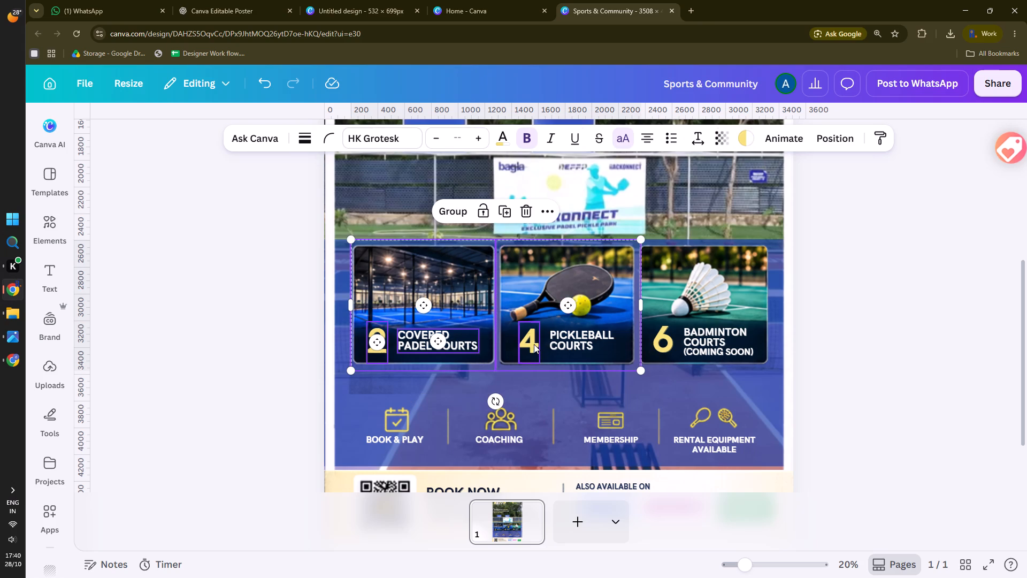
left_click(534, 344, "shift")
left_click(564, 340, "shift")
left_click(687, 287, "shift")
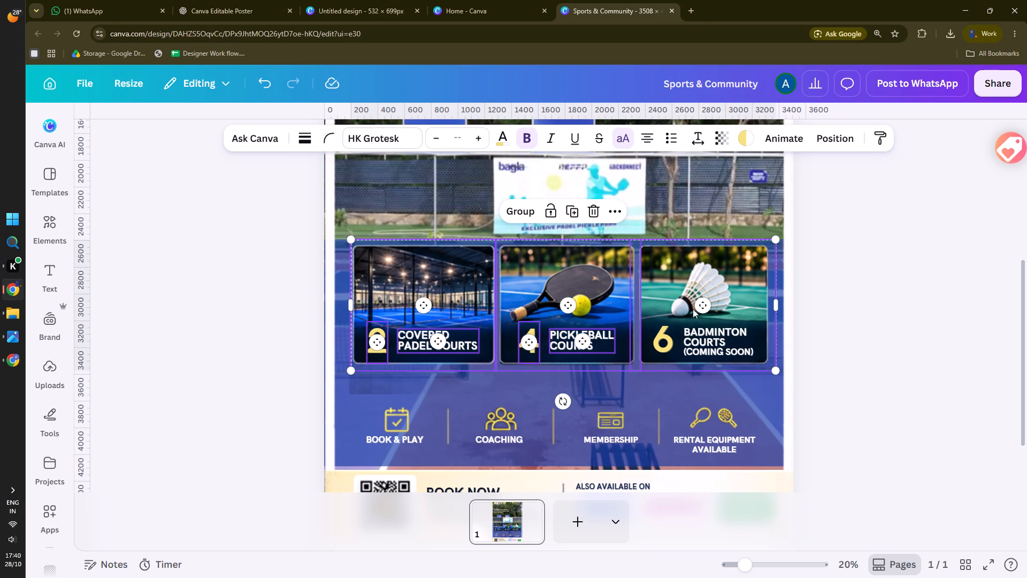
left_click(694, 347, "shift")
left_click(662, 345, "shift")
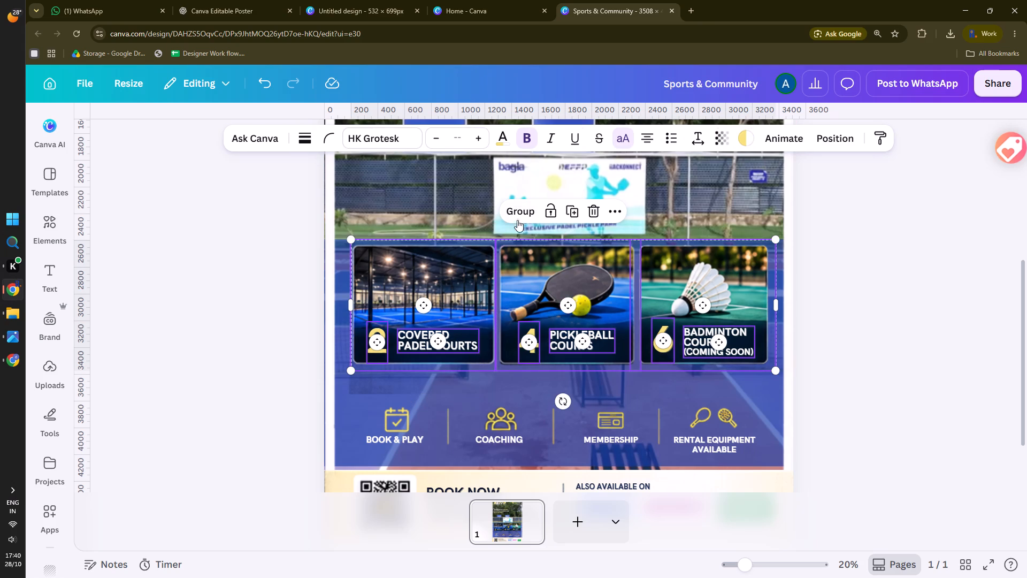
Group the selected court cards with their numbers and labels, and move the group down to just above the icon row.
left_click(517, 210)
left_click_drag(558, 290, 552, 325)
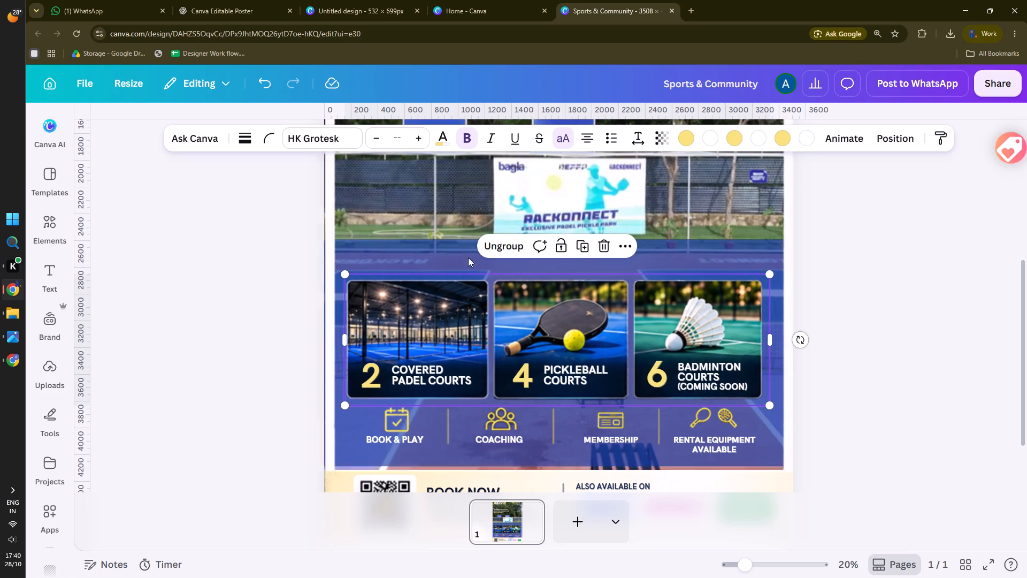
left_click(409, 257)
left_click(240, 267)
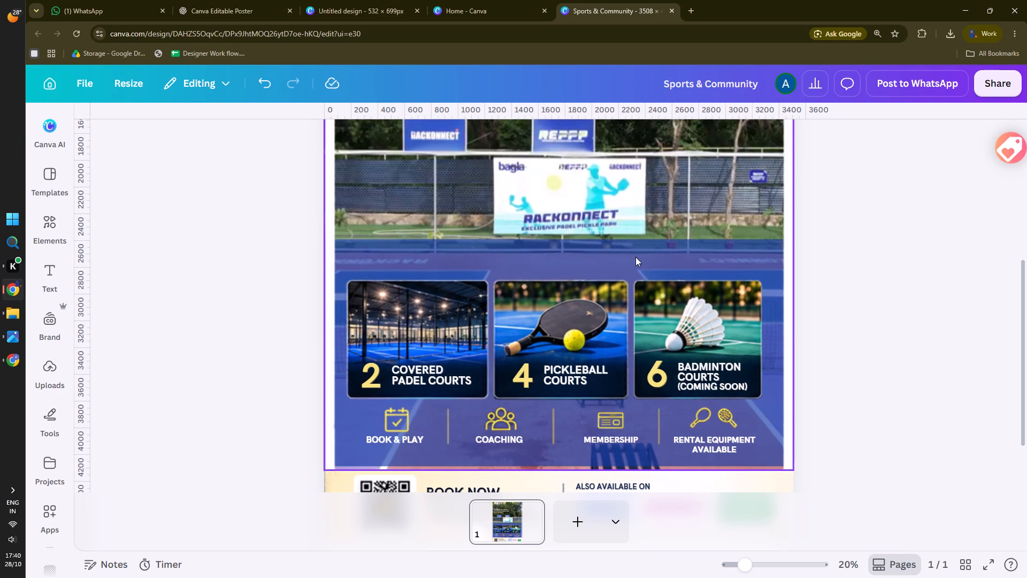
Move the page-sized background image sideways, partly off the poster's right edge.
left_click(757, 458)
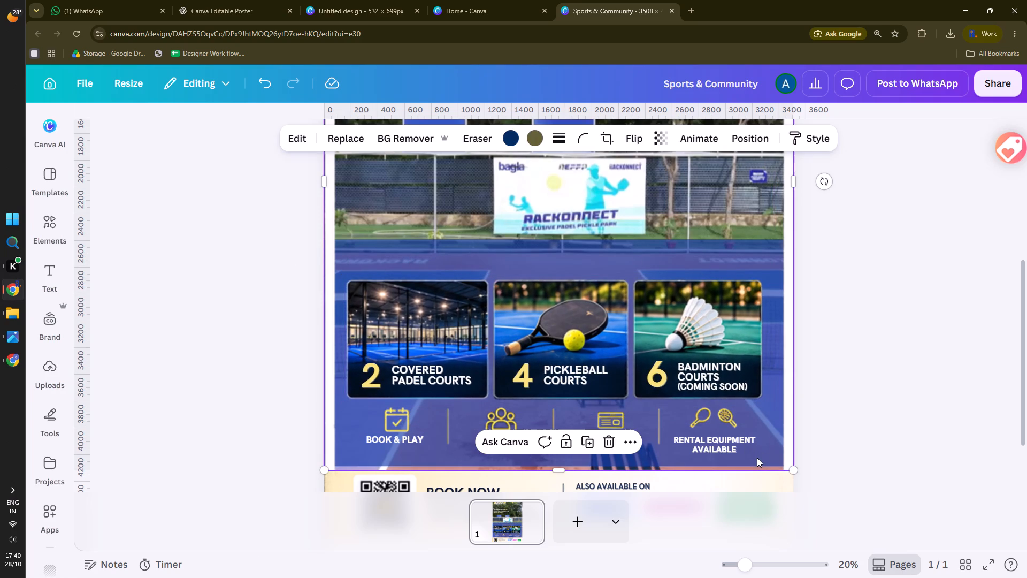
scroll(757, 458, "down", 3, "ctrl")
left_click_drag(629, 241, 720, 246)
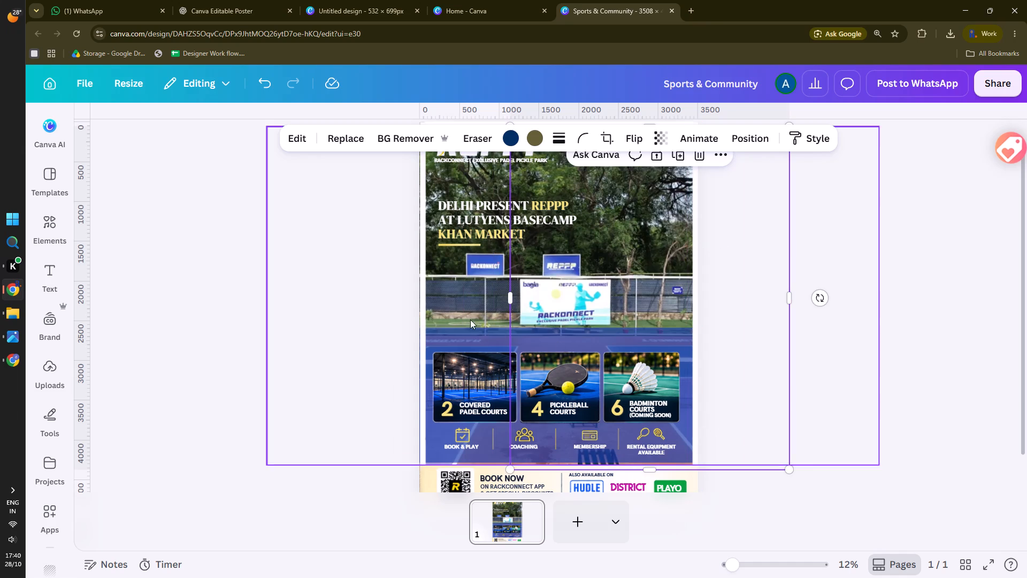
Lower the blue rectangle's top edge to just above the court cards and adjust its bottom edge near the booking strip.
left_click(462, 339)
left_click_drag(557, 328, 556, 351)
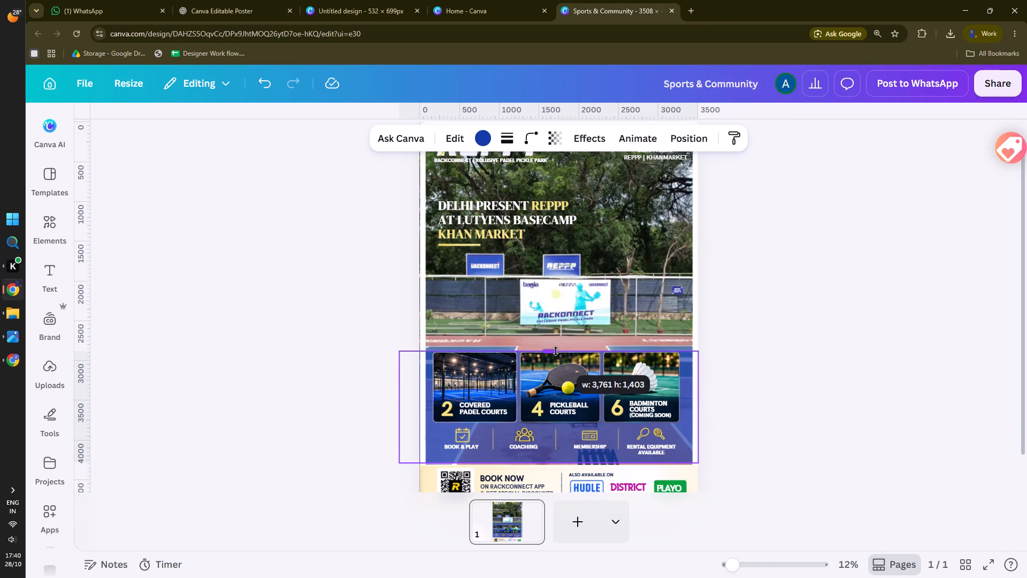
left_click_drag(556, 351, 556, 348)
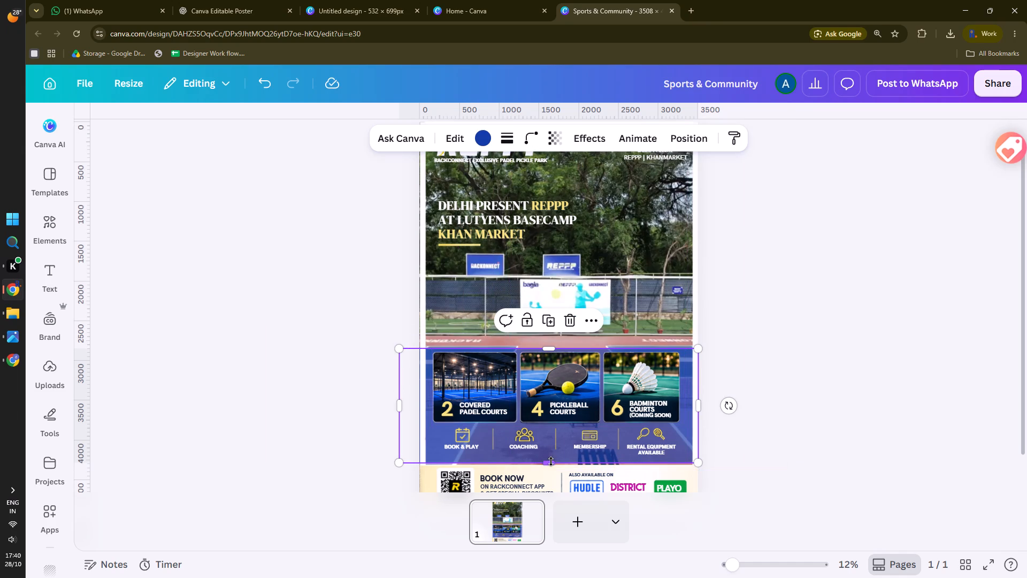
left_click(551, 461)
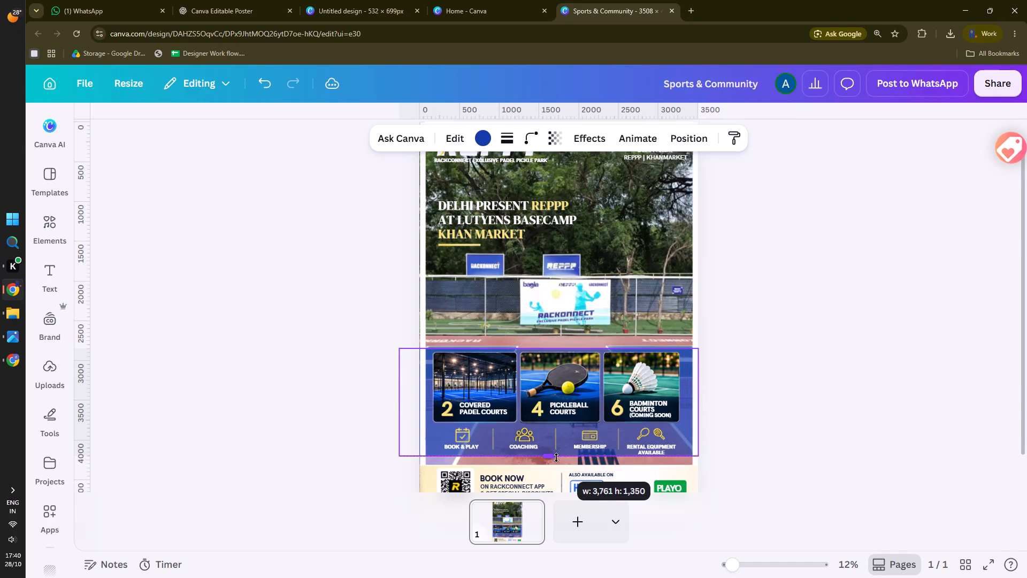
left_click(321, 369)
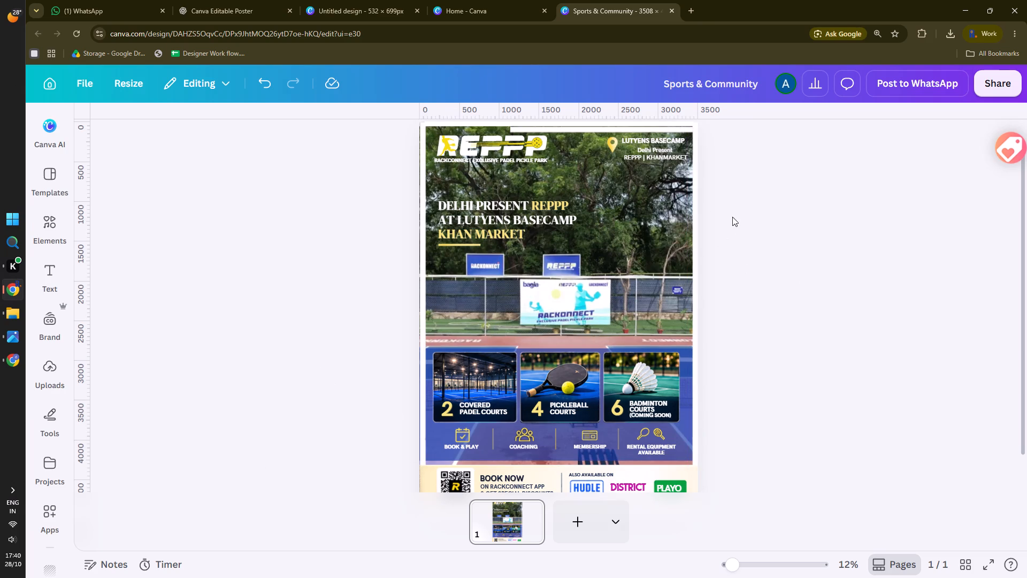
Move the page-sized background image back into horizontal alignment with the poster and nudge it slightly upward.
left_click_drag(624, 227, 534, 229)
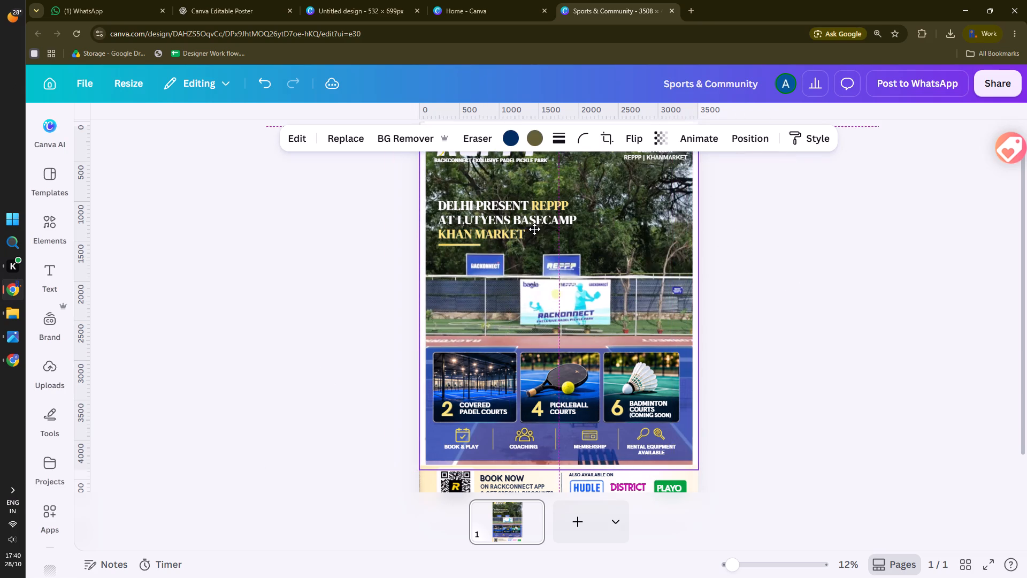
left_click_drag(534, 229, 533, 221)
left_click(295, 243)
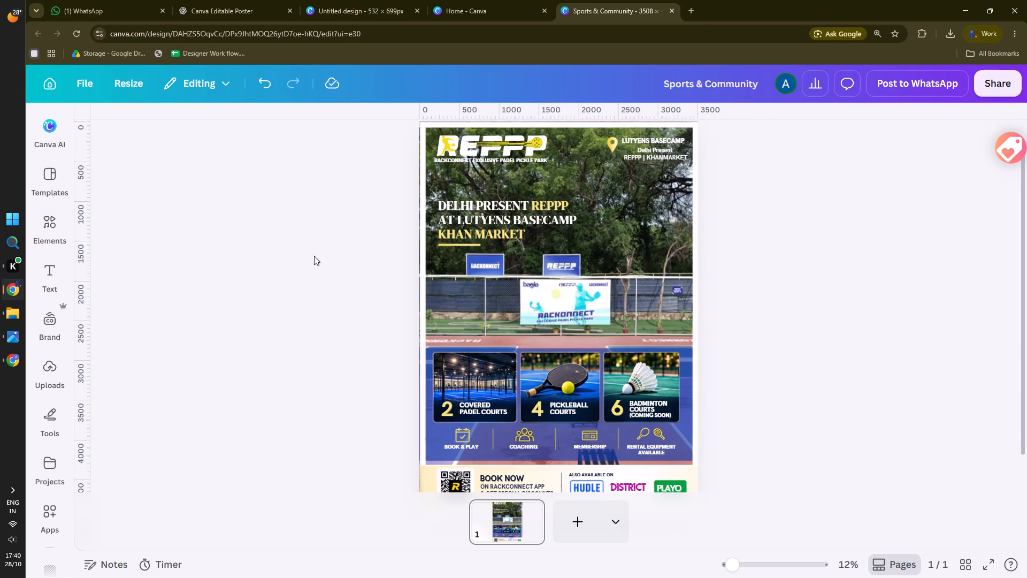
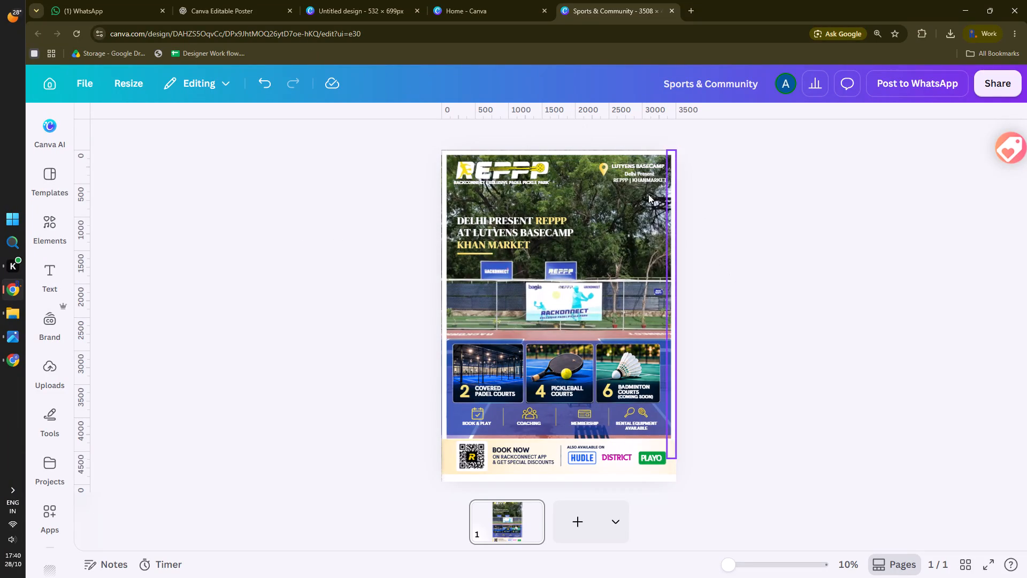
Select the "Delhi Present REPPP | KHANMARKET" text beneath the LUTYENS BASECAMP line in the poster's header.
left_click(645, 177)
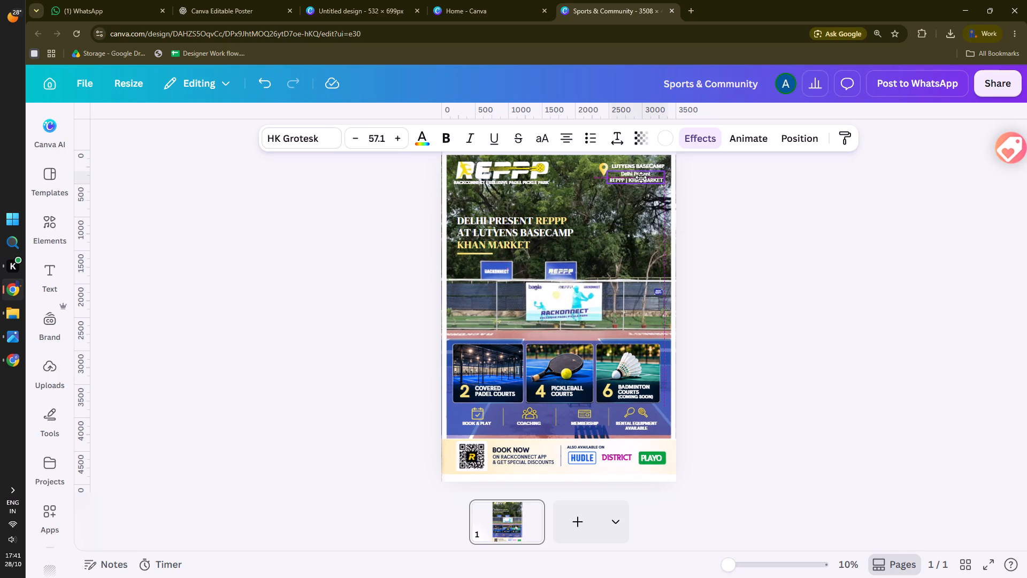
Apply an Outline effect to the DELHI PRESENT REPPP headline with thickness 105 and black colour.
left_click(713, 204)
double_click(750, 191)
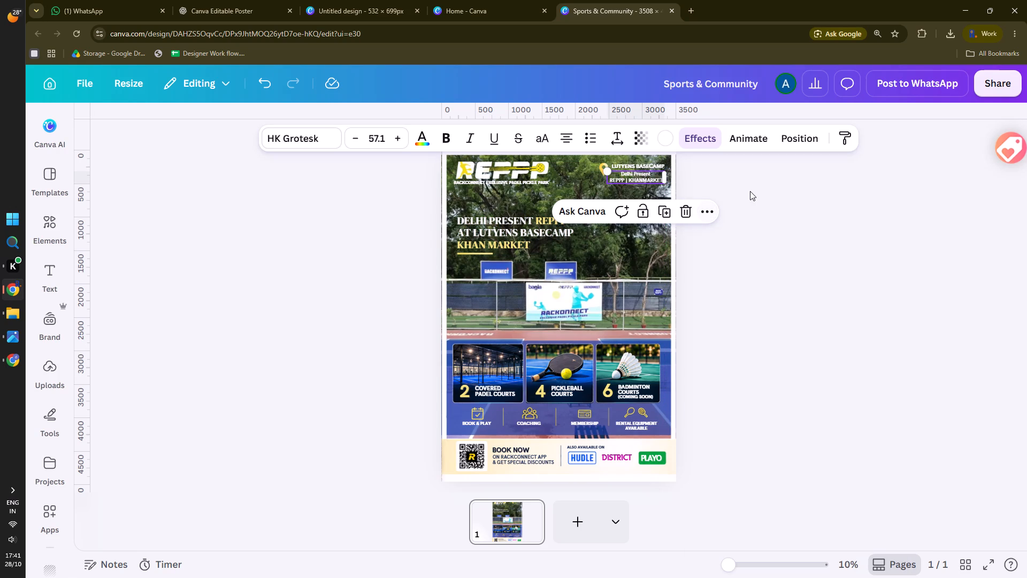
left_click(540, 231)
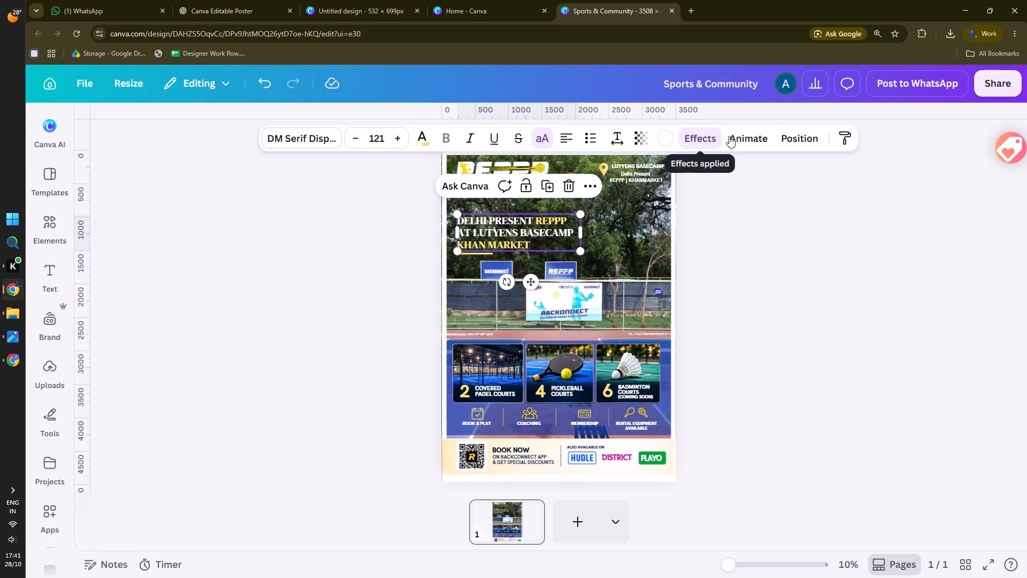
left_click(695, 135)
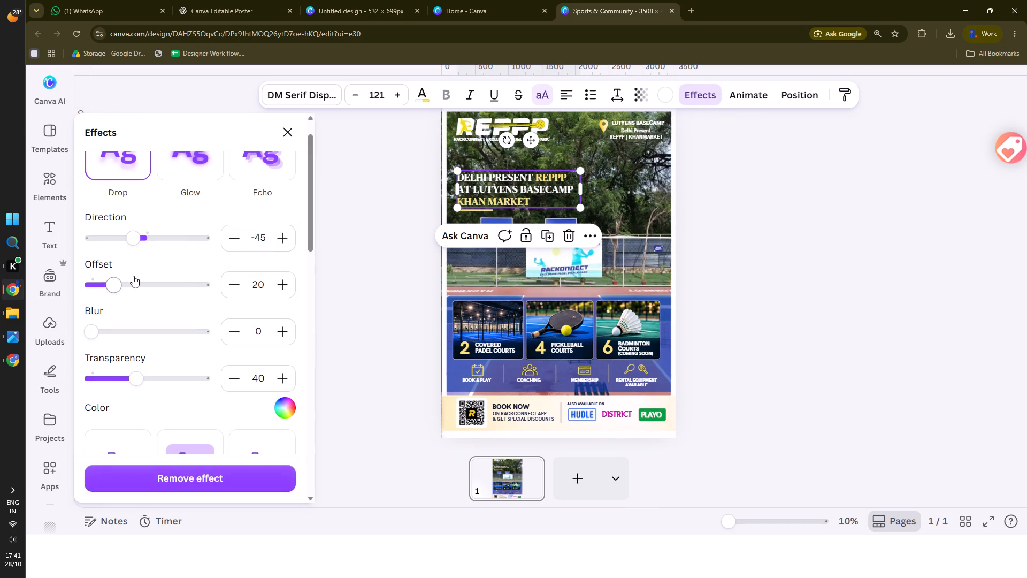
scroll(133, 276, "up", 5)
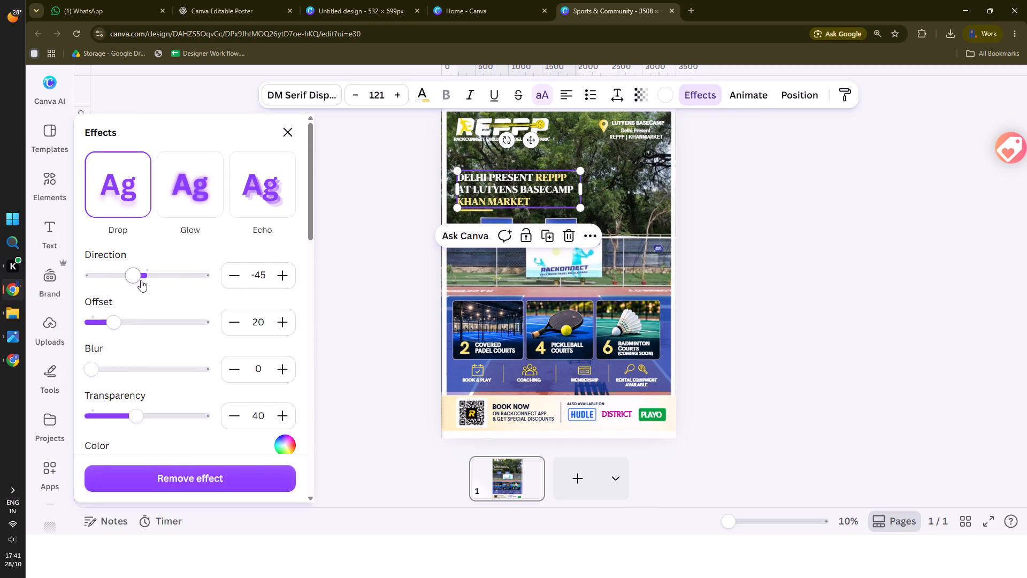
scroll(155, 311, "down", 6)
scroll(155, 313, "up", 1)
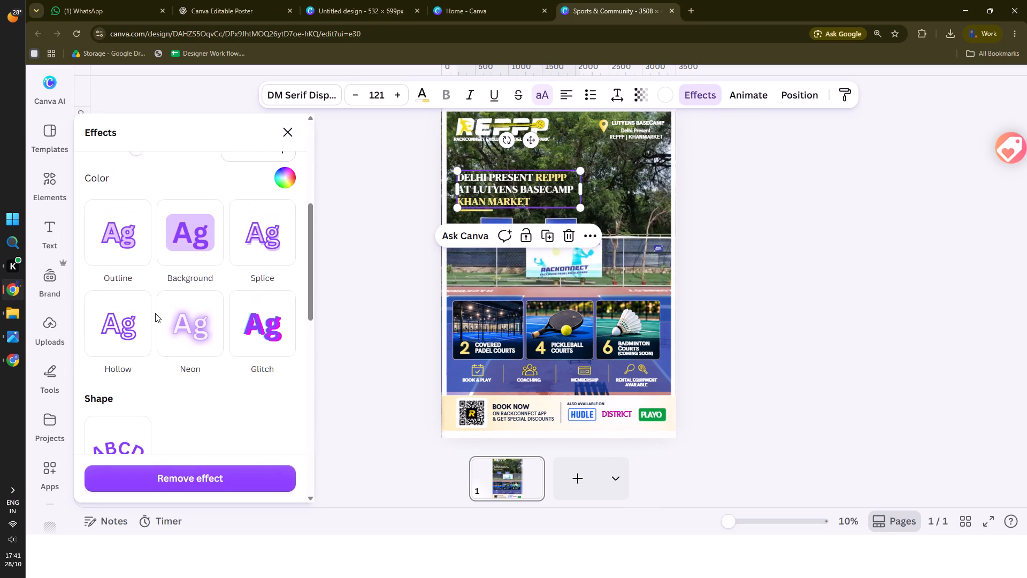
left_click(121, 255)
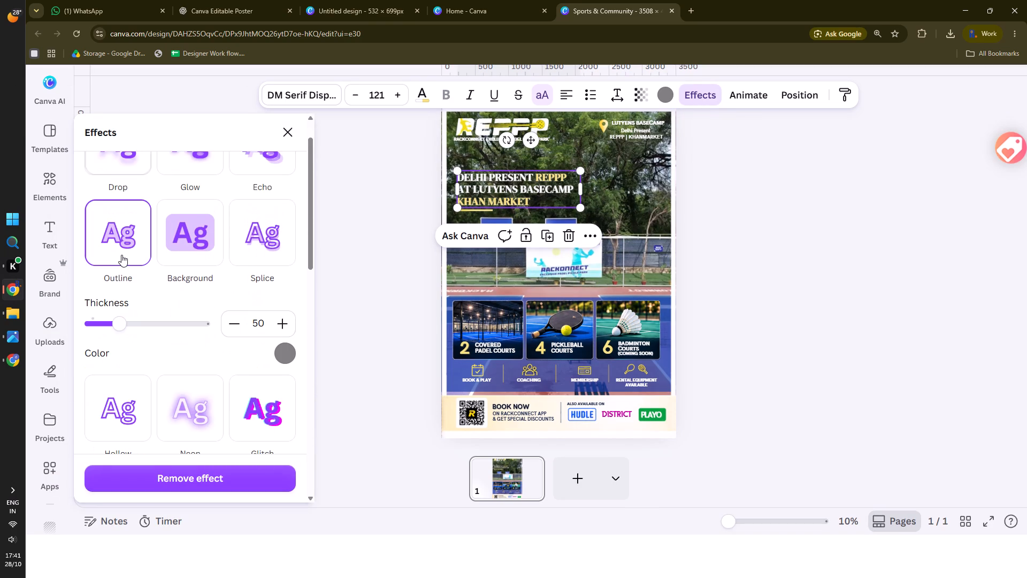
left_click_drag(121, 323, 154, 329)
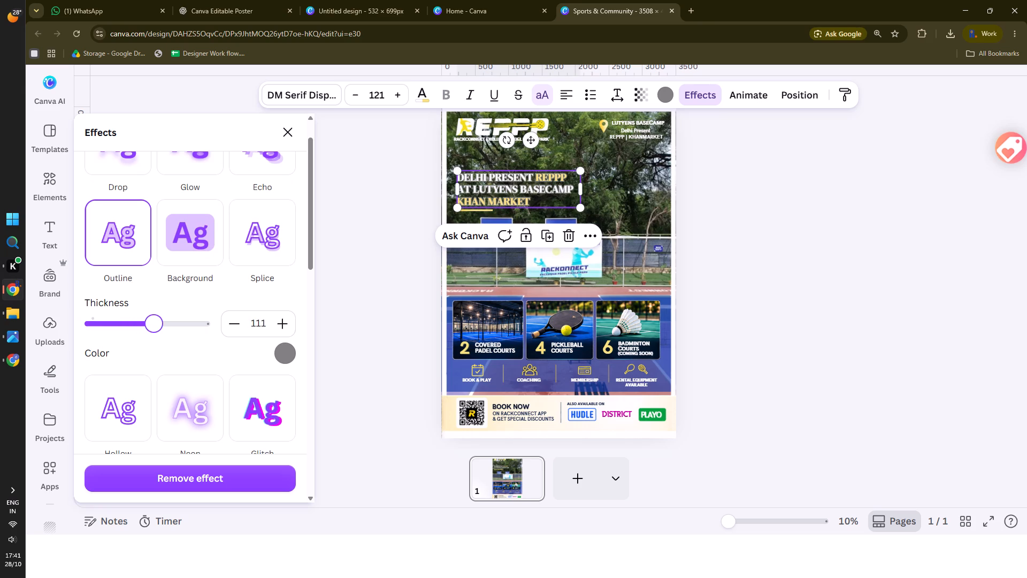
left_click_drag(154, 329, 139, 330)
left_click(275, 356)
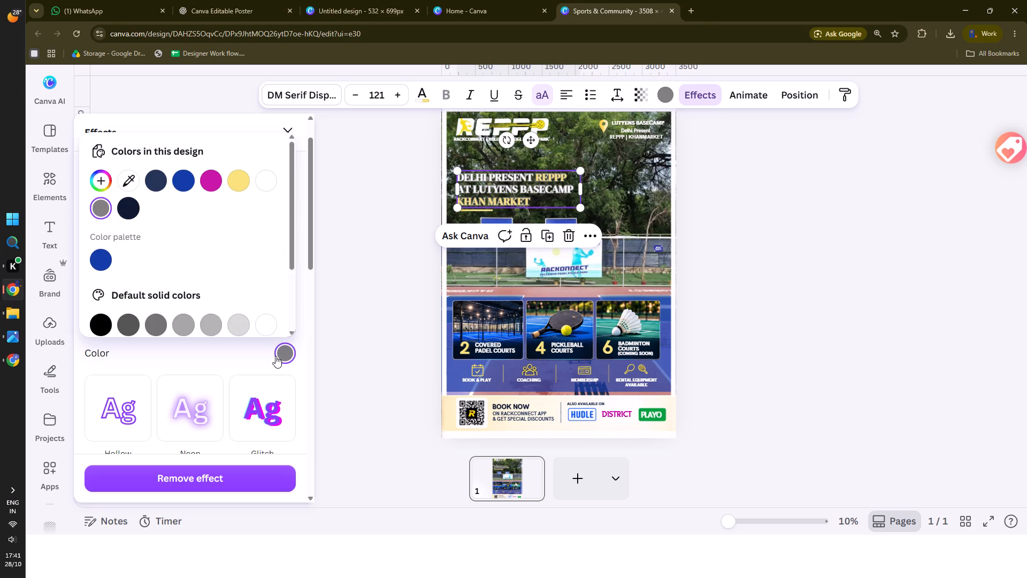
left_click(101, 324)
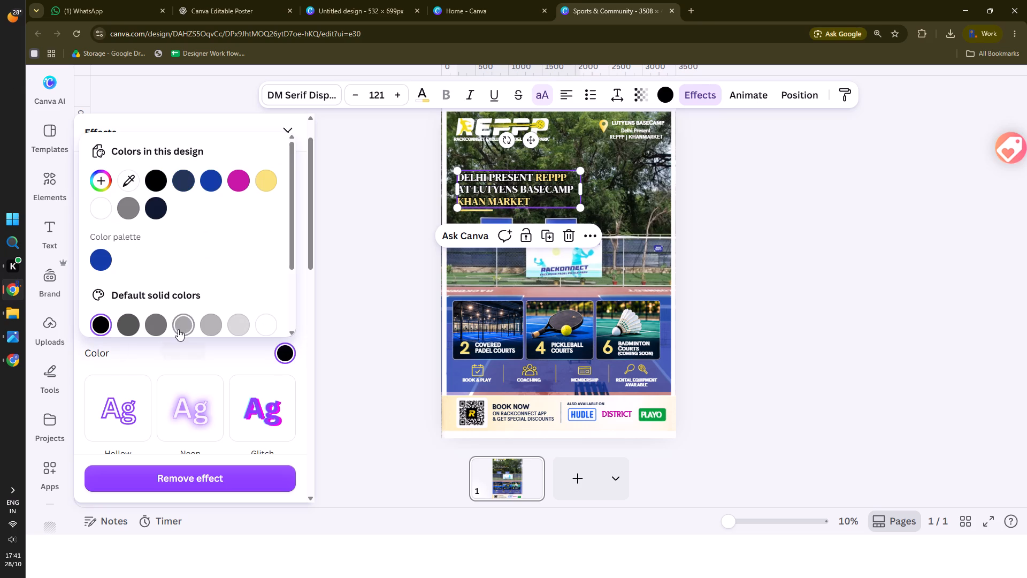
left_click(188, 348)
left_click(147, 367)
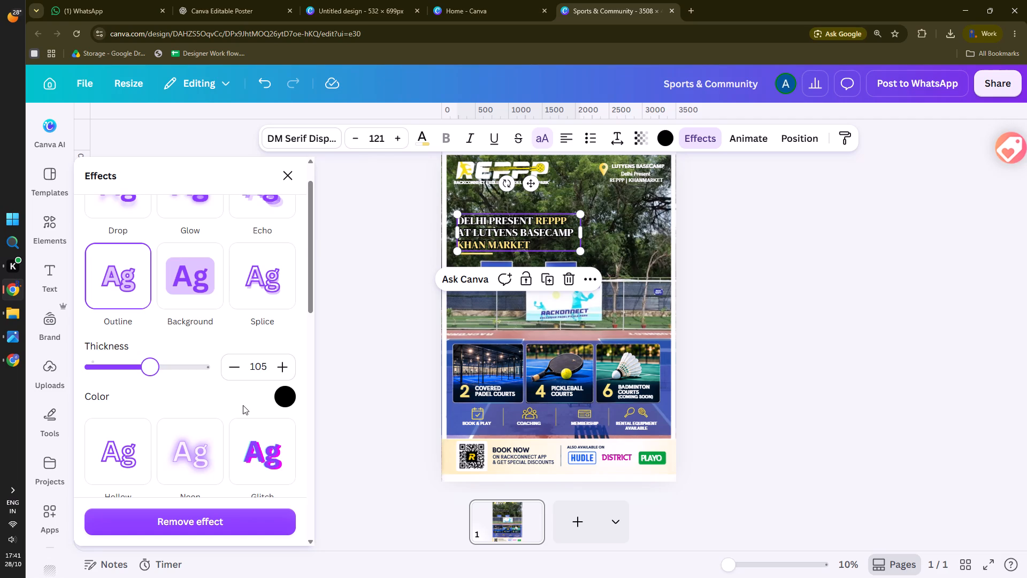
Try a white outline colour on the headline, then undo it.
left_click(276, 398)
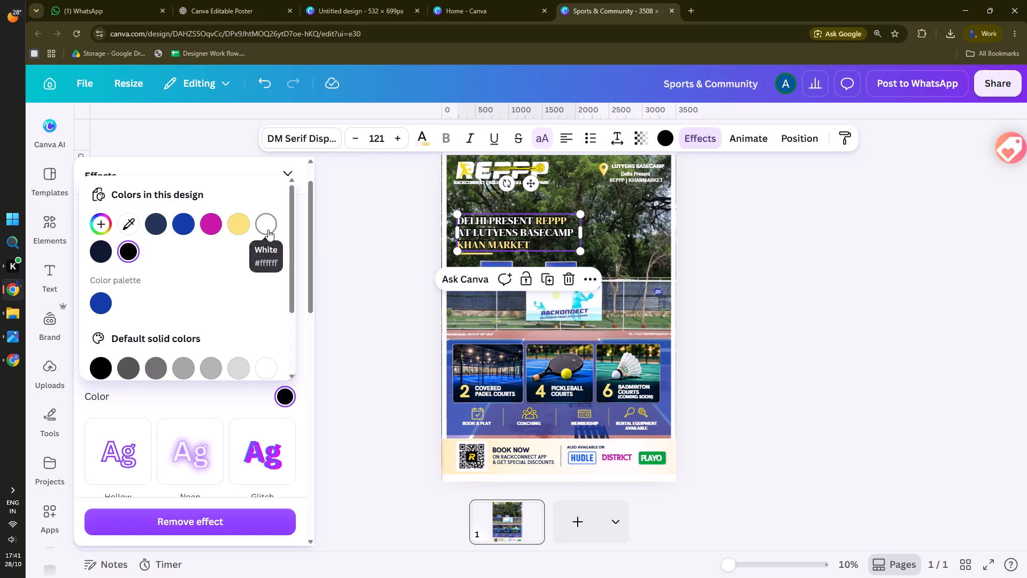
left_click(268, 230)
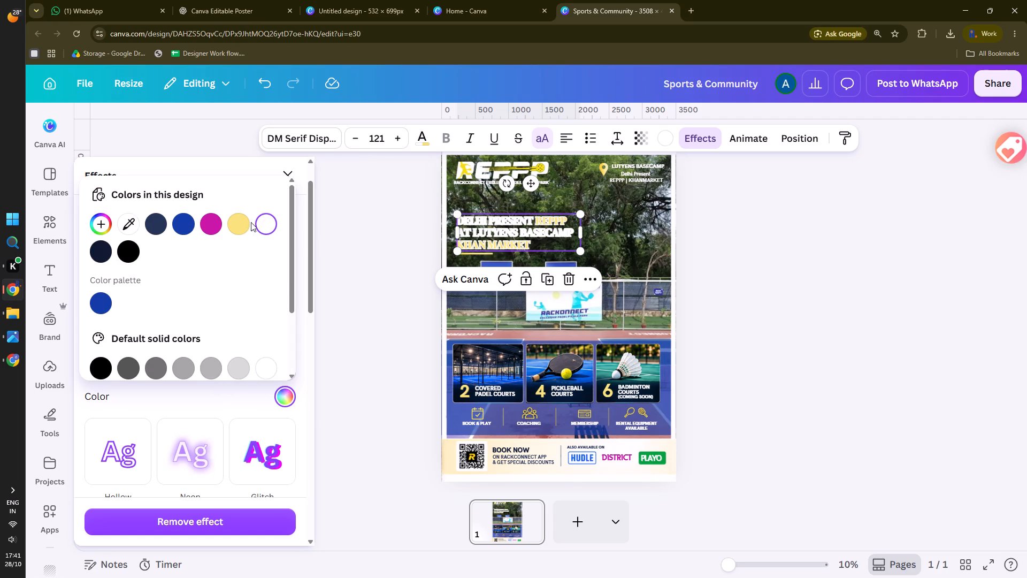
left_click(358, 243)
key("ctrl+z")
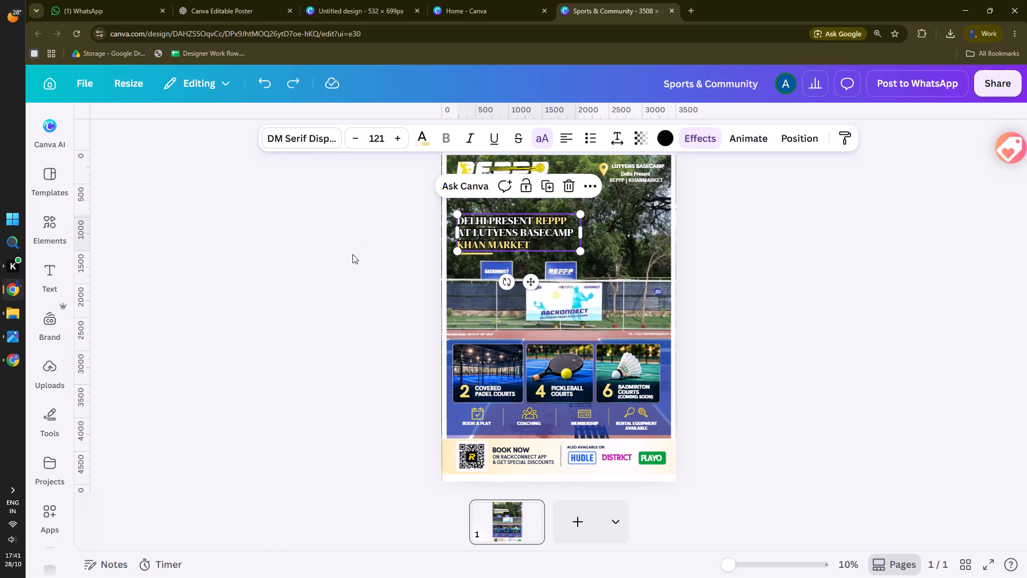
Italicize the DELHI PRESENT REPPP AT LUTYENS BASECAMP KHAN MARKET headline.
left_click(285, 272)
scroll(441, 258, "up", 2, "ctrl")
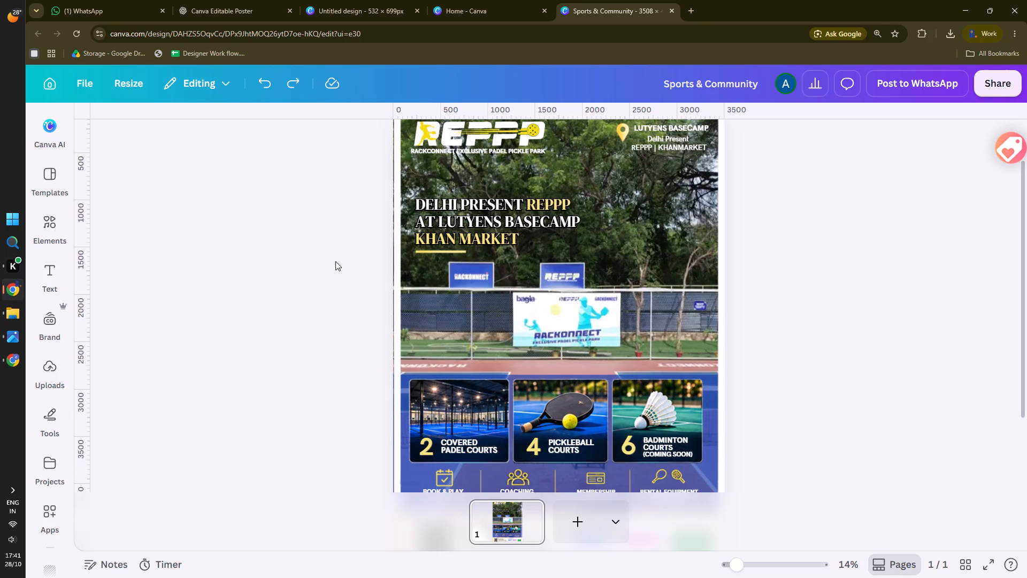
scroll(316, 241, "up", 2, "ctrl")
left_click(390, 227)
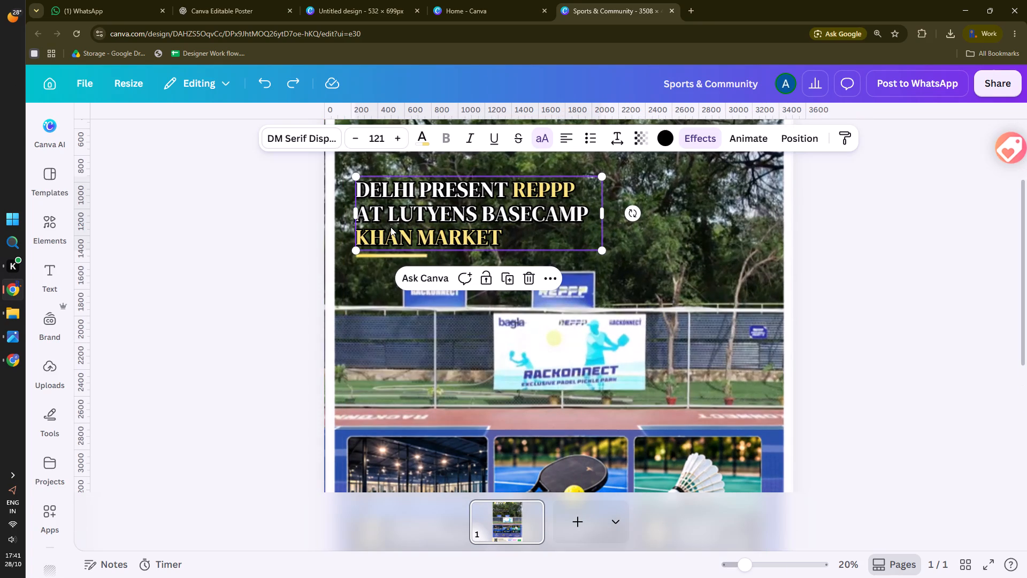
left_click(470, 136)
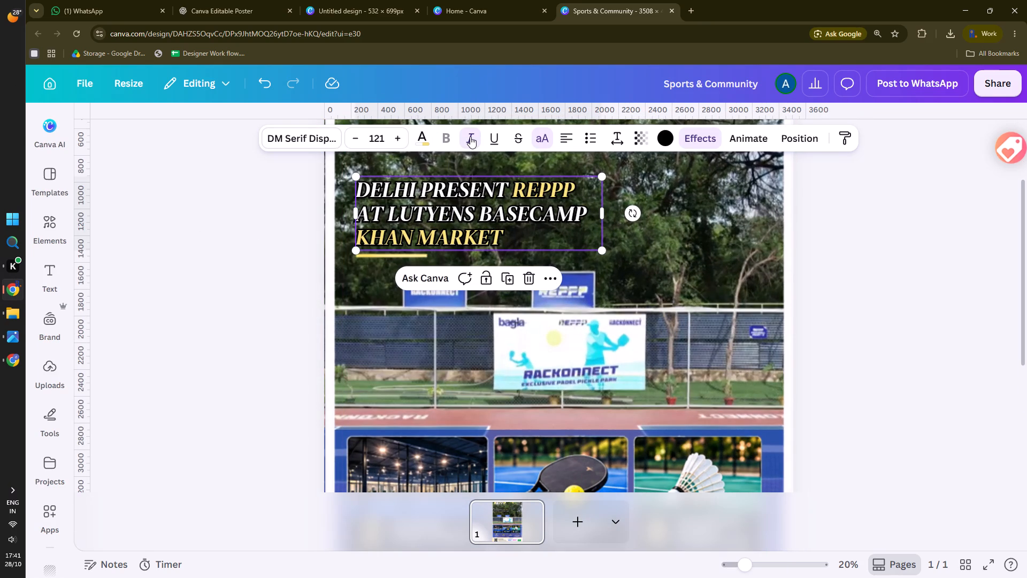
double_click(144, 294)
Review the whole poster, checking the headline against the background photo, the court cards, icons and booking footer.
scroll(242, 287, "down", 4, "ctrl")
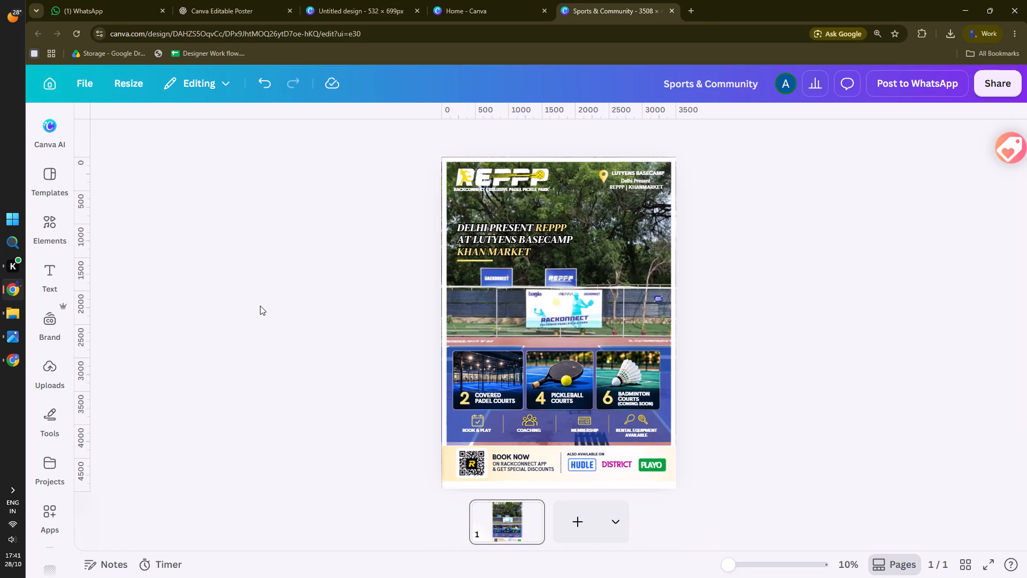
scroll(279, 314, "up", 1, "ctrl")
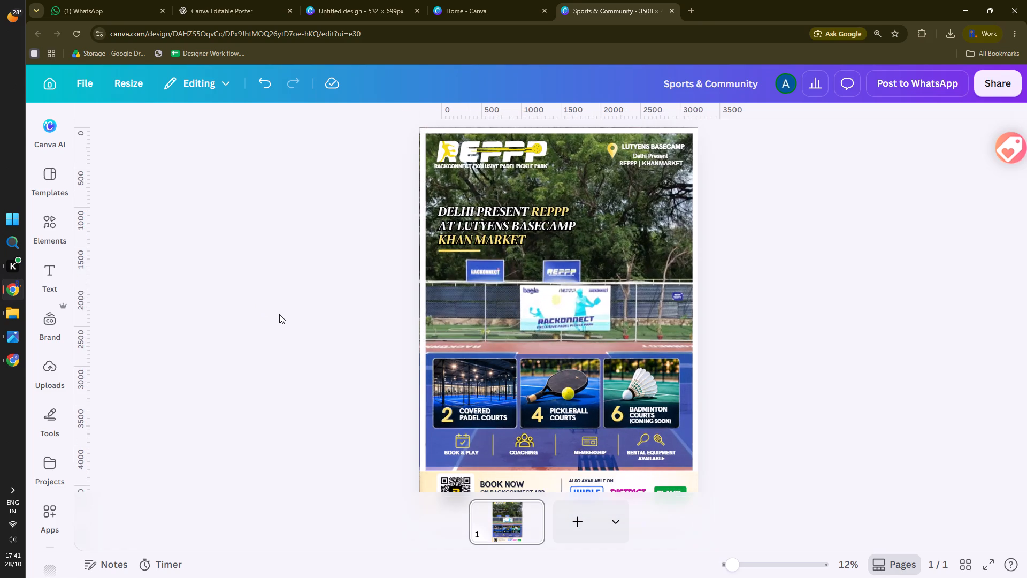
scroll(279, 314, "down", 1)
scroll(279, 314, "up", 1)
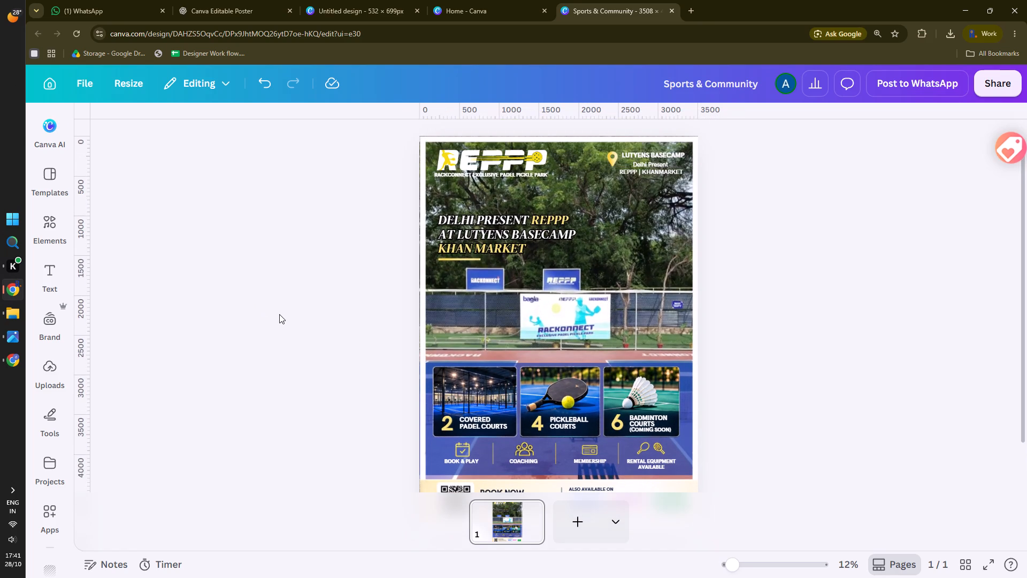
scroll(444, 268, "up", 3, "ctrl")
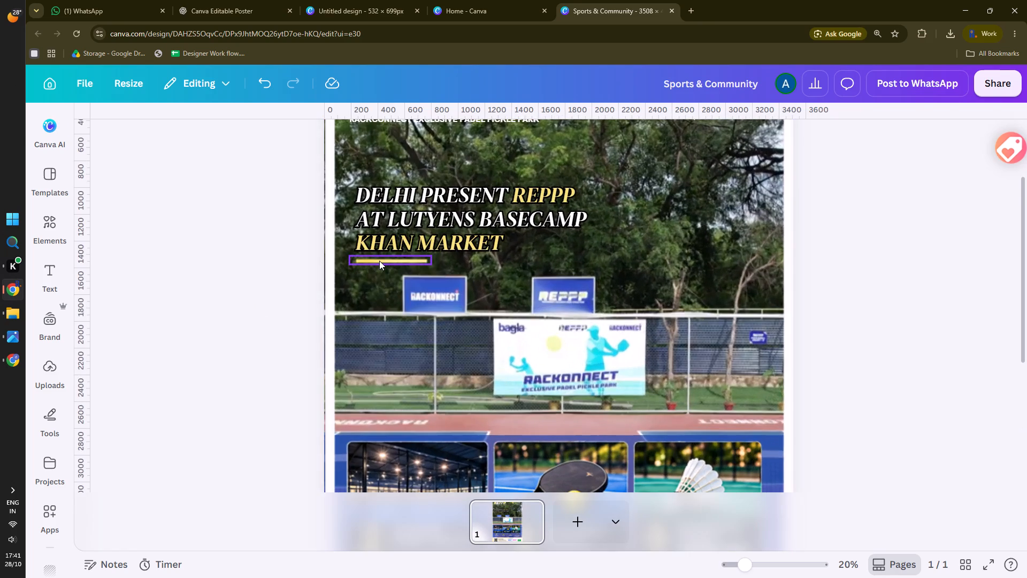
scroll(379, 261, "up", 3, "ctrl")
scroll(297, 265, "down", 4, "ctrl")
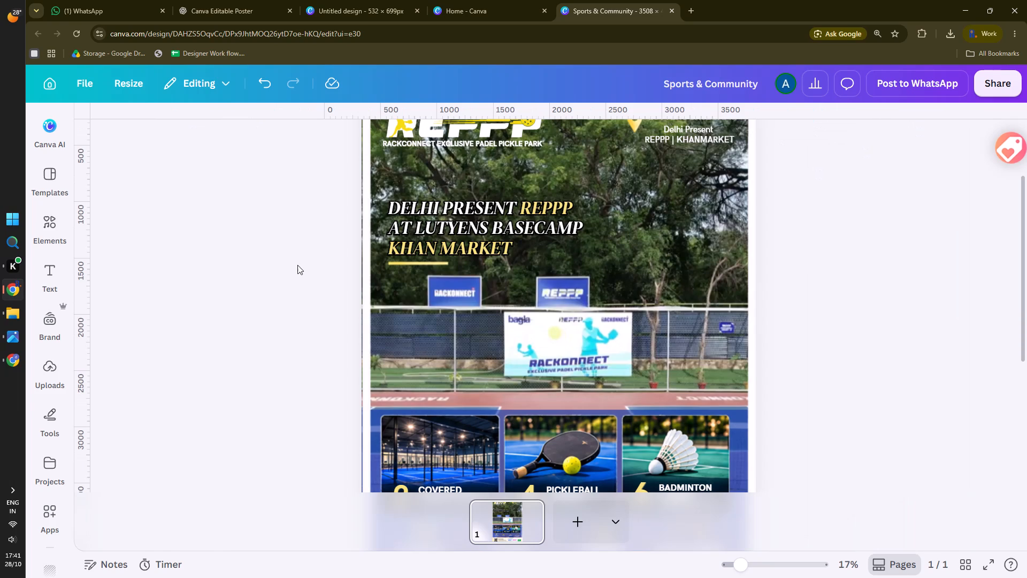
left_click(256, 284)
scroll(300, 291, "down", 3, "ctrl")
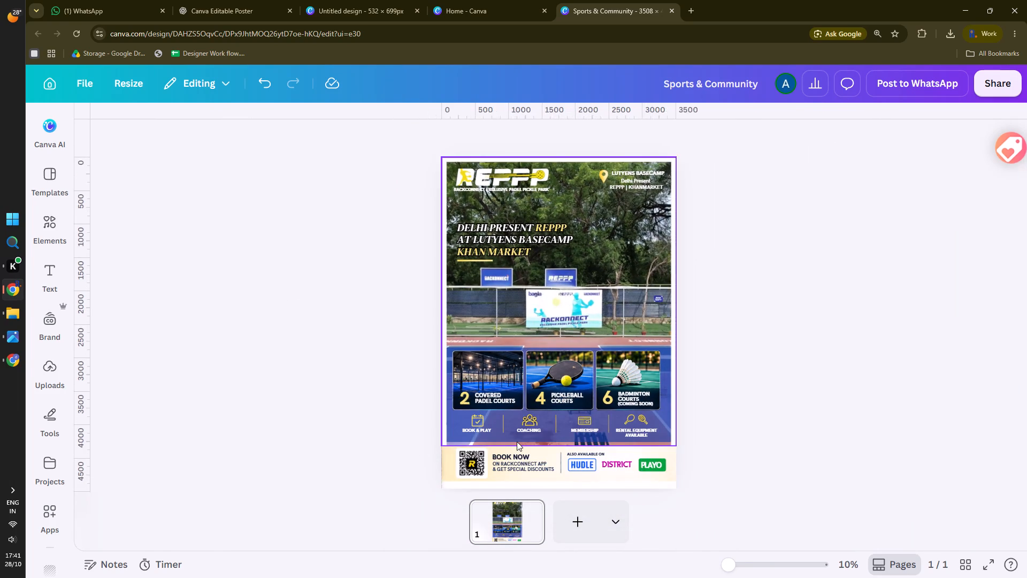
scroll(517, 442, "up", 3, "ctrl")
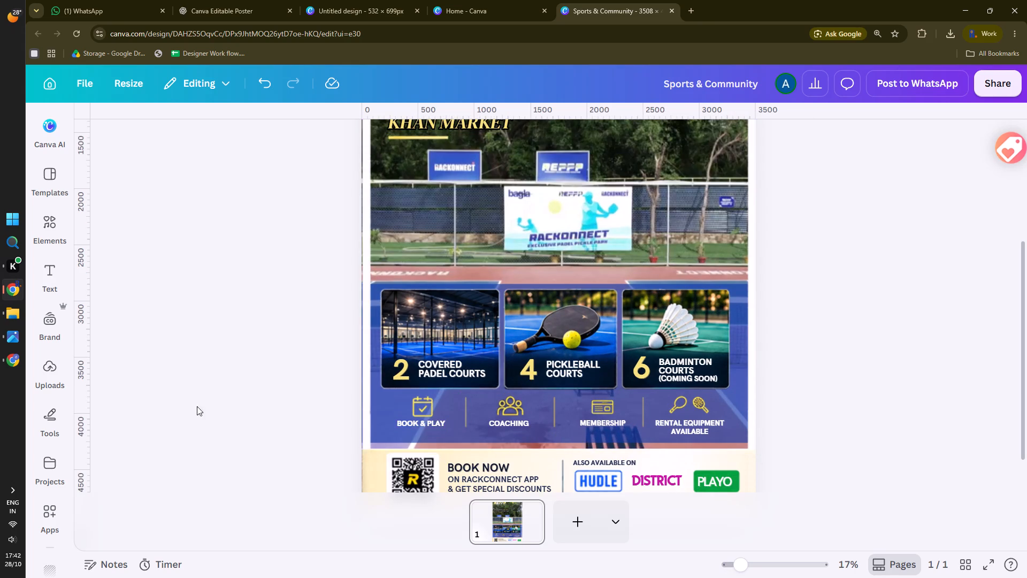
scroll(184, 381, "down", 4, "ctrl")
scroll(290, 393, "down", 4)
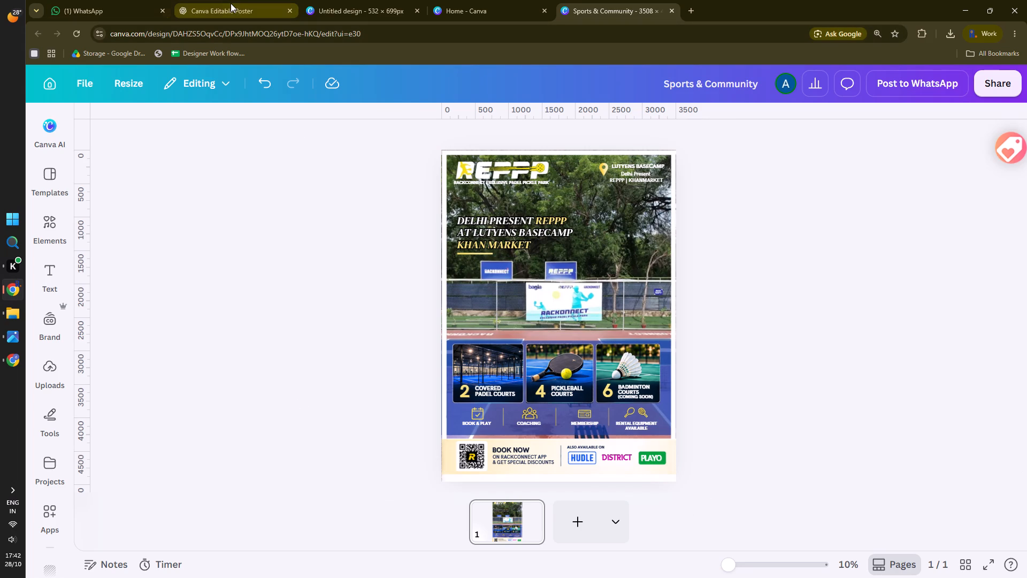
Switch to the Google Drive window and open Copy of DJI_0433.JPG from the Drone shoot folder.
left_click(10, 369)
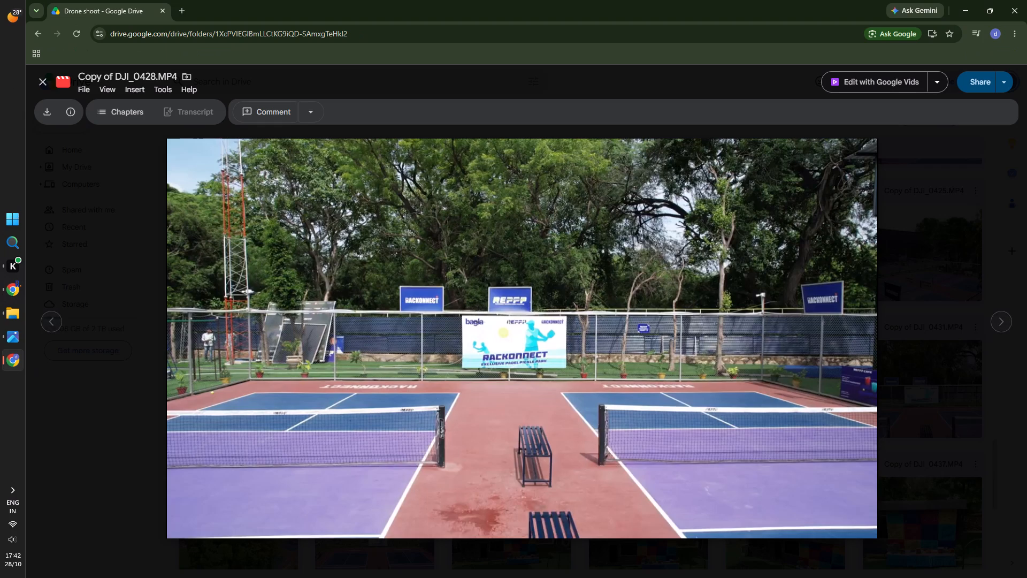
left_click(45, 85)
scroll(459, 394, "down", 2)
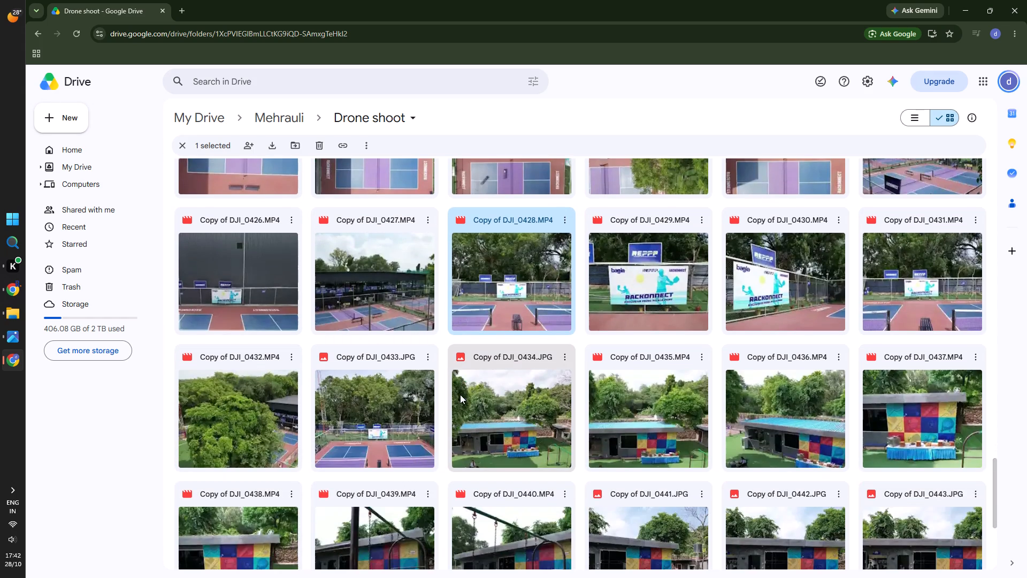
scroll(460, 394, "down", 2)
scroll(460, 394, "up", 1)
scroll(460, 394, "down", 1)
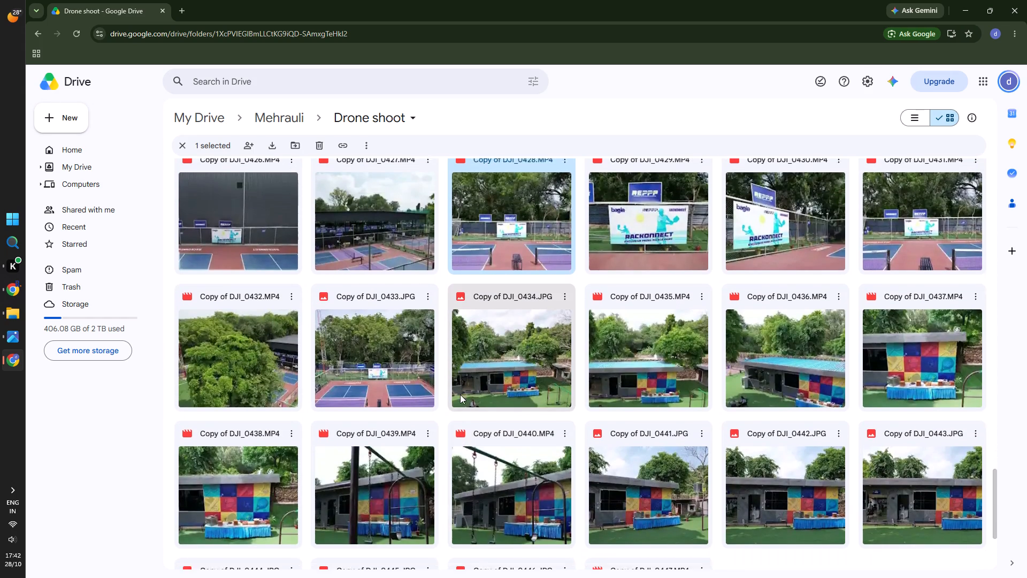
left_click(402, 341)
left_click(402, 341)
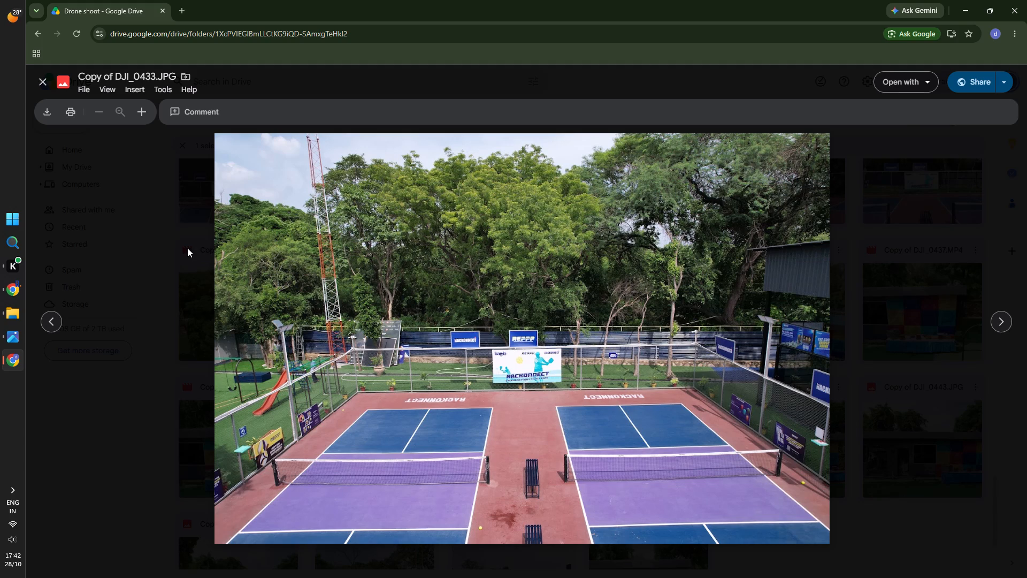
Capture a screen snip of the full DJI_0433 court photo and copy it.
key("shift+super+s")
left_click_drag(218, 140, 317, 537)
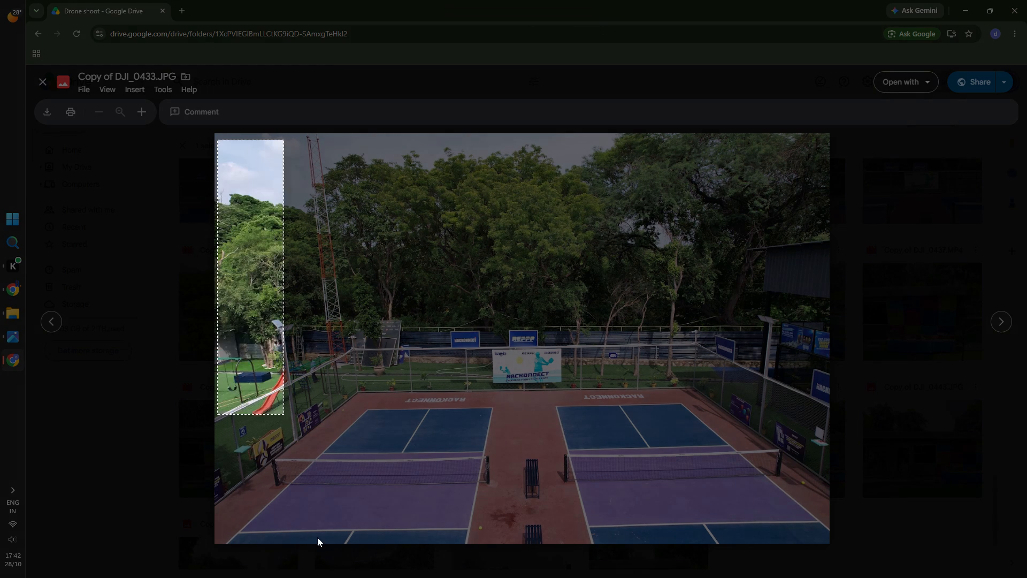
left_click_drag(317, 537, 825, 535)
key("ctrl+c")
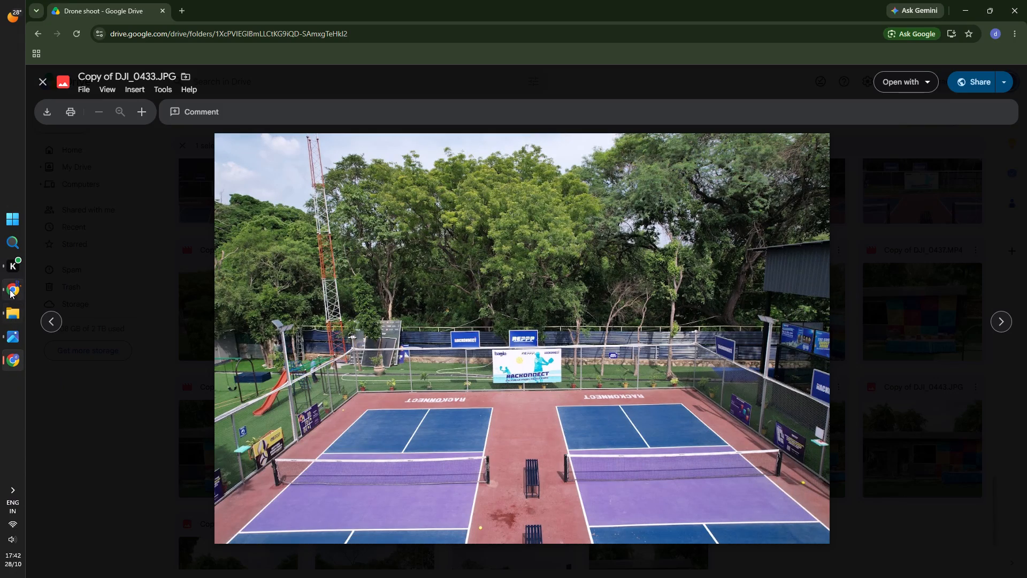
Switch to the Canva poster, shift the transparent overlay image aside and delete the existing background court photo.
left_click(10, 287)
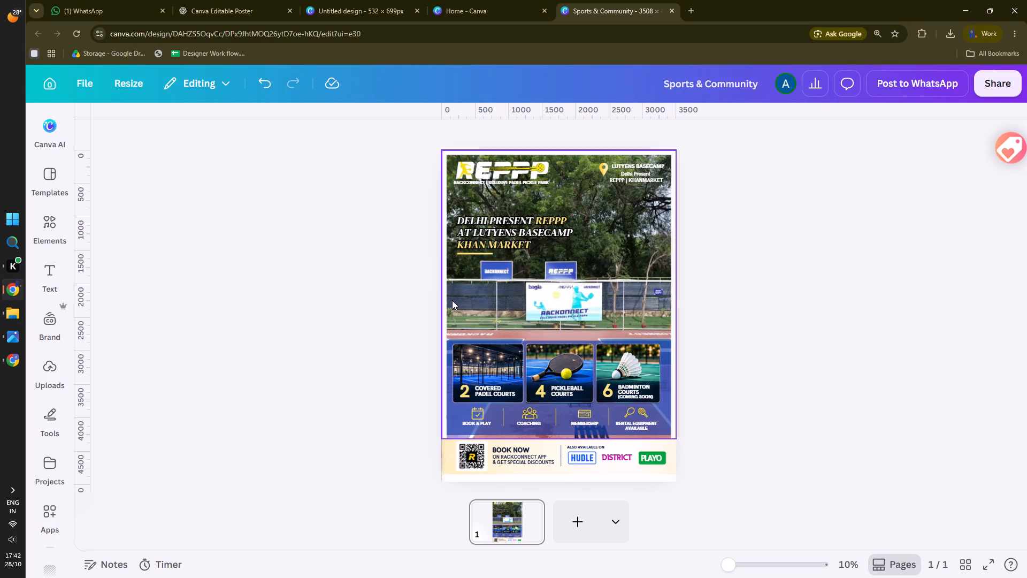
left_click(452, 300)
left_click_drag(456, 296, 556, 297)
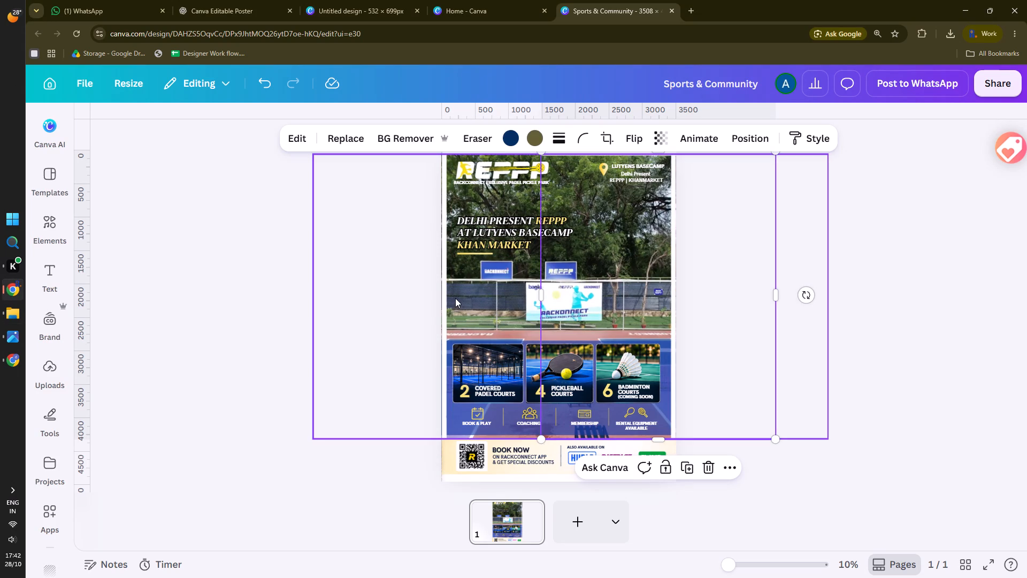
left_click(455, 298)
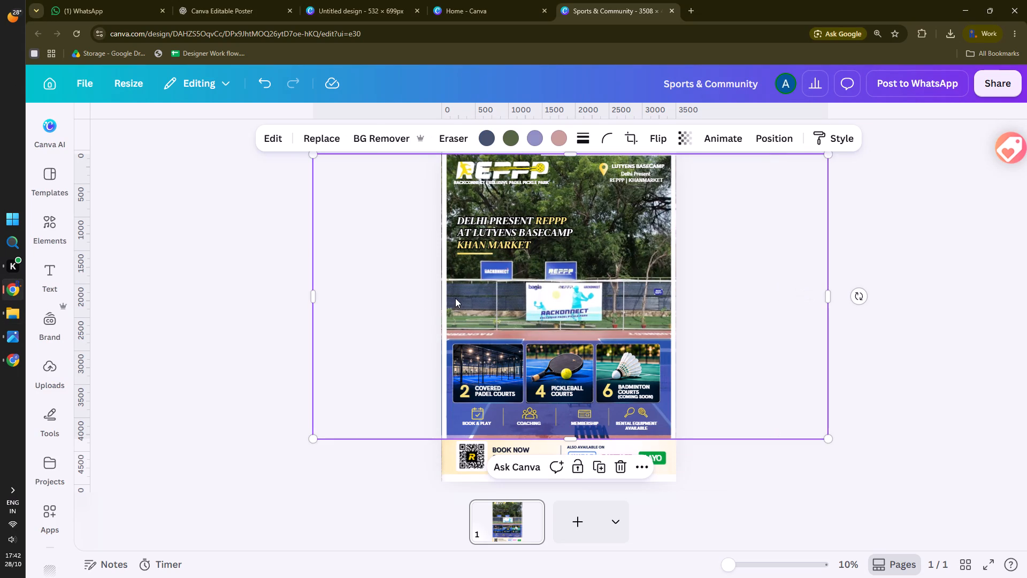
key("Delete")
Paste the copied DJI_0433 court photo and align it with the poster's top-left corner.
key("ctrl+v")
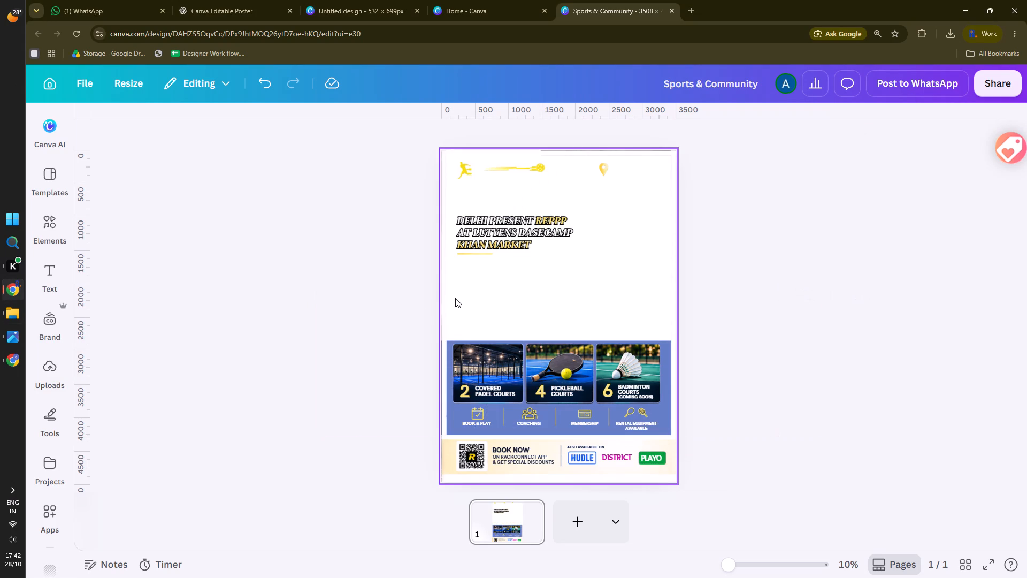
left_click_drag(540, 305, 493, 166)
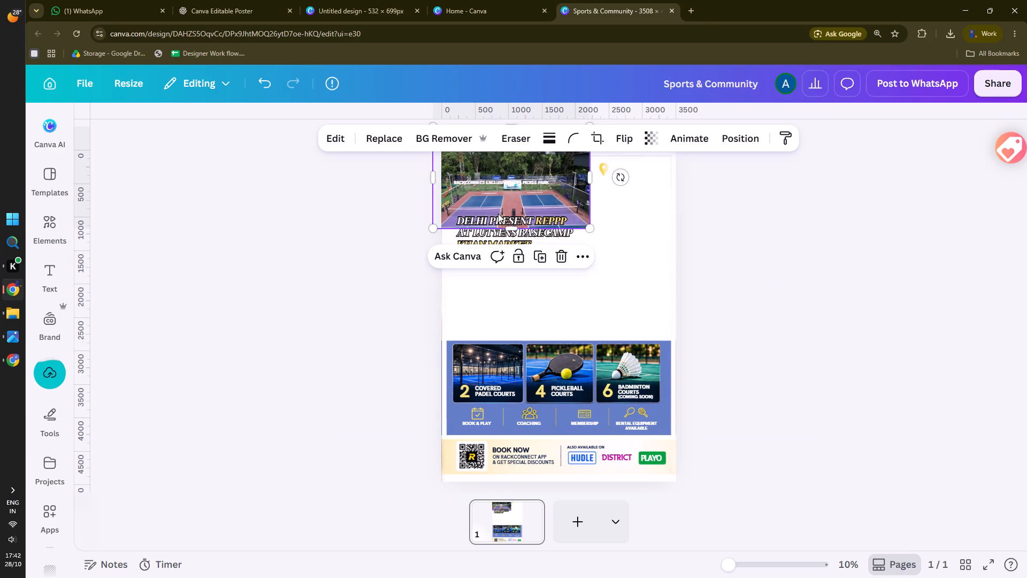
scroll(499, 218, "up", 2)
scroll(453, 180, "up", 3)
left_click_drag(448, 164, 457, 173)
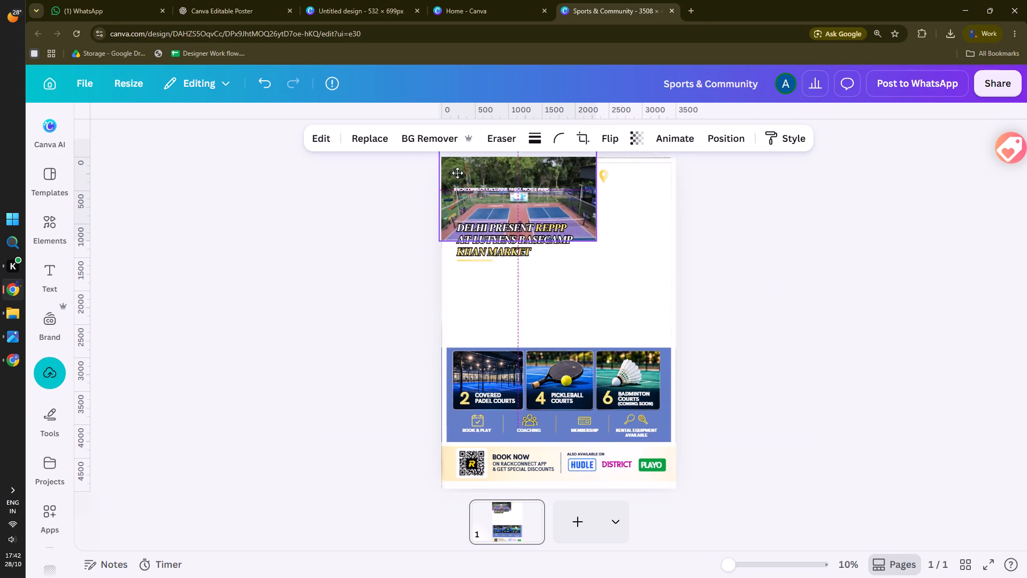
left_click_drag(457, 173, 458, 188)
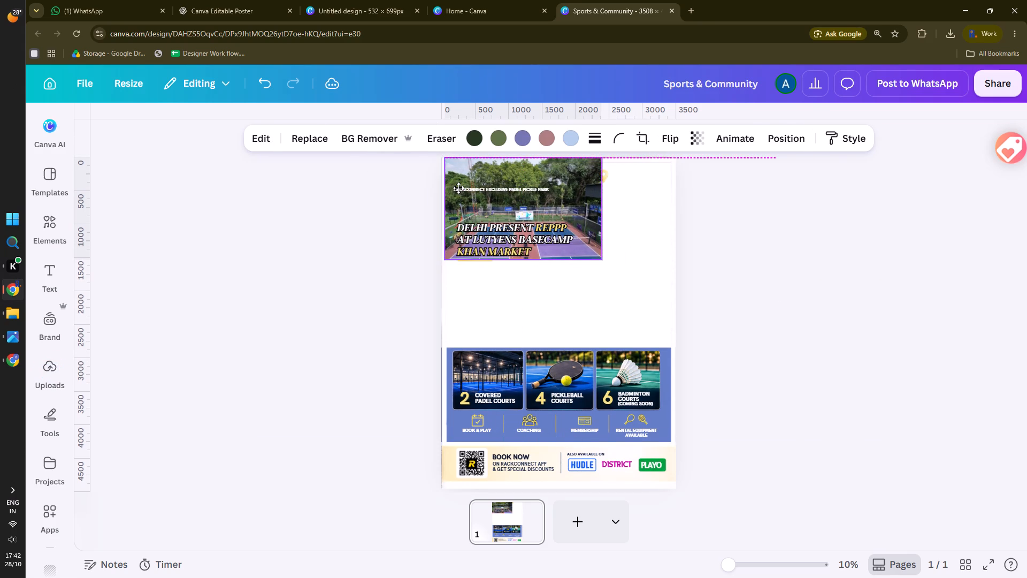
left_click_drag(458, 188, 457, 188)
Enlarge the court photo to span from the poster's top edge to the booking footer, with the RACKONNECT banner near the centre.
left_click_drag(600, 262, 663, 331)
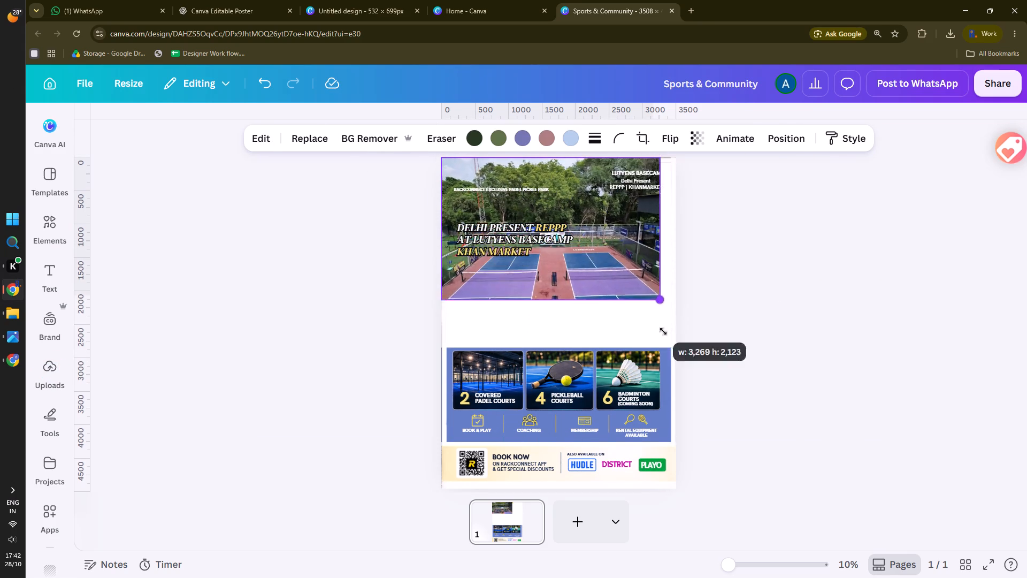
left_click_drag(663, 331, 838, 521)
left_click_drag(635, 227, 544, 229)
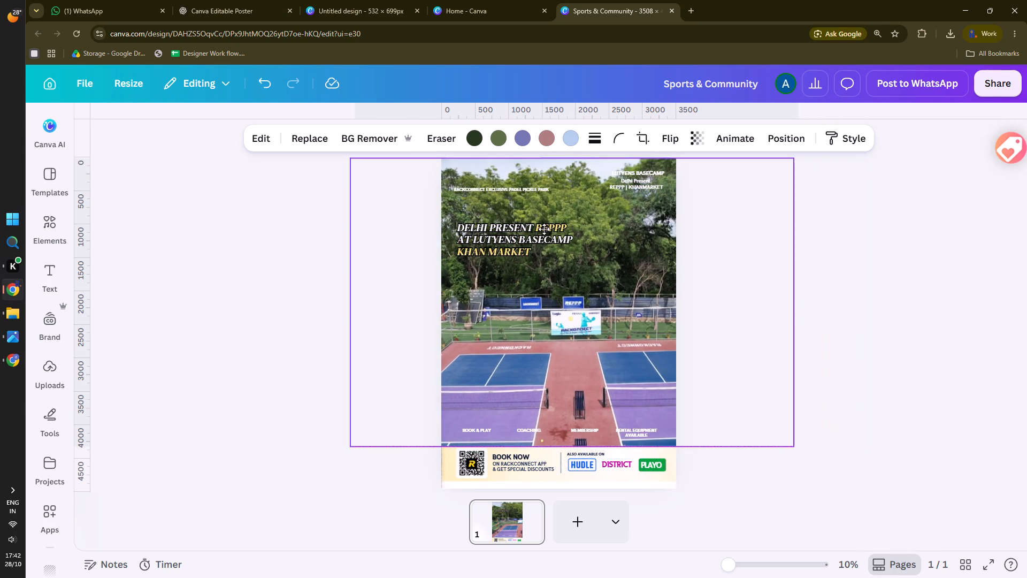
left_click_drag(544, 229, 534, 223)
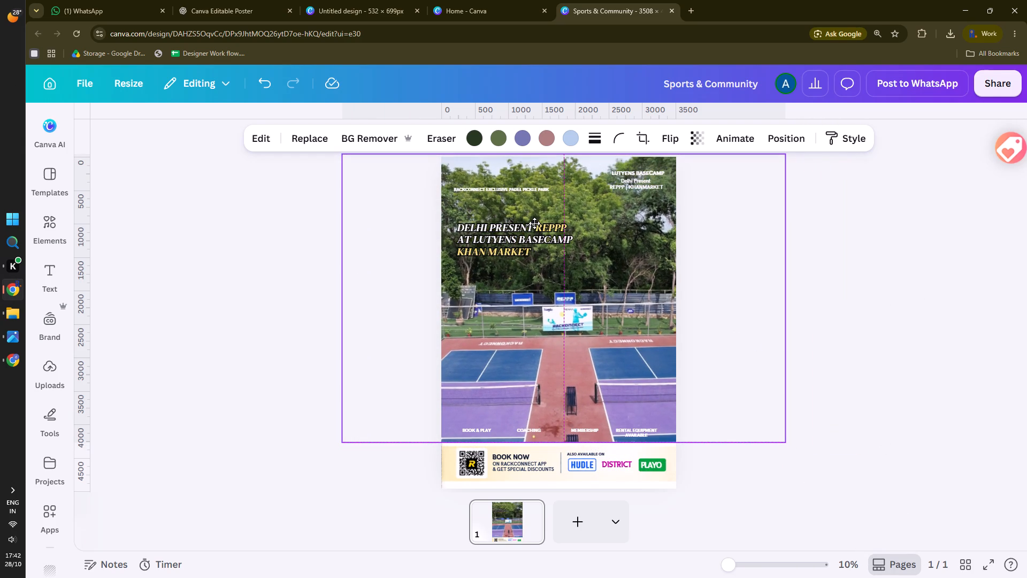
left_click_drag(534, 223, 532, 223)
Send the new court photo behind the REPPP logo, headline, court cards and service icons.
right_click(635, 205)
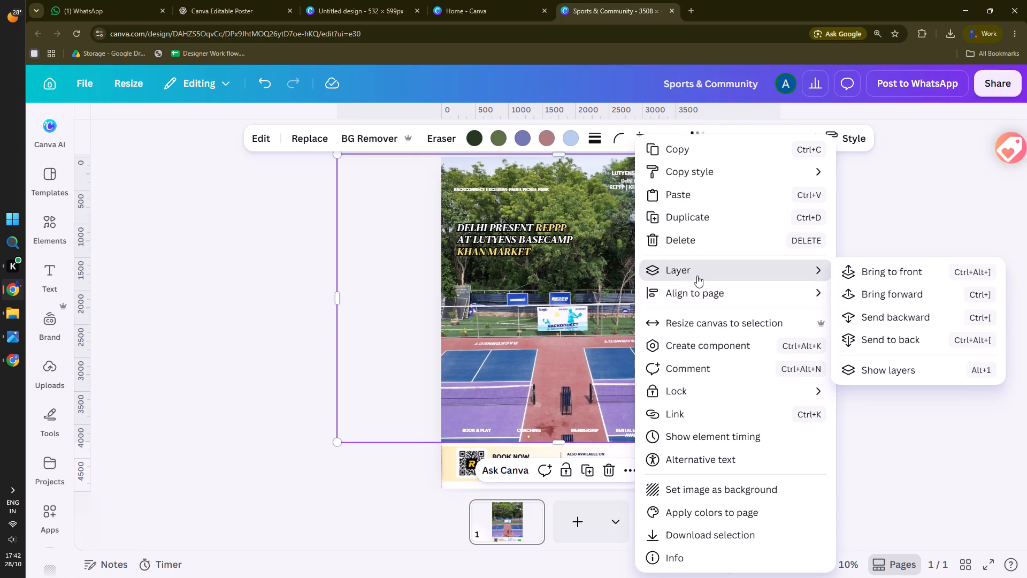
left_click(905, 319)
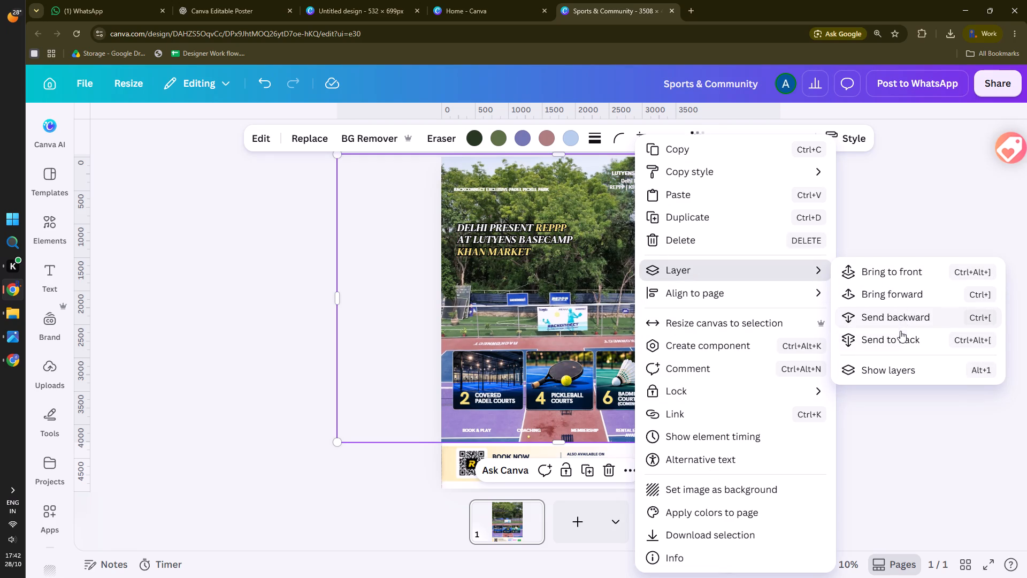
left_click(900, 331)
double_click(887, 210)
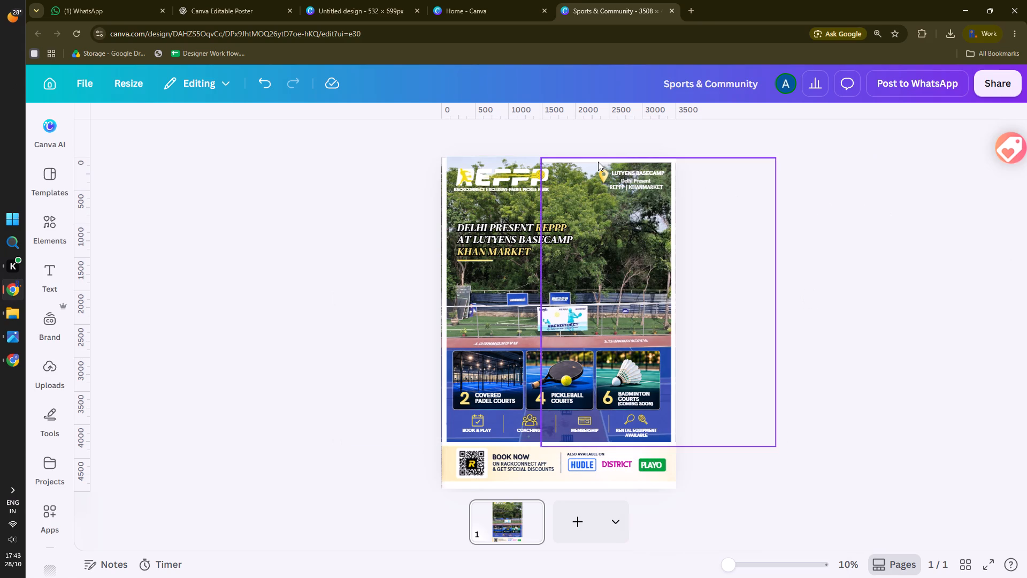
Move the overlay image back into alignment with the poster, over the new court photo.
left_click_drag(597, 165, 498, 166)
left_click(760, 229)
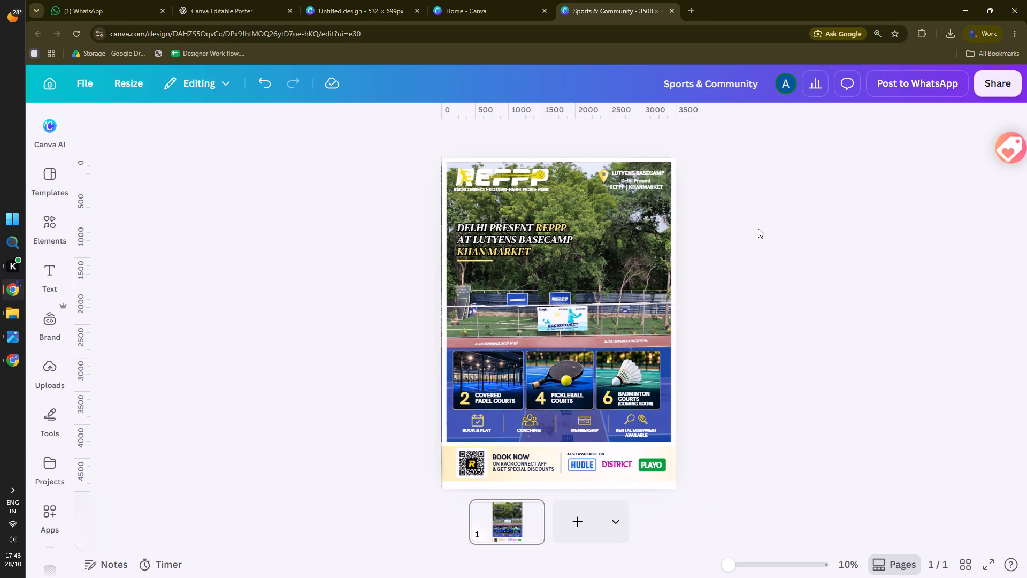
Group the REPPP logo with the RACKONNECT exclusive padel pickle park tagline beneath it.
left_click(514, 184)
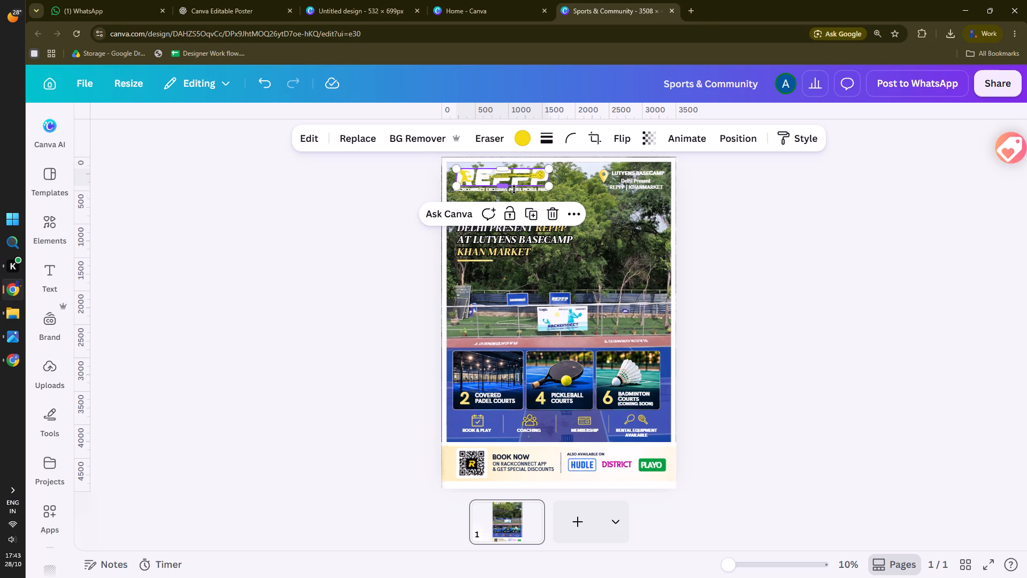
left_click(510, 192, "shift")
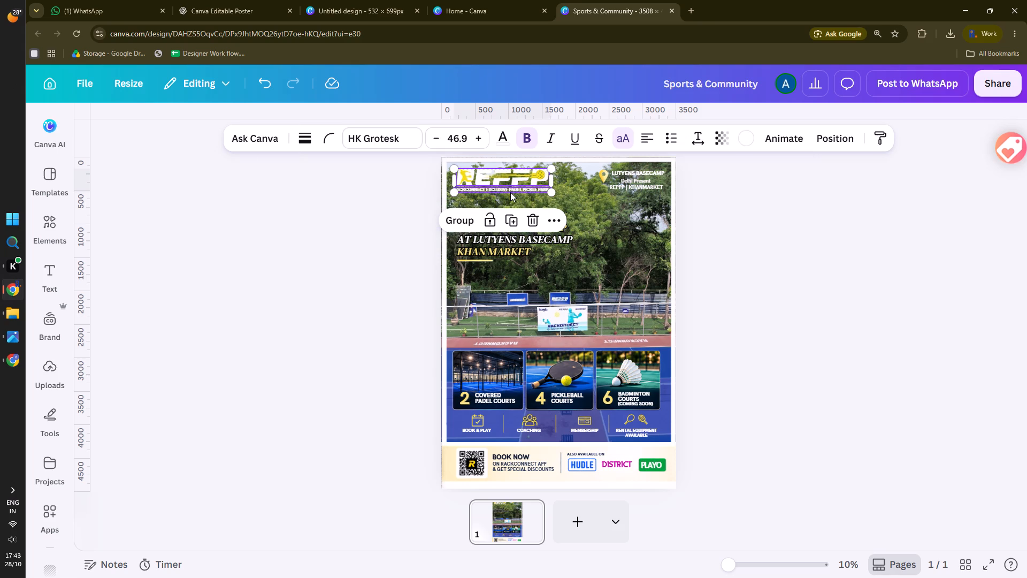
left_click(459, 223)
left_click(252, 214)
Nudge the grouped REPPP logo and tagline slightly downward, away from the poster's top edge.
left_click(473, 182)
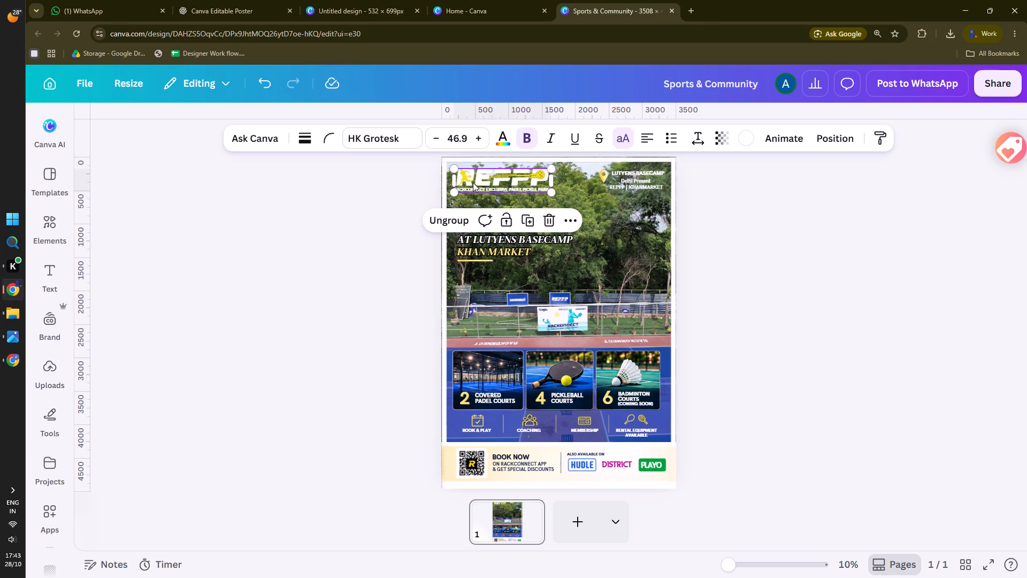
key("Down")
key("Down")
key("Down")
key("Down")
key("Down")
key("Down")
key("Down")
key("Down")
key("Down")
key("Down")
key("Down")
key("Down")
key("Down")
key("Down")
key("Down")
key("Down")
key("Down")
key("Down")
key("Down")
key("Down")
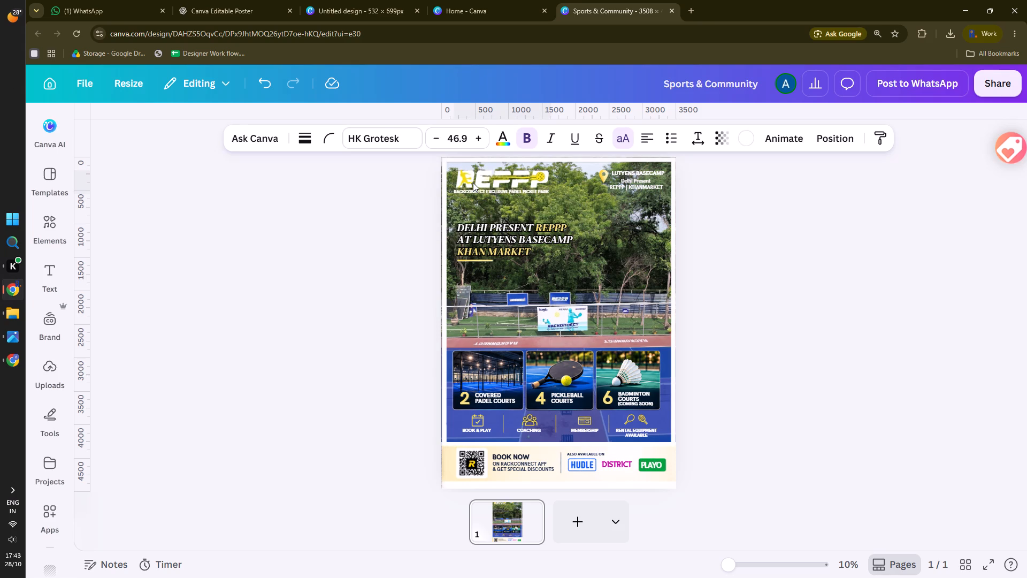
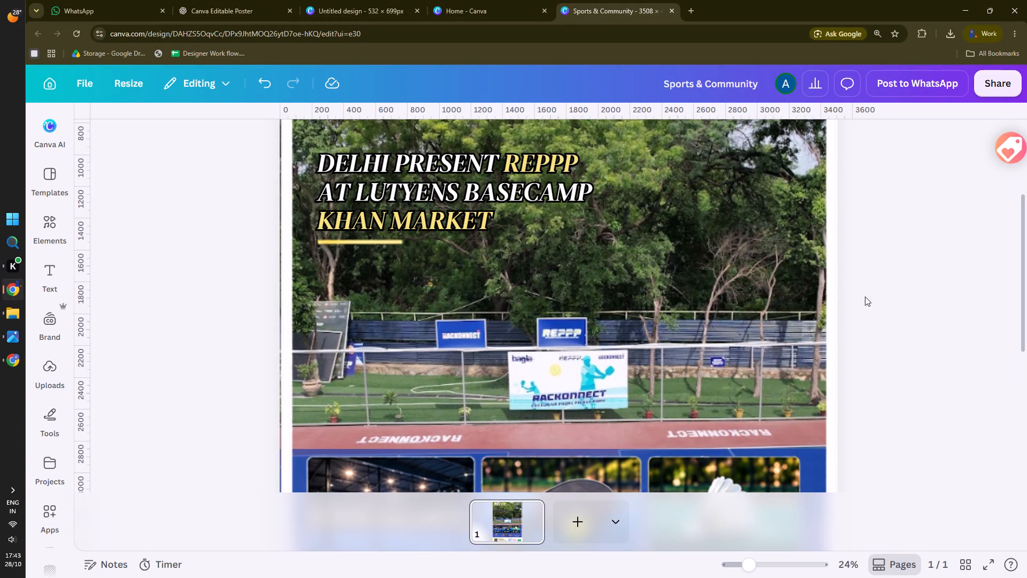
Select the locked element along the poster's left edge, beside the enlarged court photo.
scroll(195, 375, "up", 4, "ctrl")
scroll(497, 330, "down", 2, "ctrl")
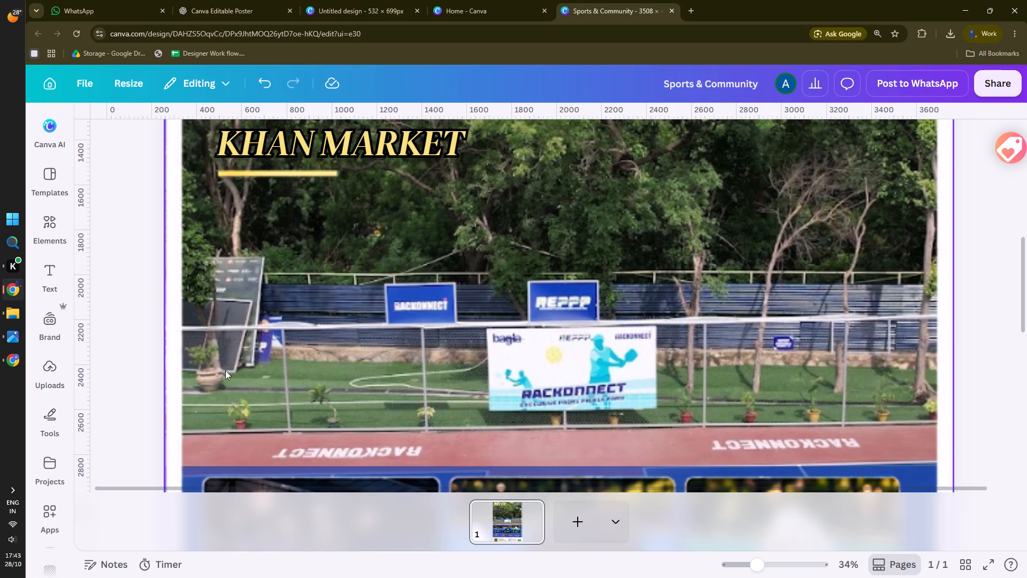
scroll(113, 356, "up", 2, "ctrl")
left_click(110, 350)
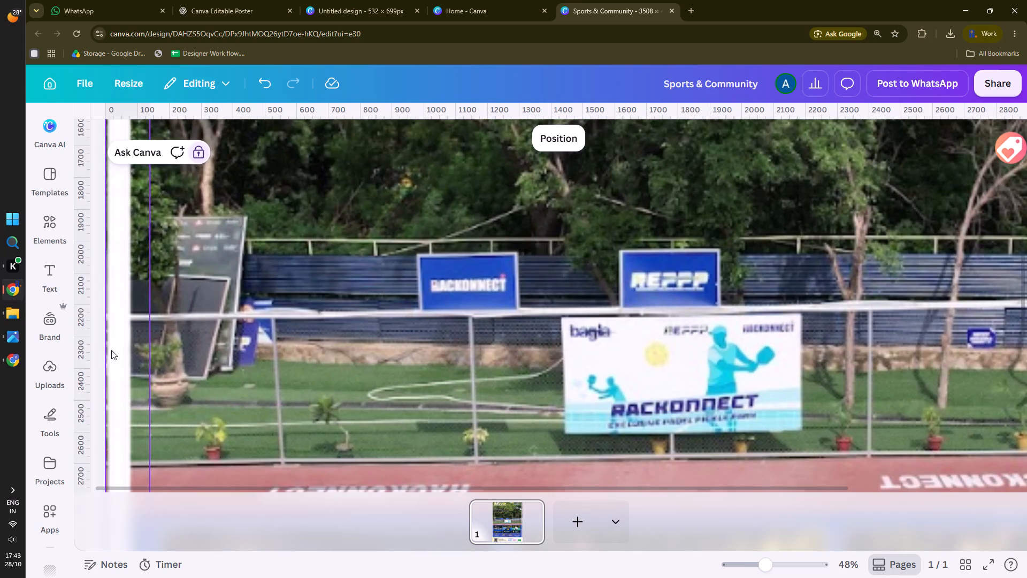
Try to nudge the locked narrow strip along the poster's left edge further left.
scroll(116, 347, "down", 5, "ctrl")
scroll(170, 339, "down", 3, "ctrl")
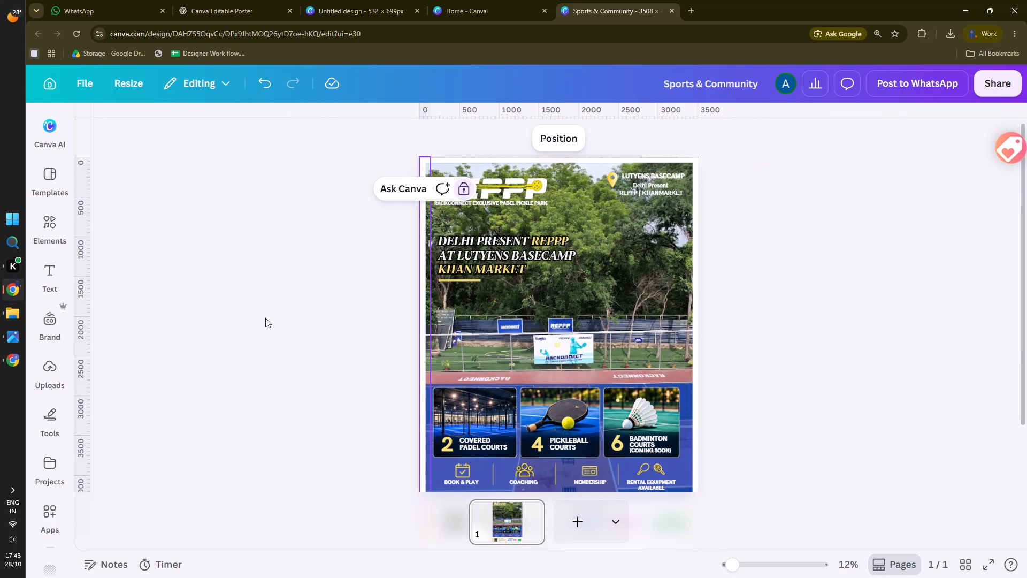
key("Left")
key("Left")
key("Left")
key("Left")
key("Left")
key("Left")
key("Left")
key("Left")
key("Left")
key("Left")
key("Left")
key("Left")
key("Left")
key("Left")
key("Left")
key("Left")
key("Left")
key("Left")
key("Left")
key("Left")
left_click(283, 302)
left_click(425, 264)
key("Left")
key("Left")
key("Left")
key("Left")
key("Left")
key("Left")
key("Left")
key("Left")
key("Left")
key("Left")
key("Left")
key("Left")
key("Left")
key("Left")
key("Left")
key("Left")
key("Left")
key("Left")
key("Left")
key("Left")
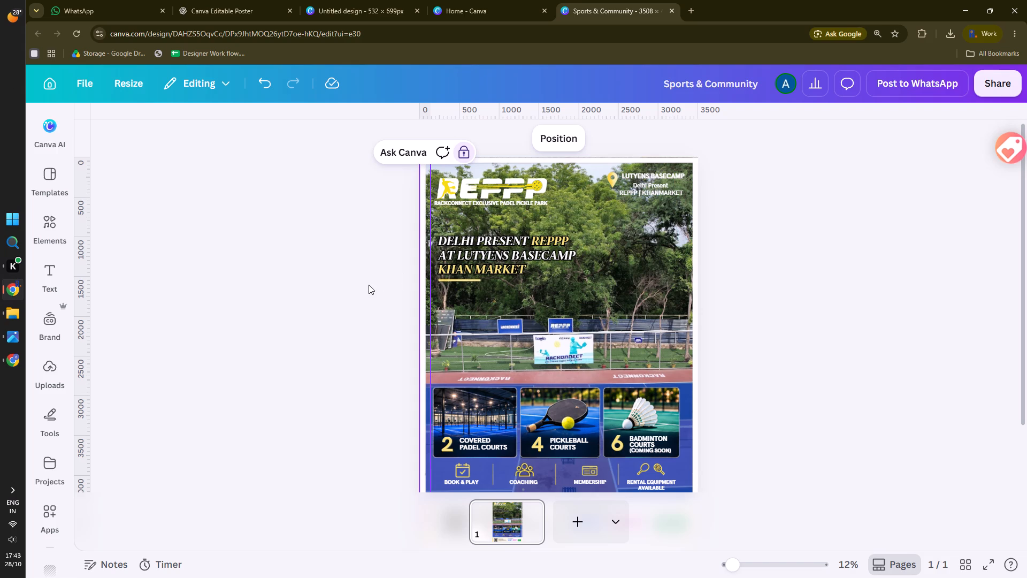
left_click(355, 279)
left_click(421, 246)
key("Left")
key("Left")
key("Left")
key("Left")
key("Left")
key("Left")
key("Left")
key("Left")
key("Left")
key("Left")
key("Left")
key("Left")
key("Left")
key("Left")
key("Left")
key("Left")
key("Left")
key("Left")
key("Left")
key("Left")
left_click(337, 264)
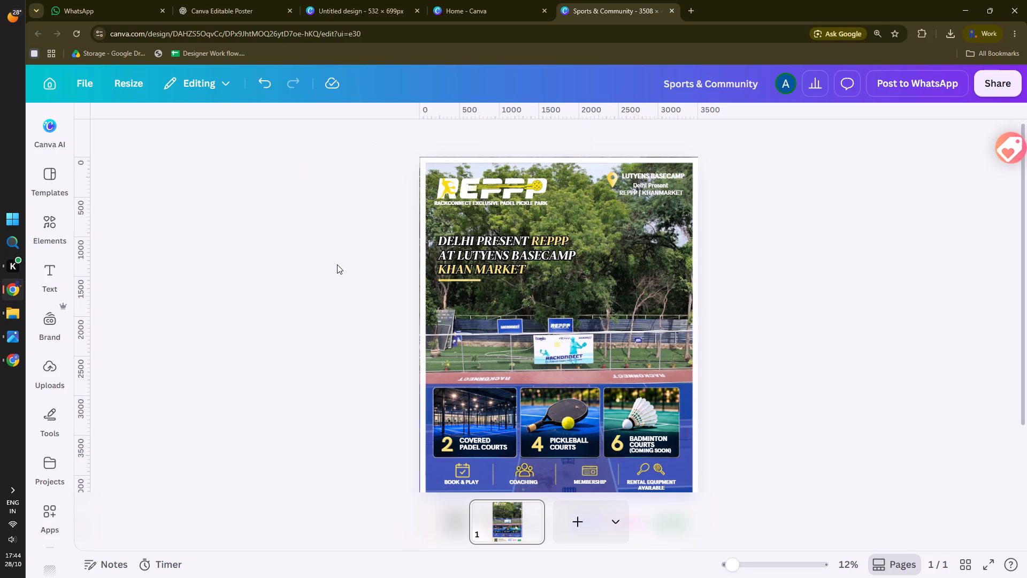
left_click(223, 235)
Unlock the narrow strip along the poster's left edge and shift it slightly left to narrow the white margin.
scroll(423, 164, "up", 4, "ctrl")
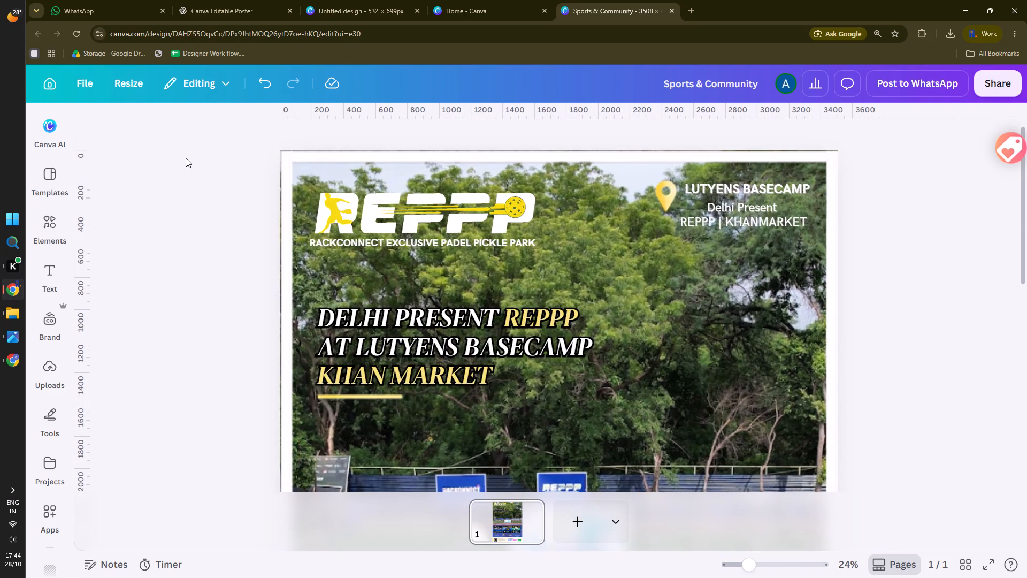
scroll(186, 158, "up", 4, "ctrl")
scroll(186, 158, "down", 1)
scroll(395, 182, "down", 4, "ctrl")
scroll(269, 141, "up", 2)
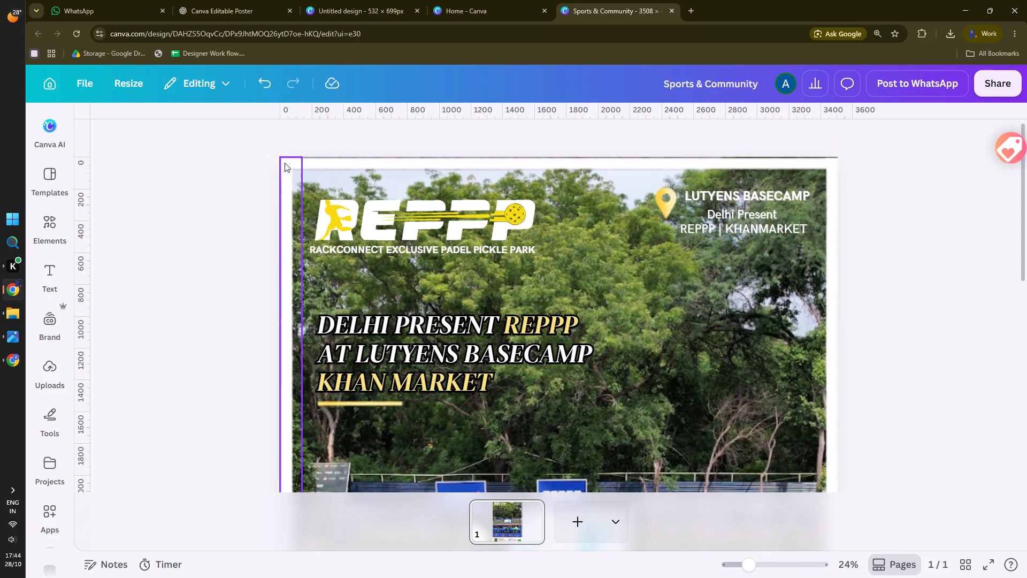
left_click_drag(285, 164, 280, 168)
left_click(289, 168)
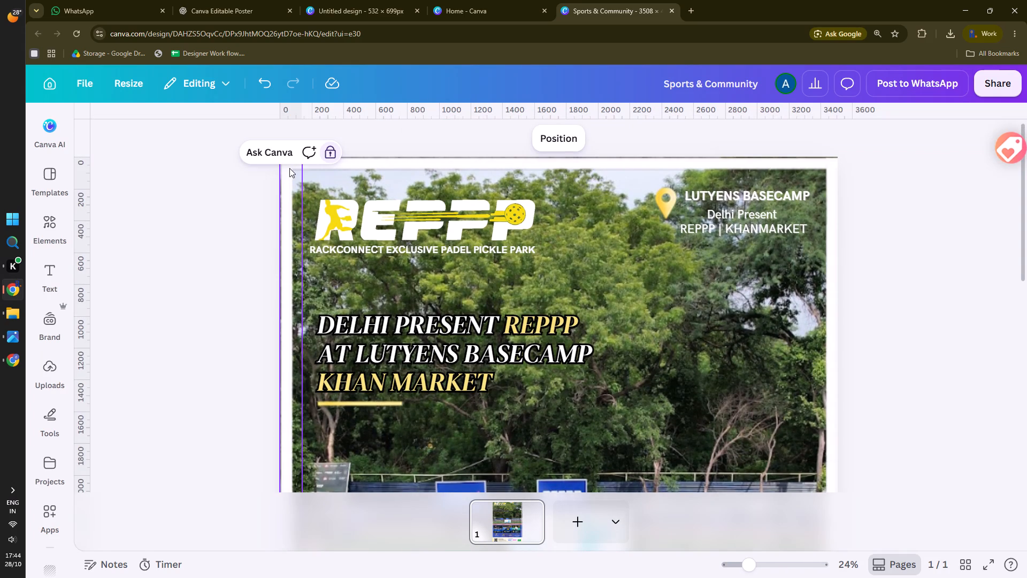
left_click(329, 152)
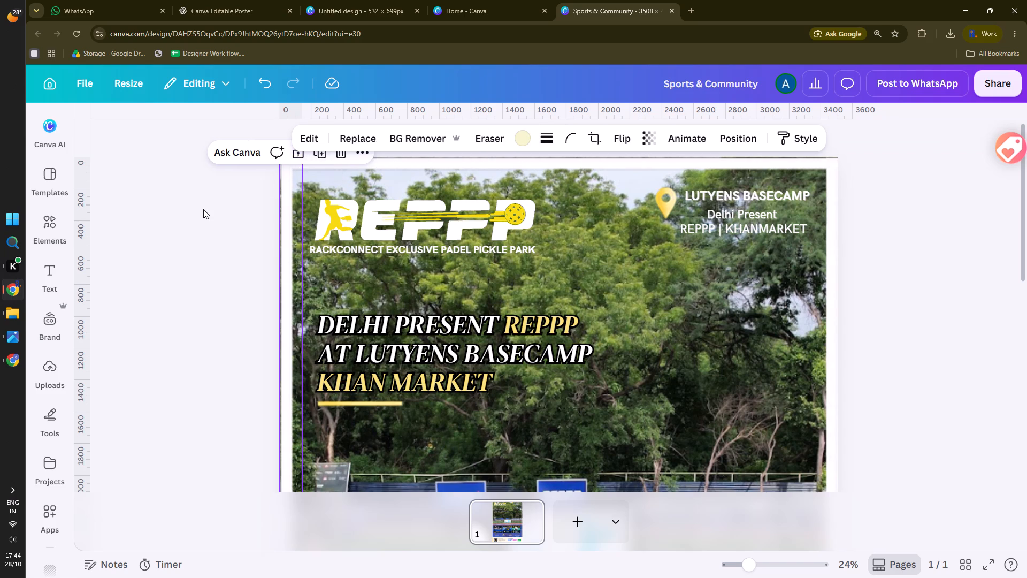
left_click(203, 209)
left_click(285, 201)
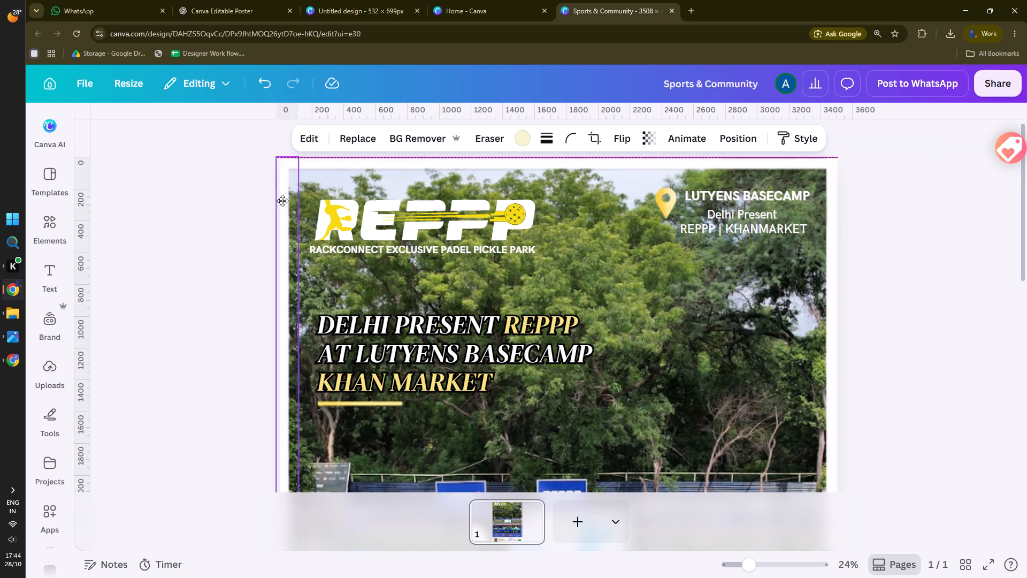
left_click(212, 229)
Unlock the narrow strip along the poster's right edge and nudge it slightly right.
scroll(219, 232, "down", 3)
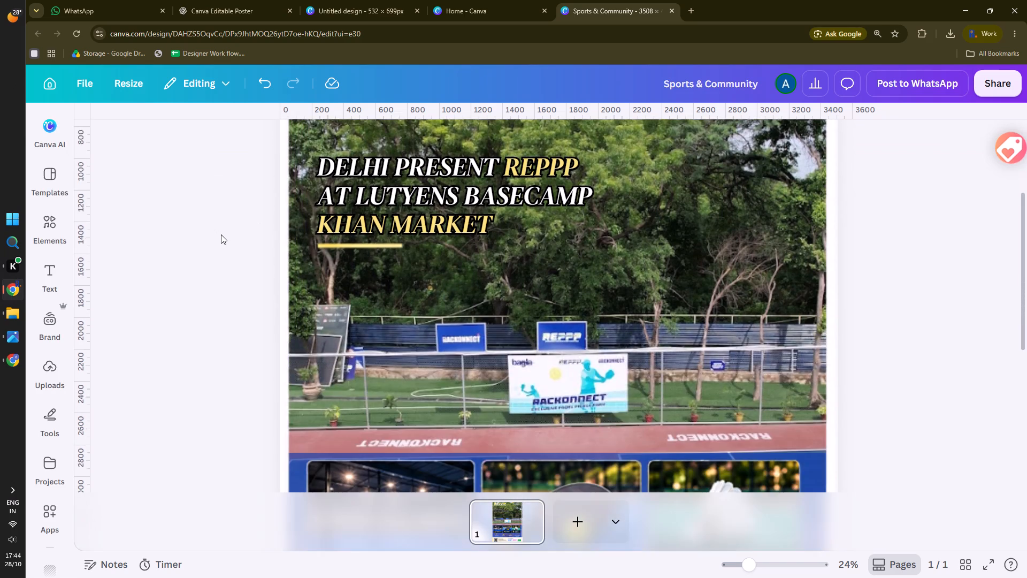
scroll(221, 234, "down", 7)
scroll(554, 333, "up", 6)
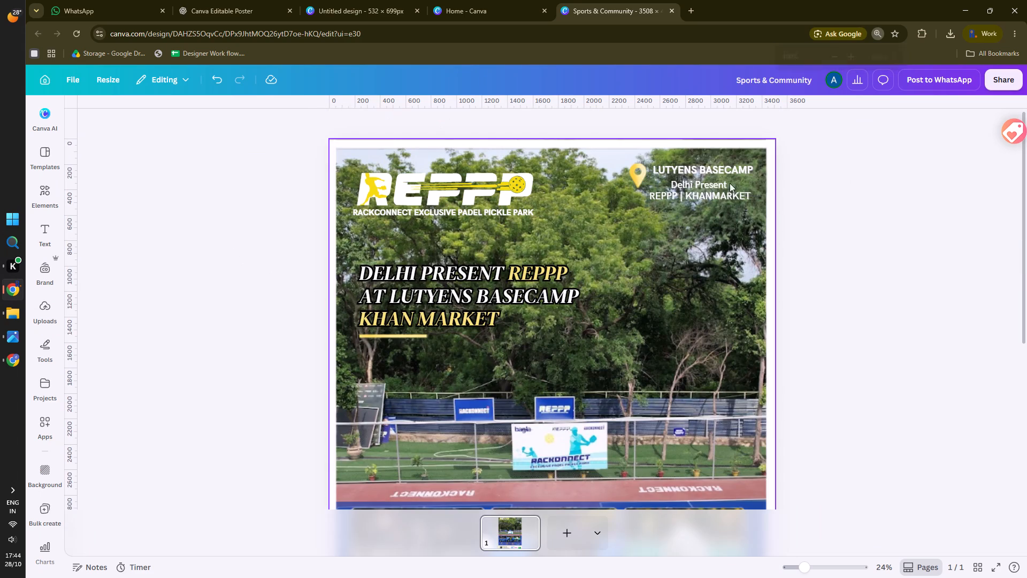
left_click(773, 155)
left_click(796, 135)
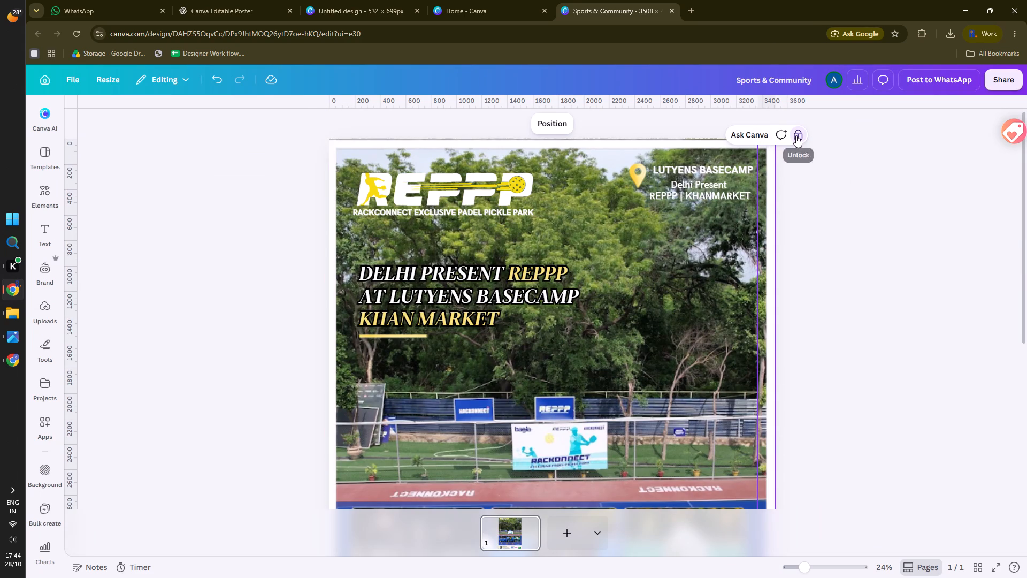
left_click(855, 157)
left_click(765, 158)
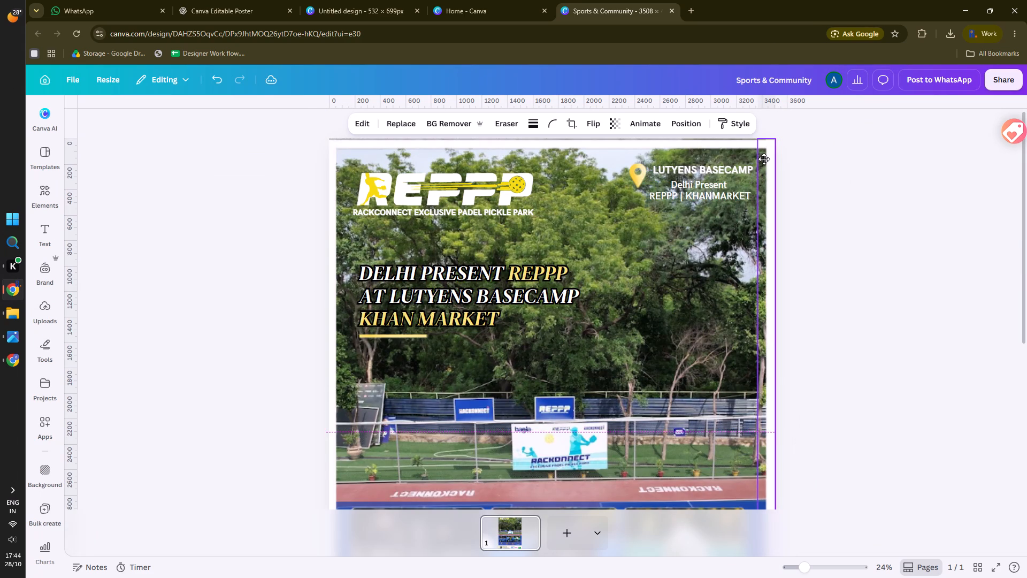
left_click(852, 182)
left_click(771, 202)
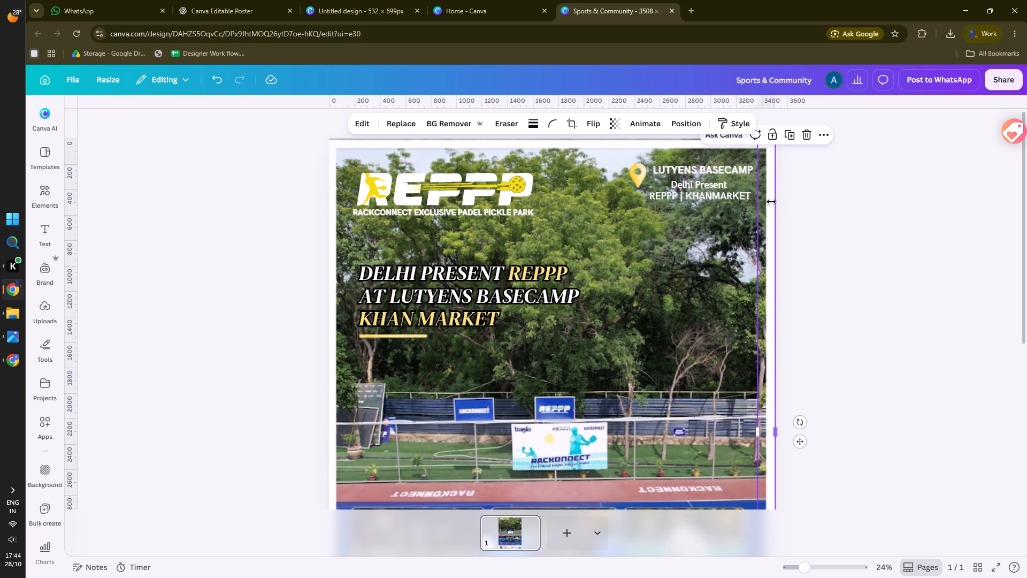
key("Right")
key("Right")
left_click(850, 188)
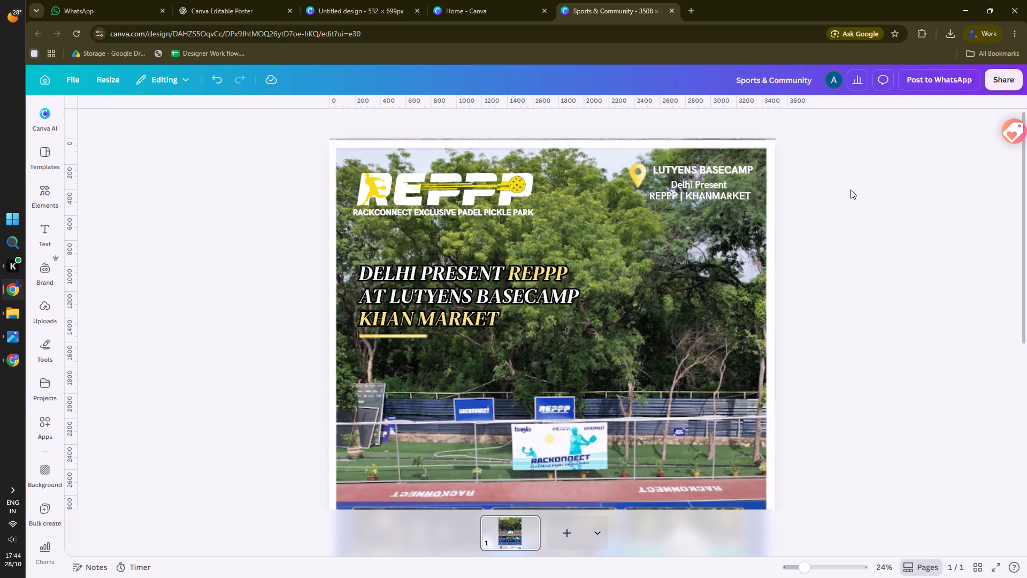
Examine the overlay image's white margin along the poster's top edge and the layout of the whole page.
left_click(542, 144)
left_click(553, 136)
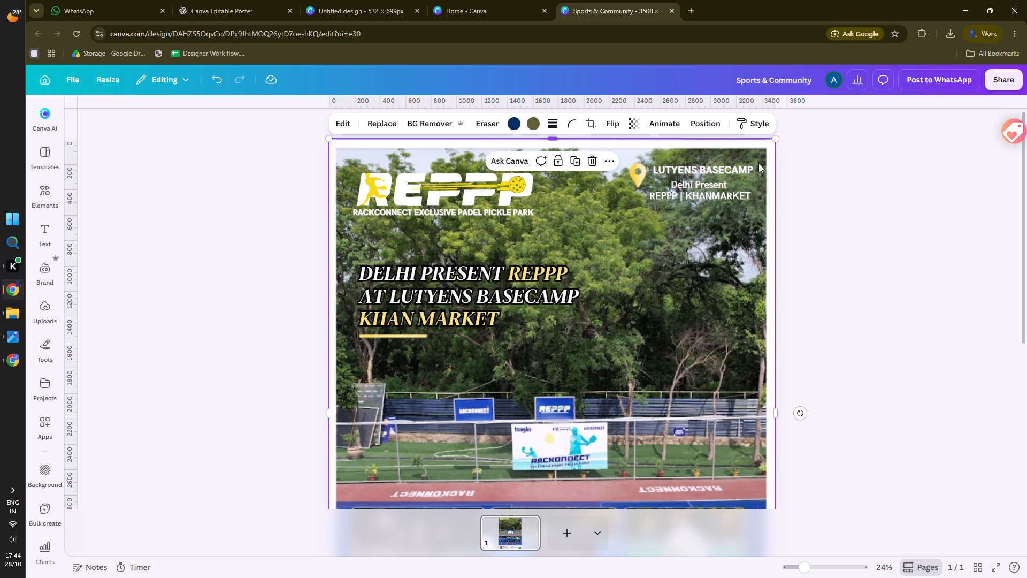
left_click(893, 174)
left_click(660, 144)
left_click(914, 199)
scroll(813, 195, "down", 6)
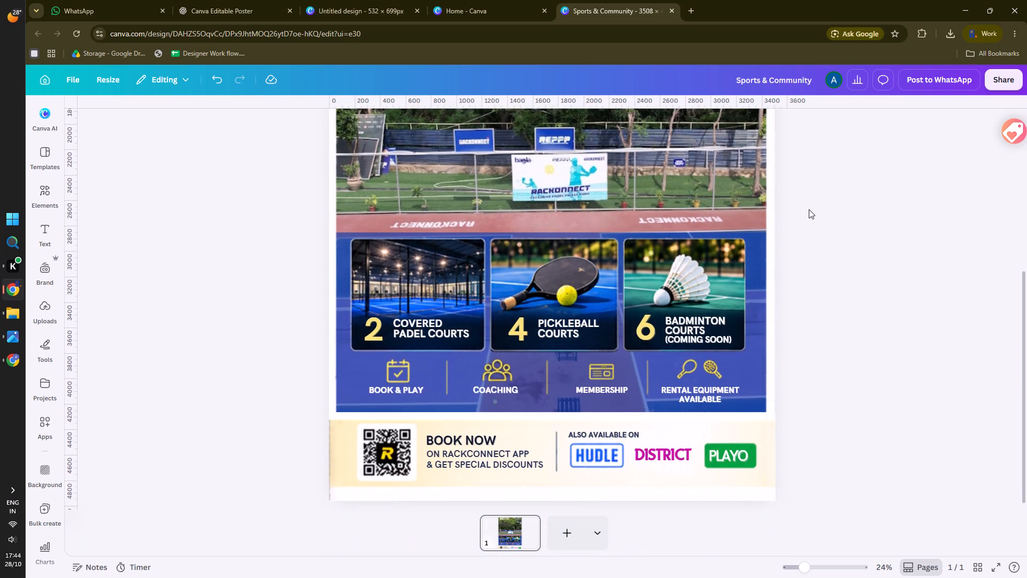
scroll(813, 301, "down", 3, "ctrl")
scroll(745, 329, "down", 1)
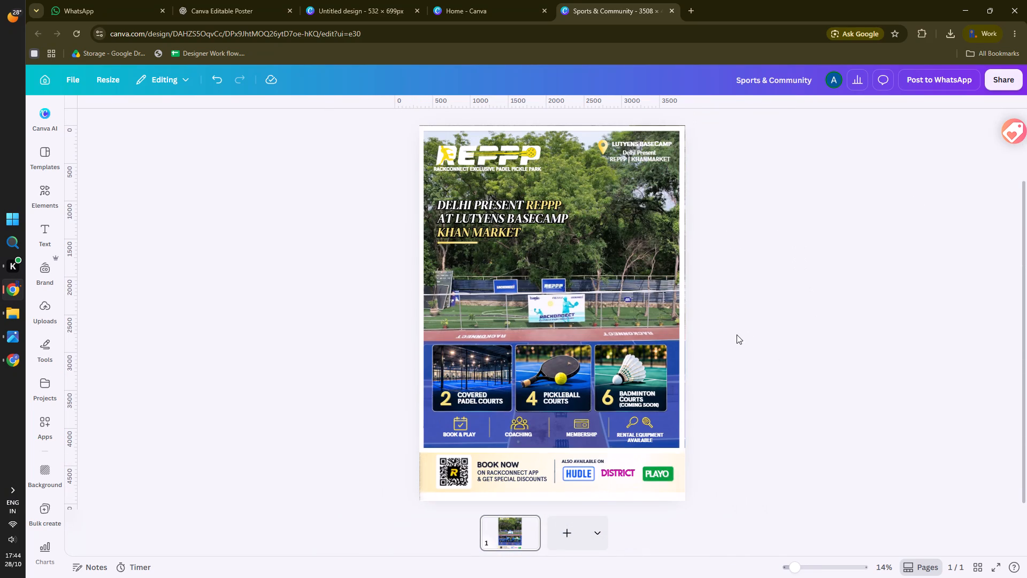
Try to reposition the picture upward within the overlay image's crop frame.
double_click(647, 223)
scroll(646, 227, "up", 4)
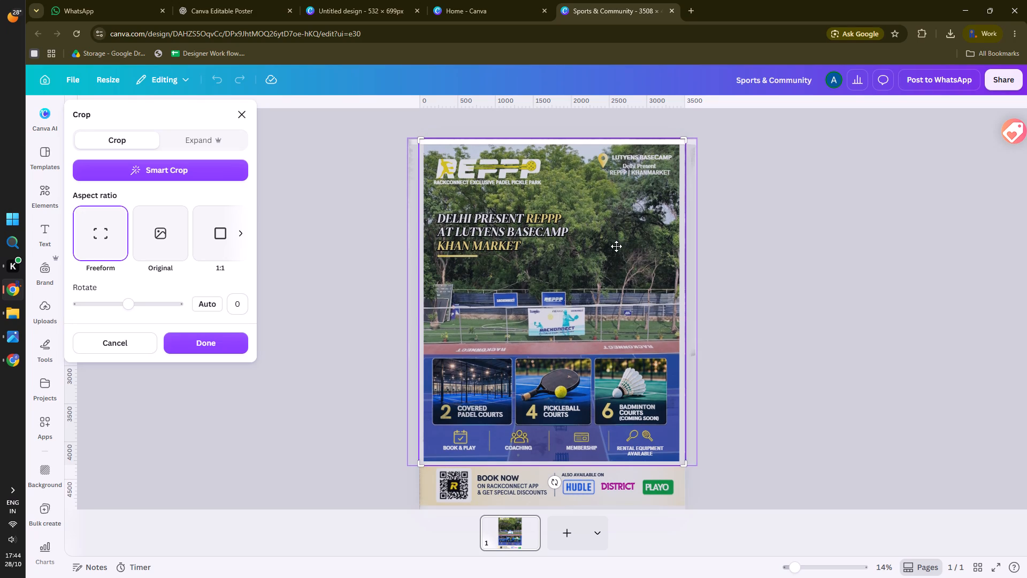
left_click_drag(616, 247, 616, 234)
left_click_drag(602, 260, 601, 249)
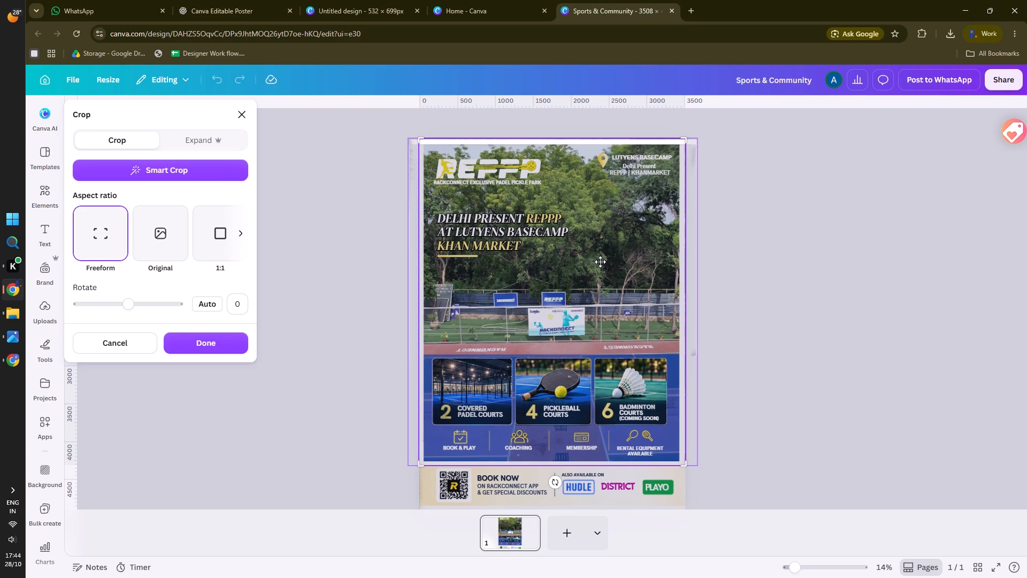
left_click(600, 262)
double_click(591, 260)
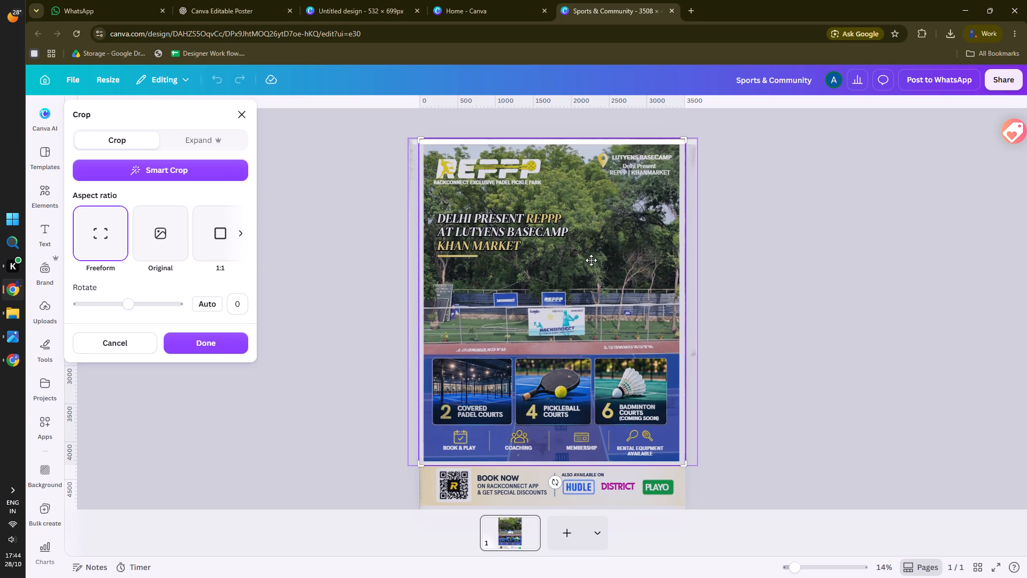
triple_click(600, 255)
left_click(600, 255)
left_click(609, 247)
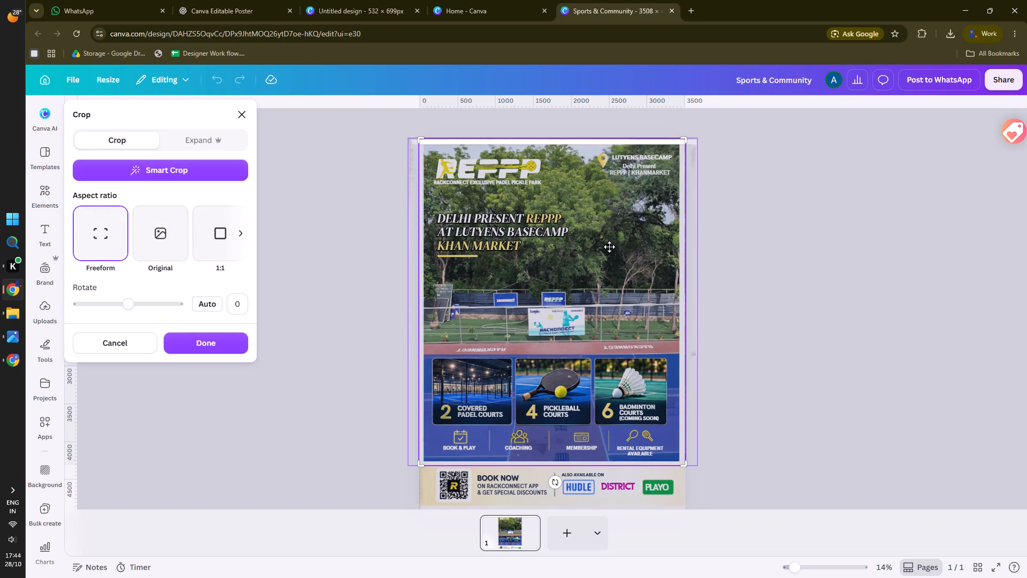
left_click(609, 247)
Move the overlay image aside to the right, open the court photo beneath it for cropping, and try shifting it slightly upward.
left_click_drag(505, 264, 549, 264)
double_click(442, 264)
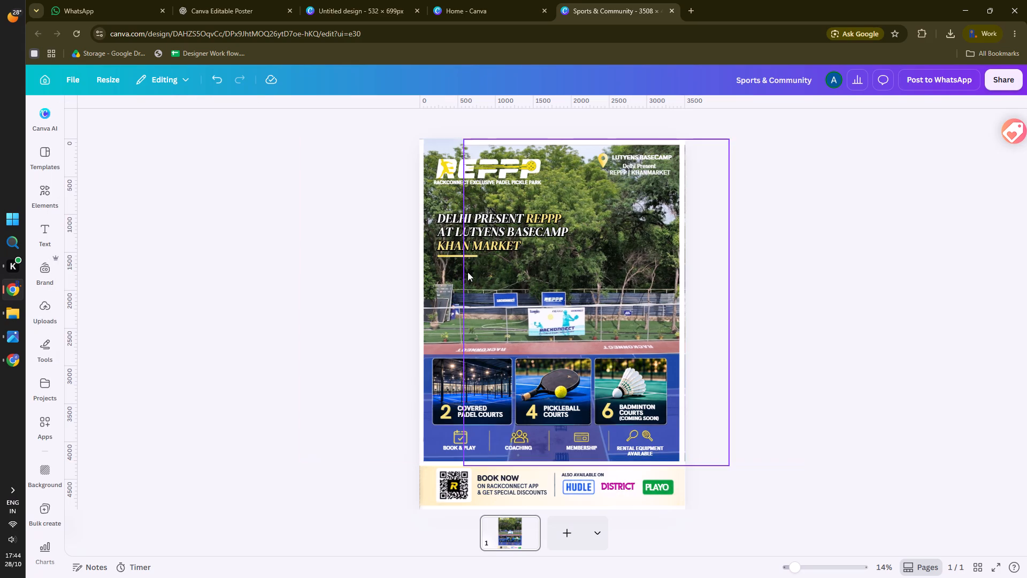
double_click(430, 271)
left_click_drag(446, 275, 450, 266)
left_click_drag(470, 286, 472, 277)
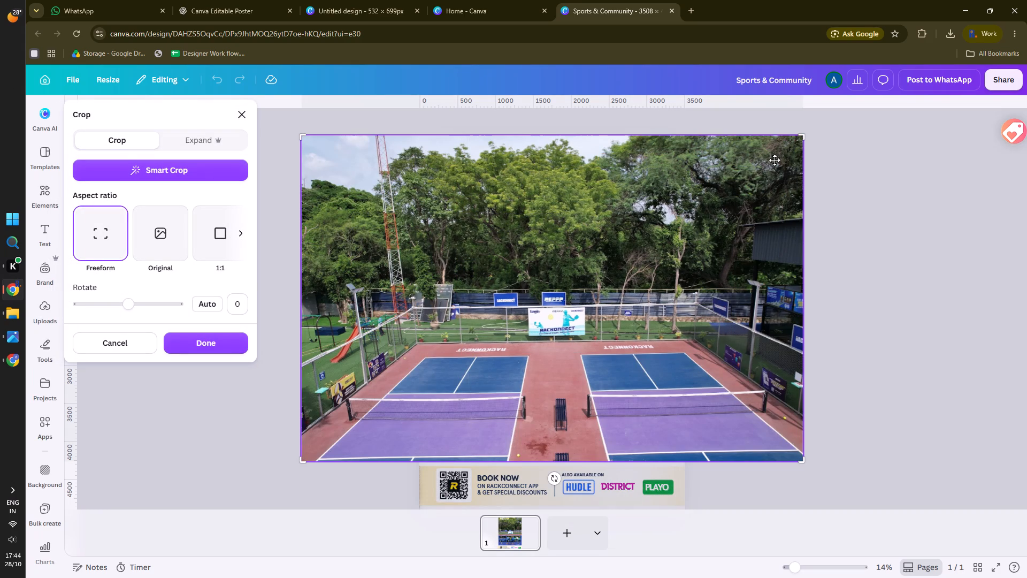
Try shifting the court photo slightly downward within its crop frame and apply the crop.
left_click_drag(714, 393, 715, 417)
left_click_drag(696, 392, 695, 405)
left_click(220, 334)
left_click(204, 320)
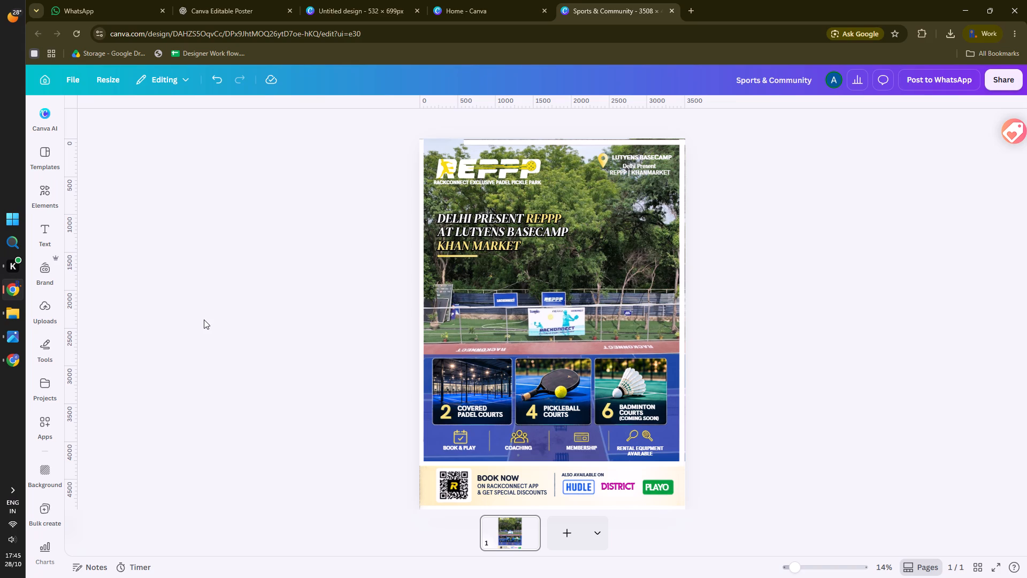
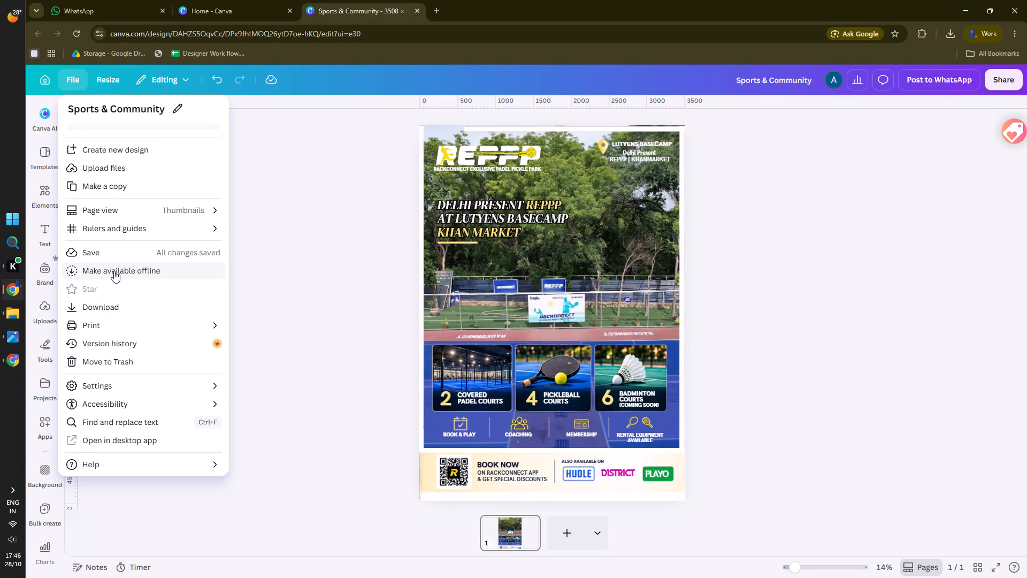
Download the poster as a JPG at 3,508 × 4,961 px and save it to the Desktop as Sports & Community.
left_click(112, 334)
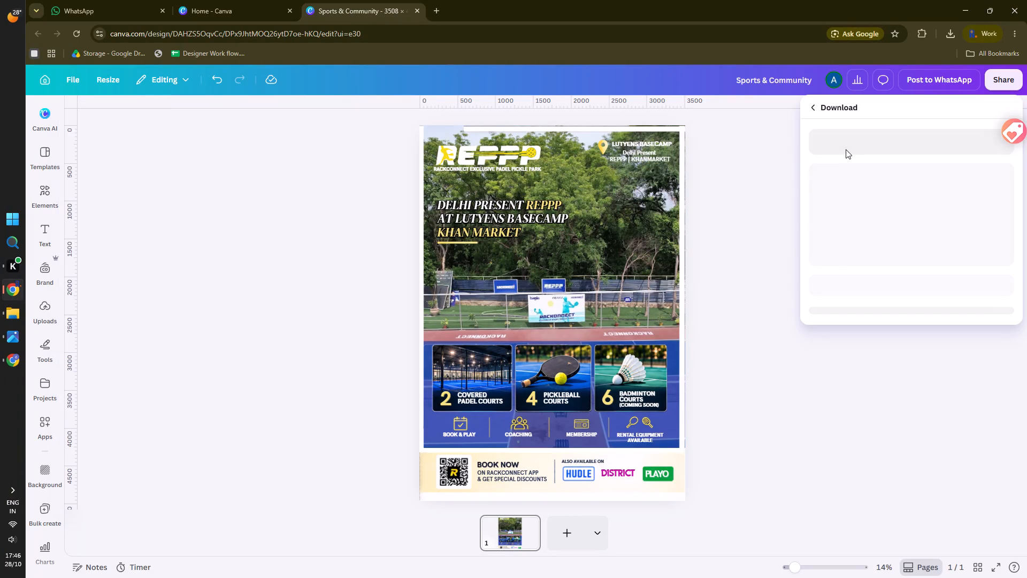
left_click(939, 157)
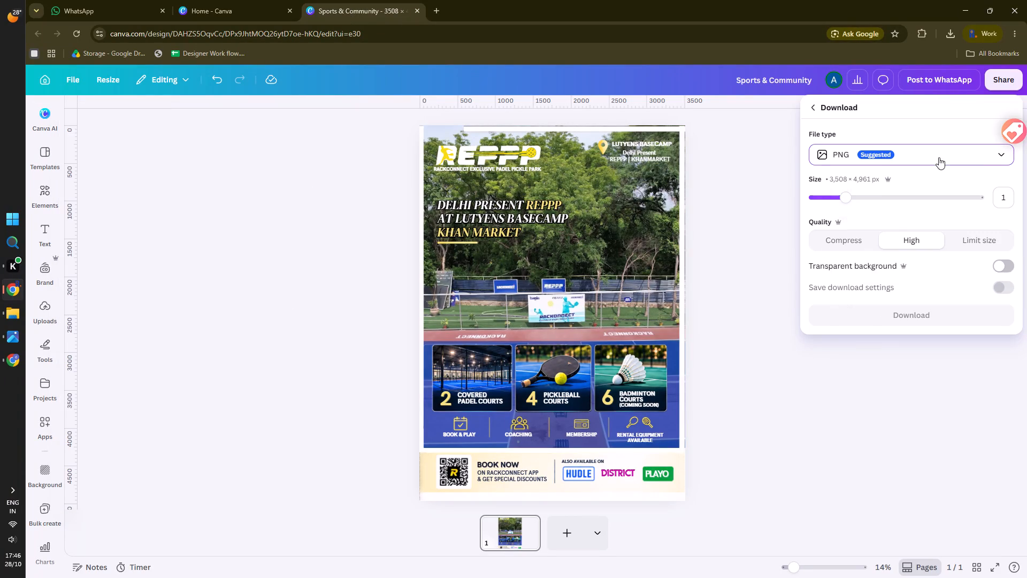
left_click(921, 185)
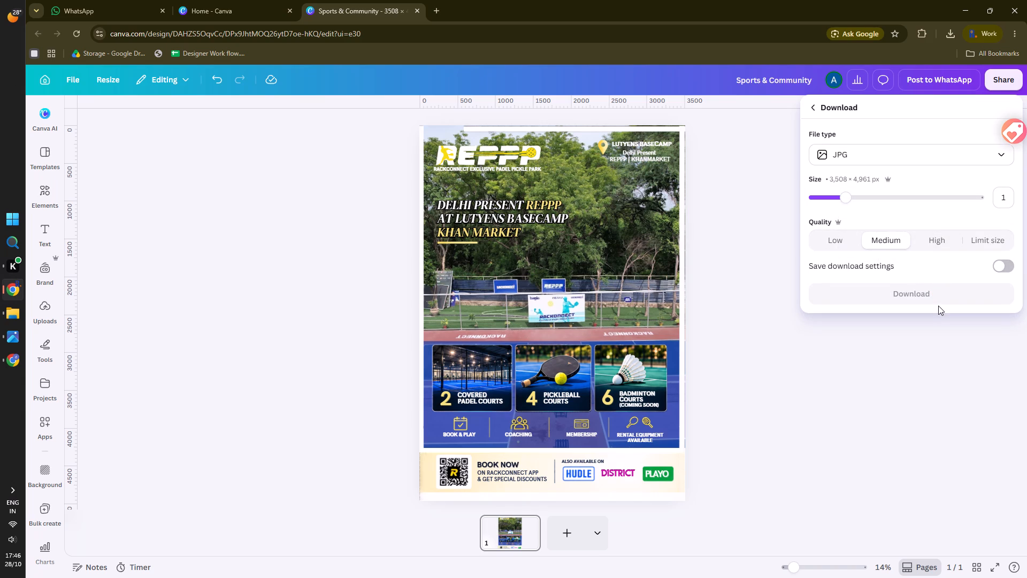
left_click(931, 293)
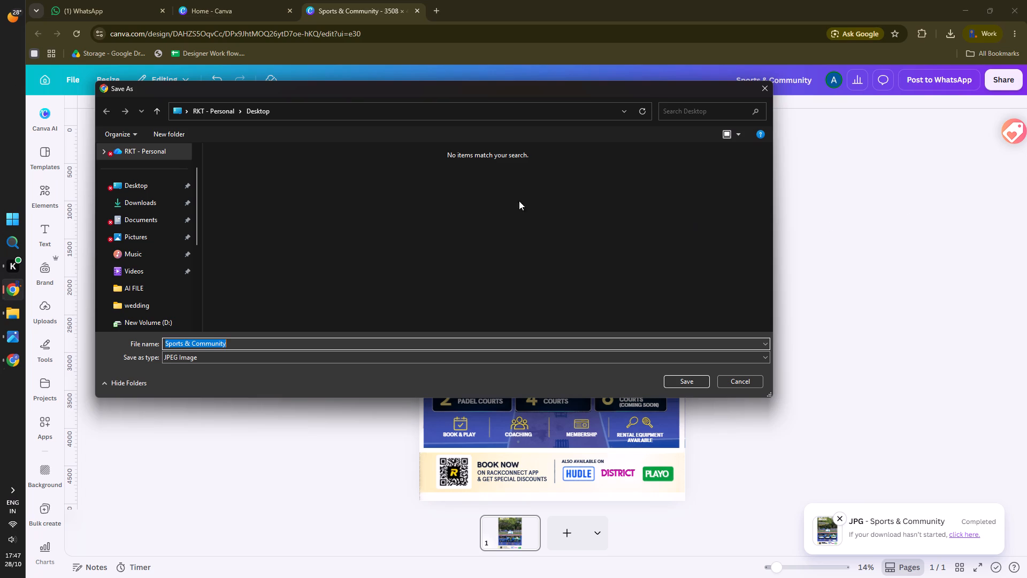
left_click(149, 179)
left_click(675, 380)
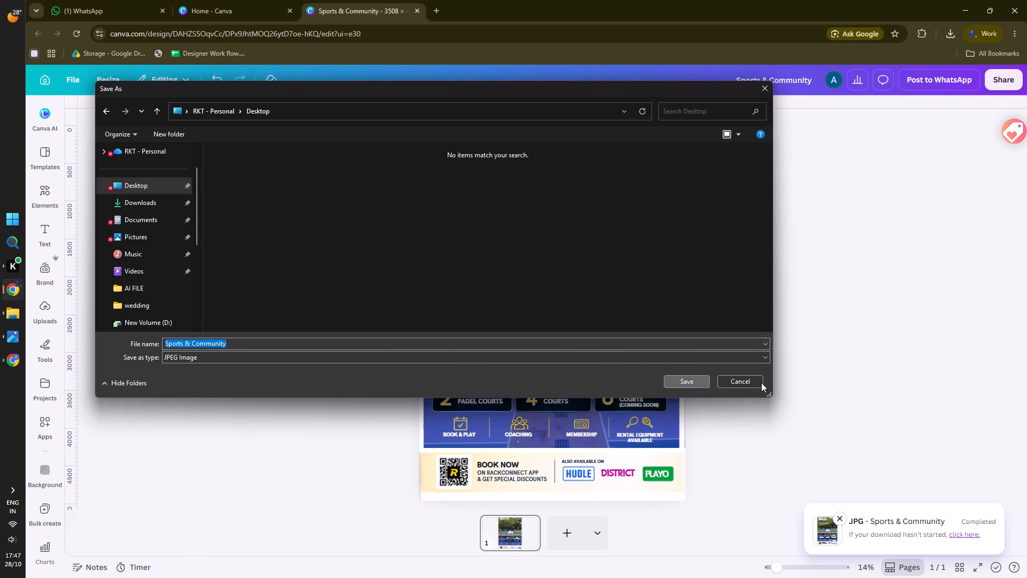
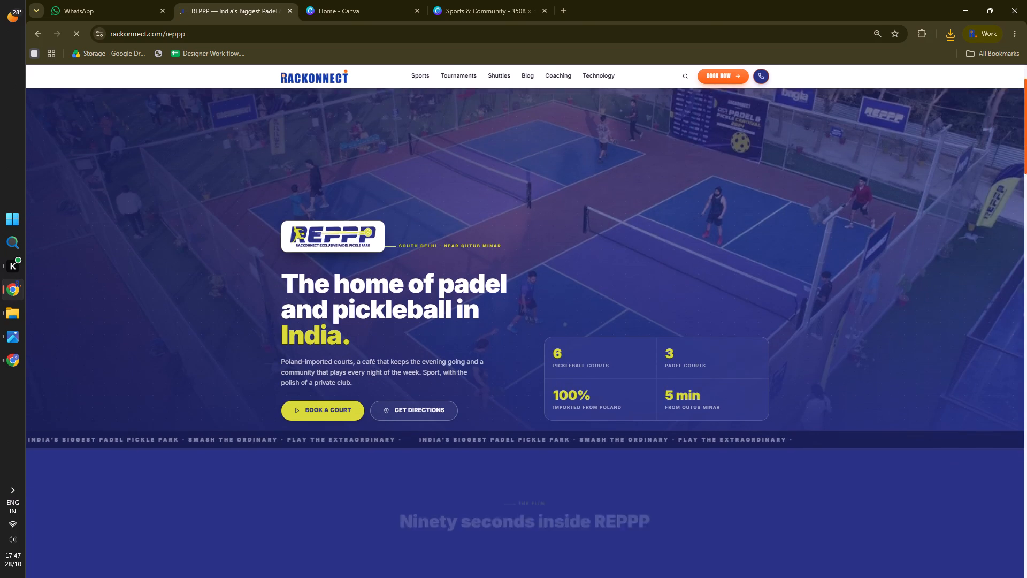
Look through the REPPP venue web page for its contact and location details, and open the venue's directions in Google Maps.
scroll(432, 374, "down", 9)
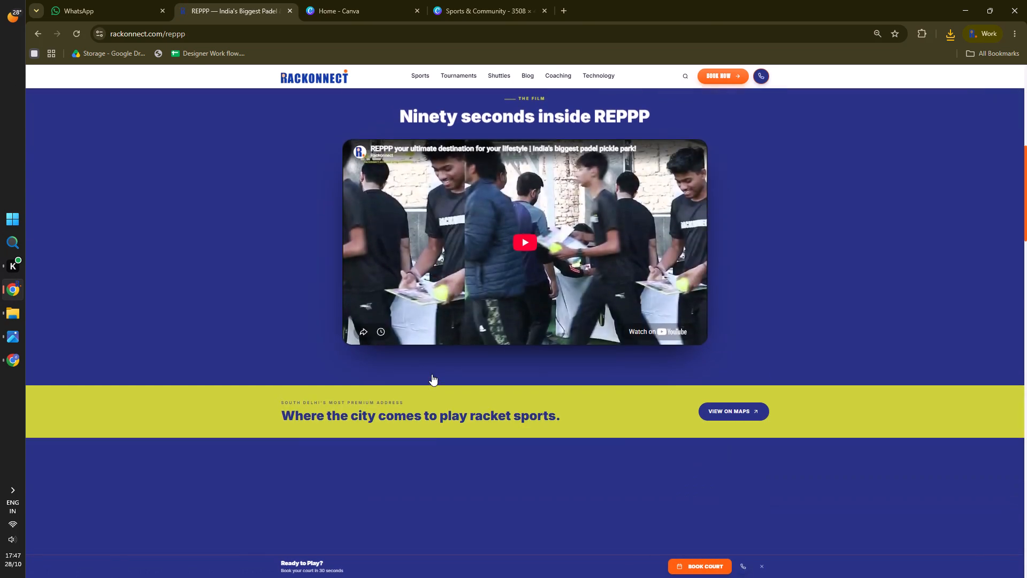
scroll(432, 374, "down", 19)
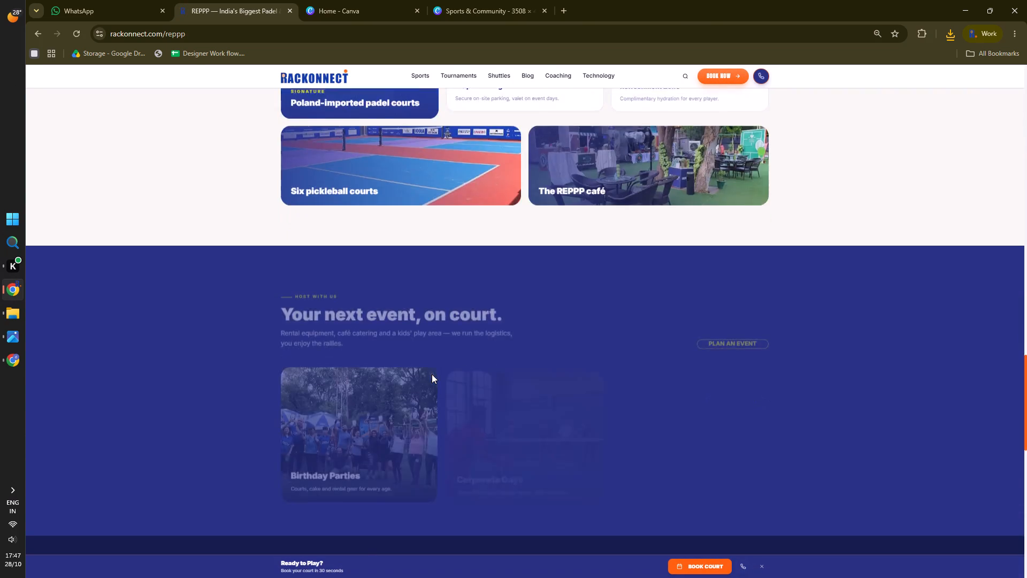
scroll(432, 374, "down", 20)
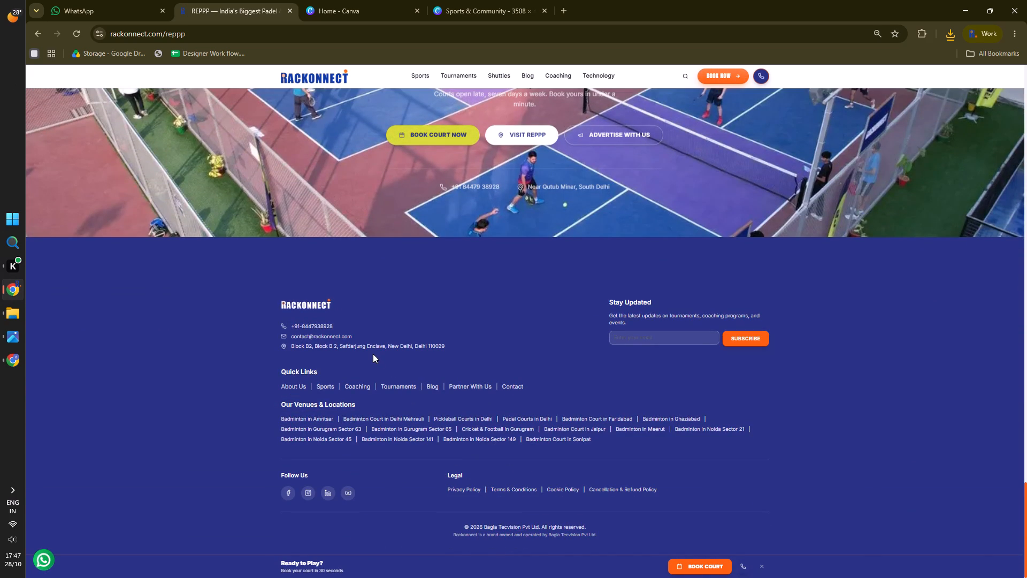
scroll(373, 354, "up", 20)
scroll(373, 354, "up", 18)
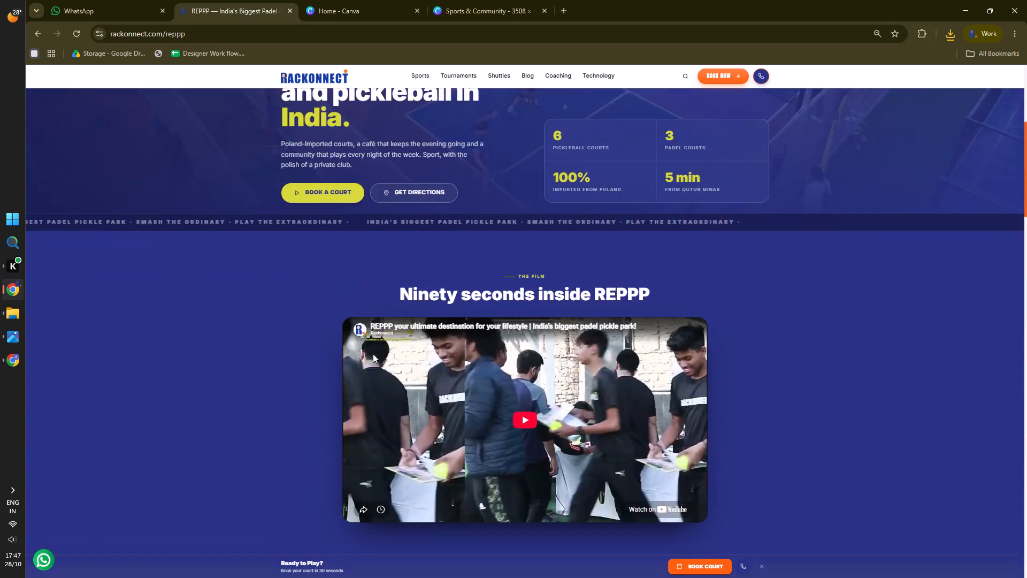
scroll(373, 354, "up", 4)
left_click(397, 496)
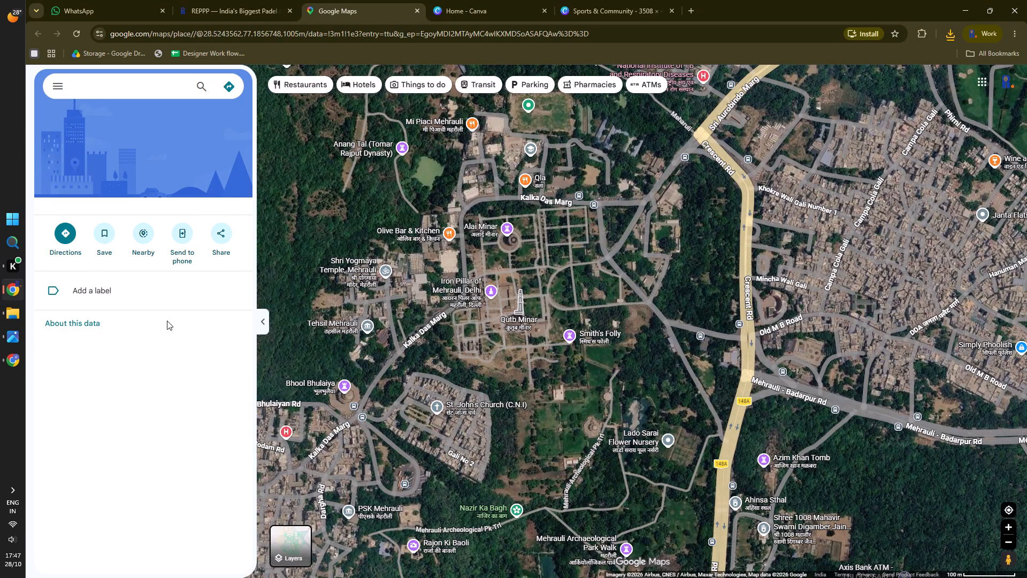
Let Google Maps use the device location while visiting the site, and request directions from there to the REPPP venue.
left_click(1011, 513)
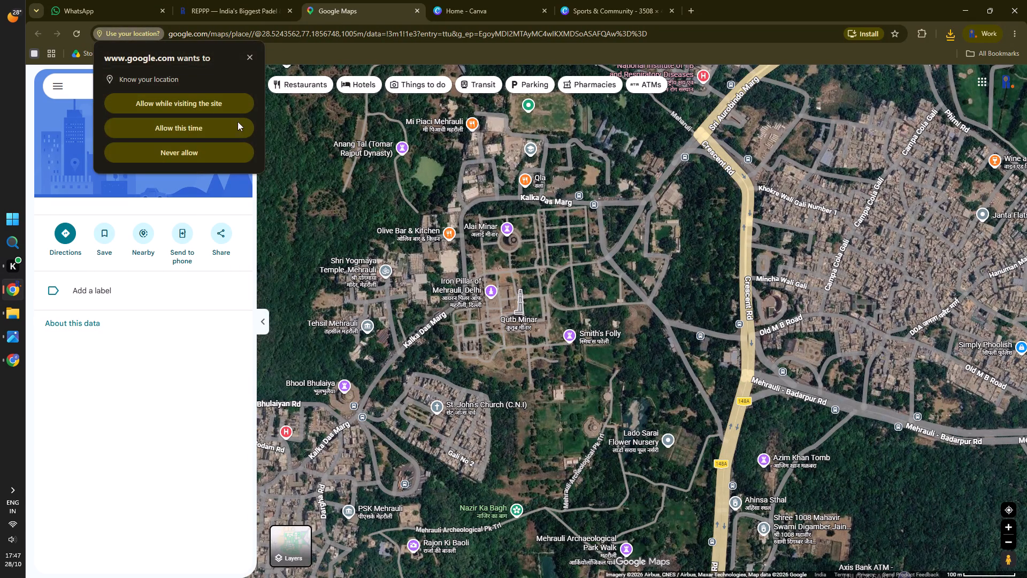
left_click(214, 103)
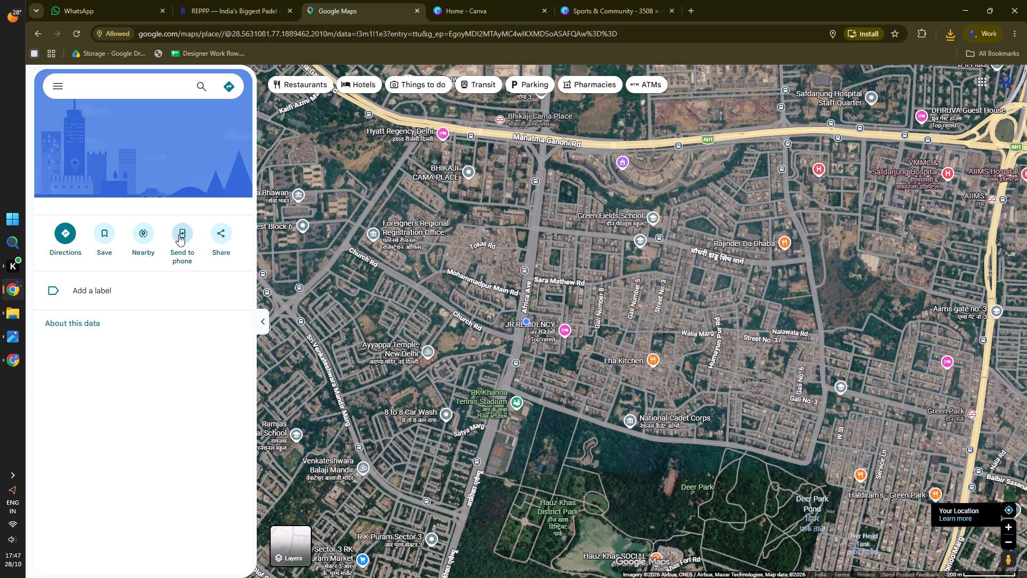
left_click(66, 234)
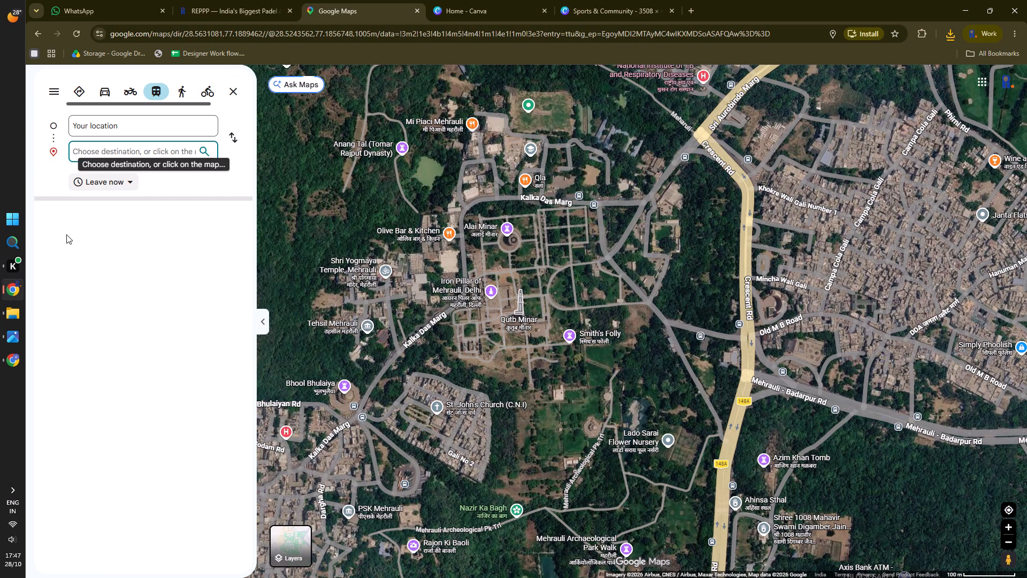
Reopen the venue's directions from the REPPP web page and check the location in Google Maps against the page.
left_click(249, 3)
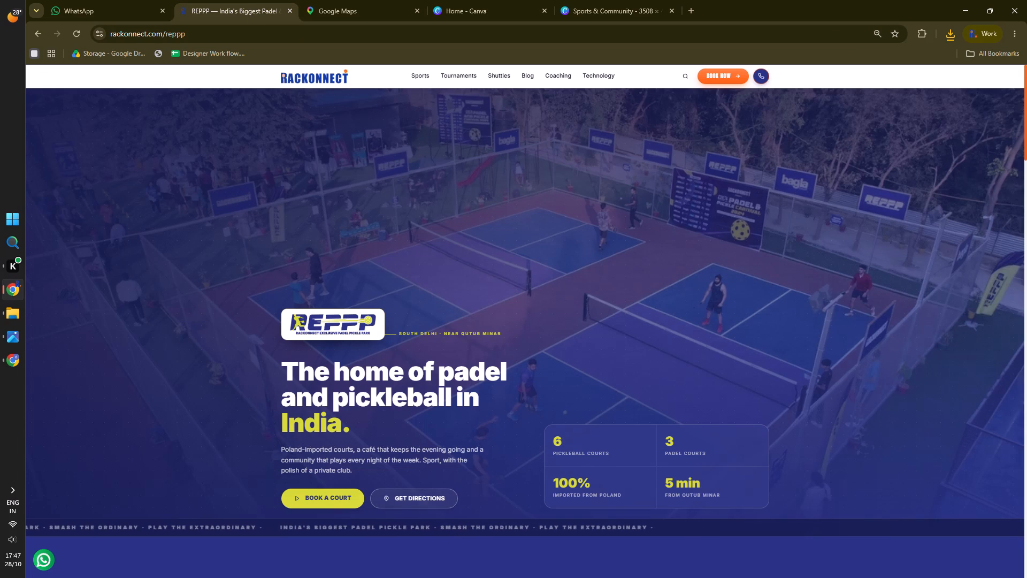
left_click(401, 498)
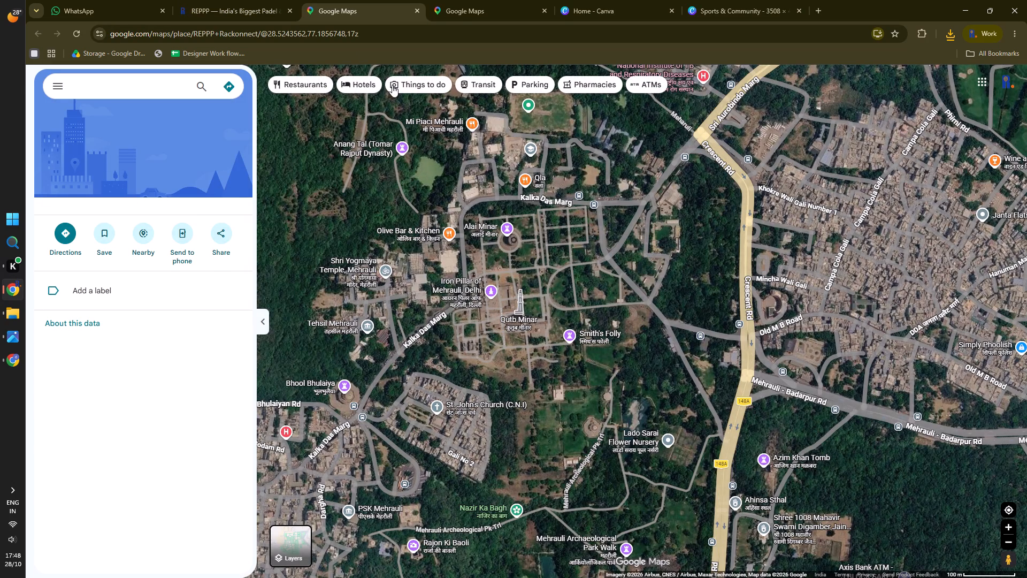
left_click(231, 8)
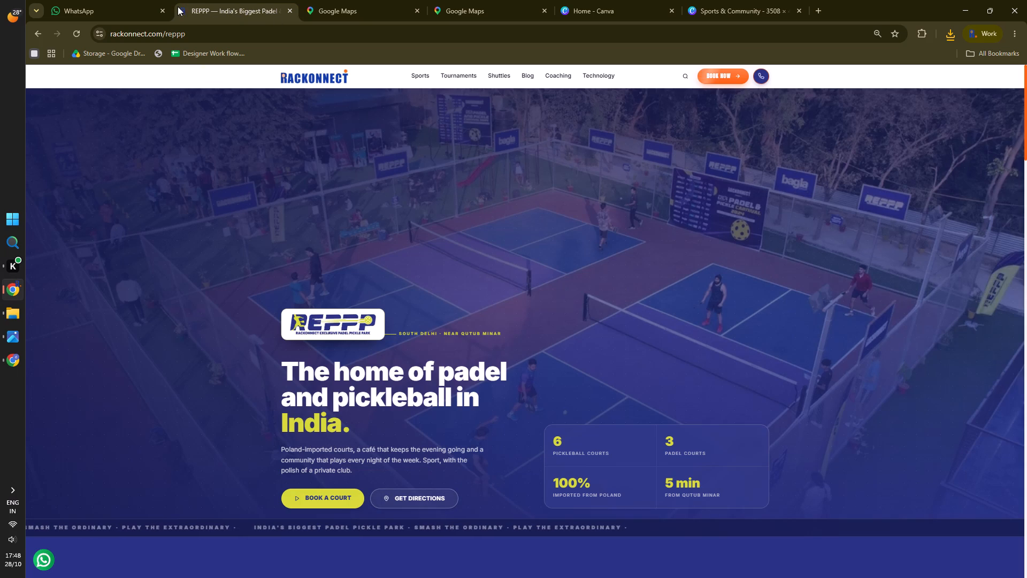
left_click(395, 2)
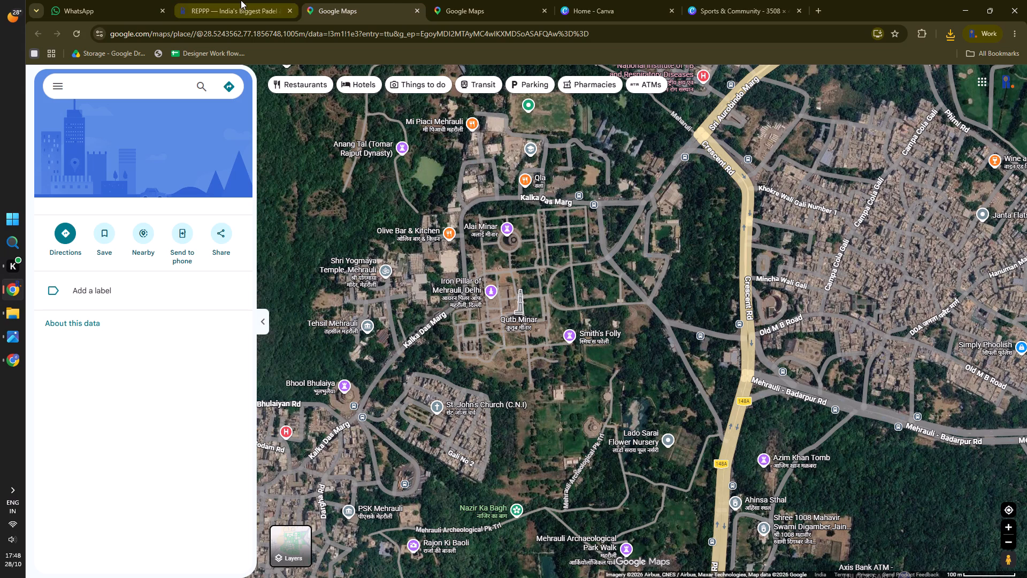
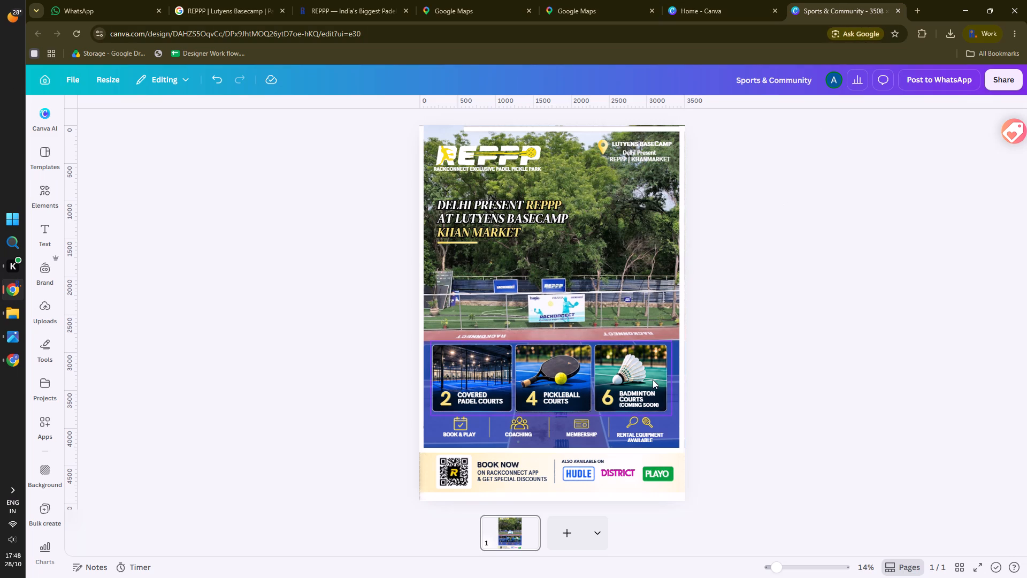
Move the offset overlay image back over the court photo, bringing it roughly in line with the poster's side edges.
left_click(226, 333)
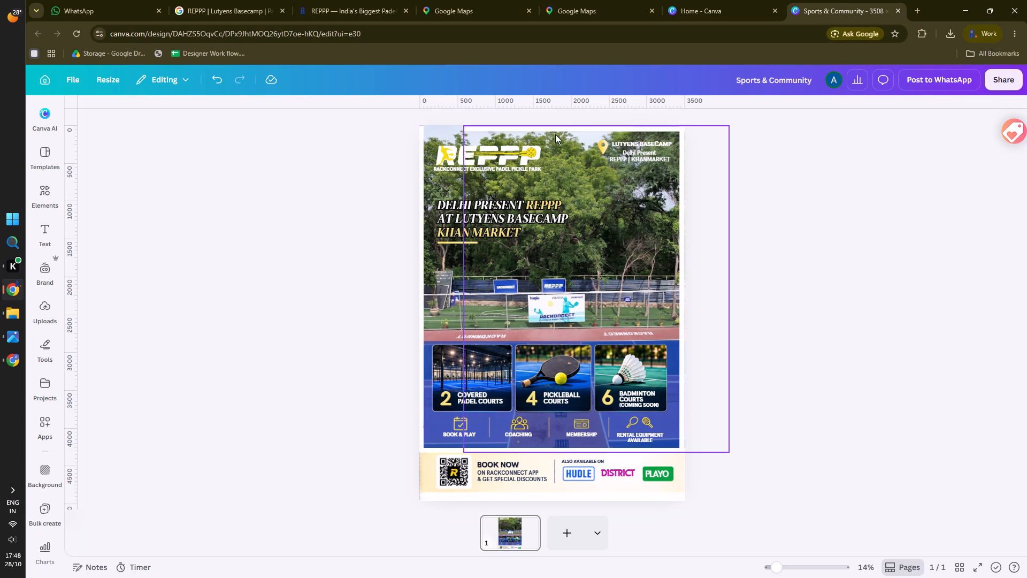
left_click_drag(577, 128, 535, 136)
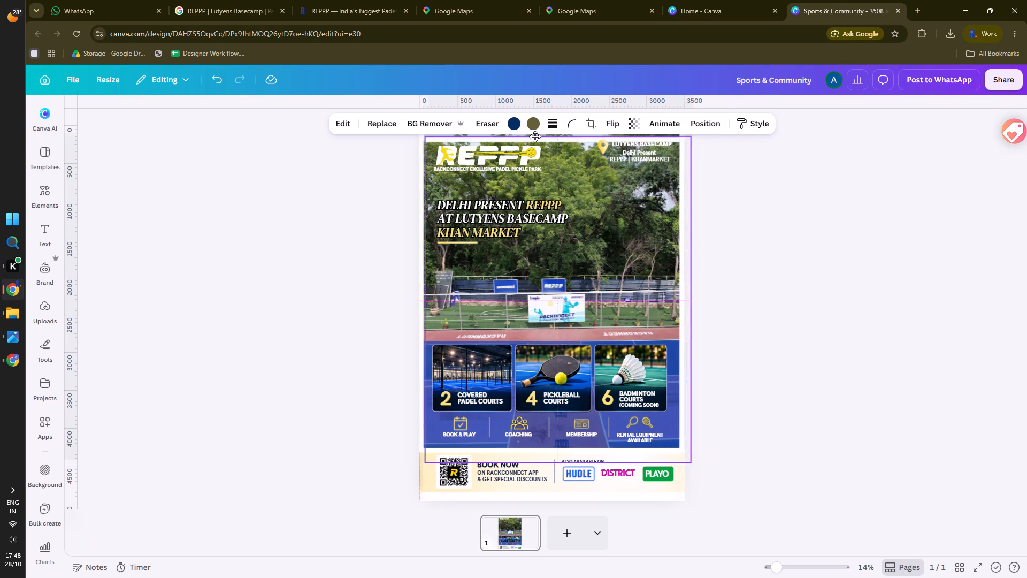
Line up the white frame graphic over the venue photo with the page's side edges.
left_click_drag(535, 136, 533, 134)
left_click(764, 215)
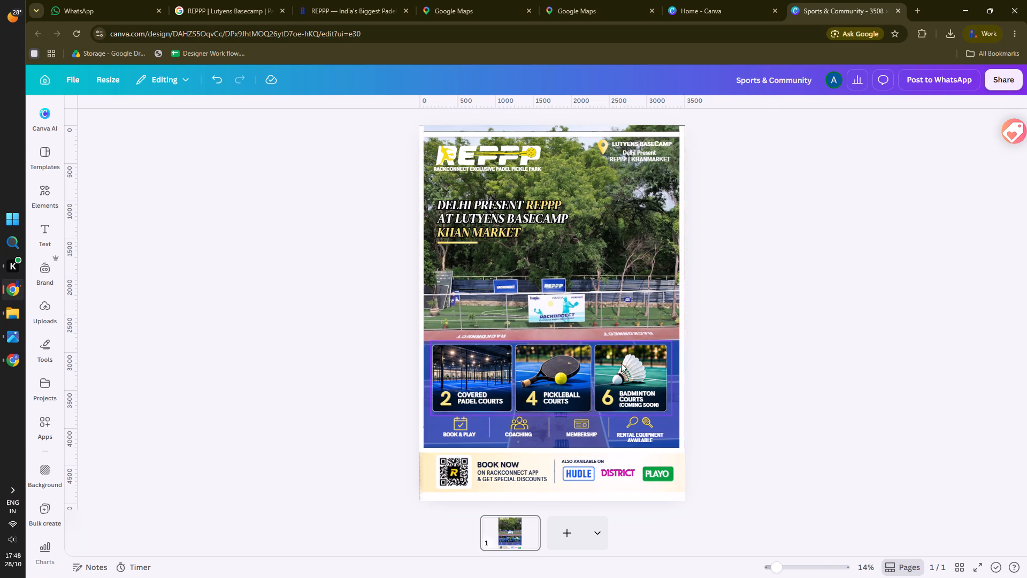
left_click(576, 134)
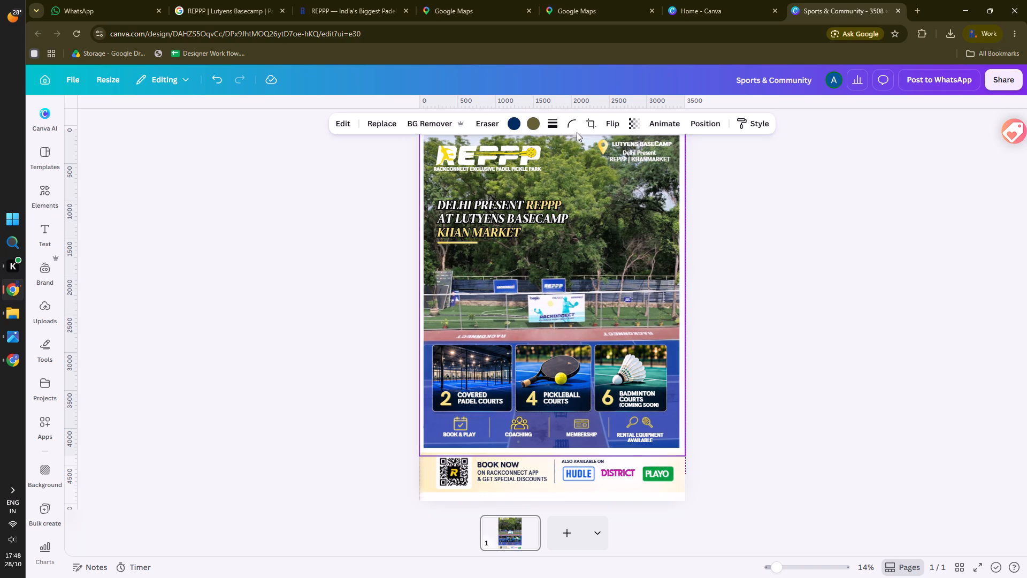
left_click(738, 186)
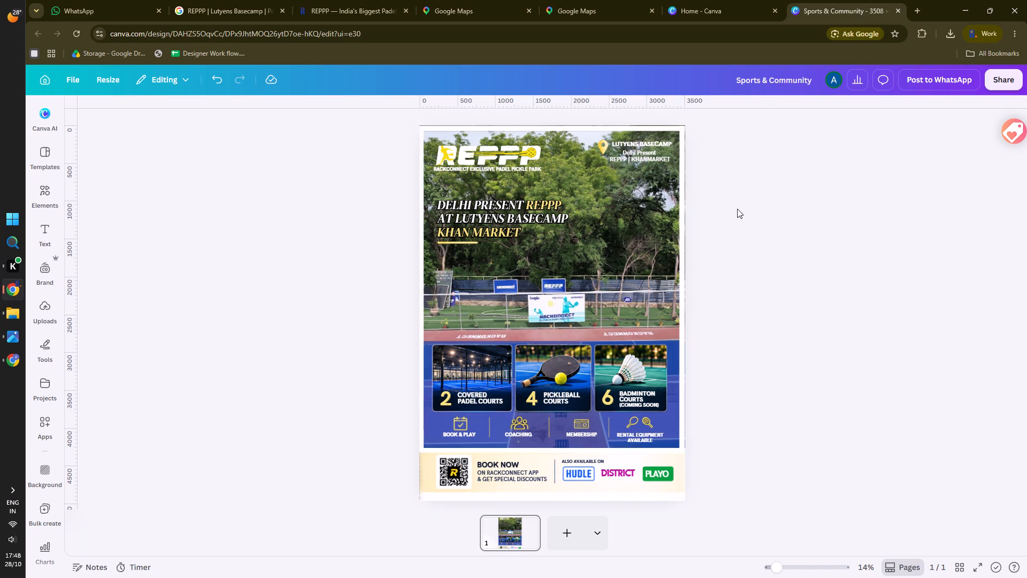
Switch to the Drive photo DJI_0433 and copy a screen capture of its lower part showing the fence and both courts.
left_click(12, 364)
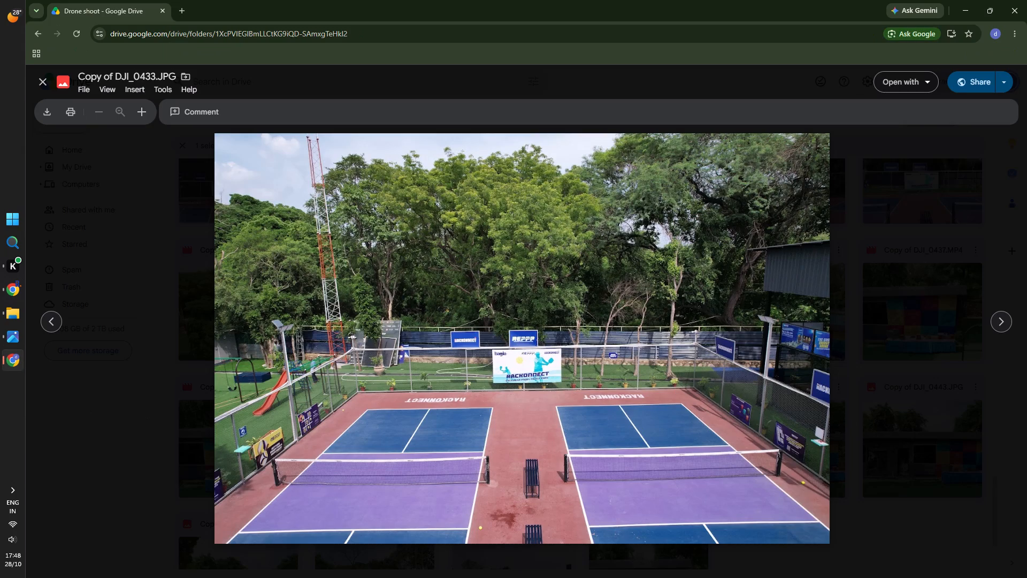
key("shift+super+s")
left_click_drag(213, 283, 513, 544)
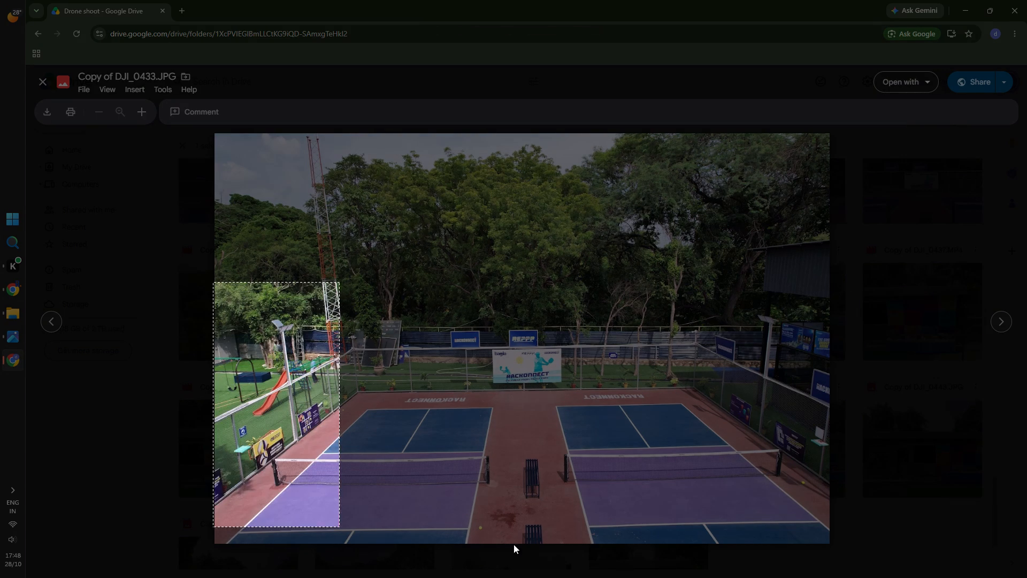
left_click_drag(513, 544, 832, 543)
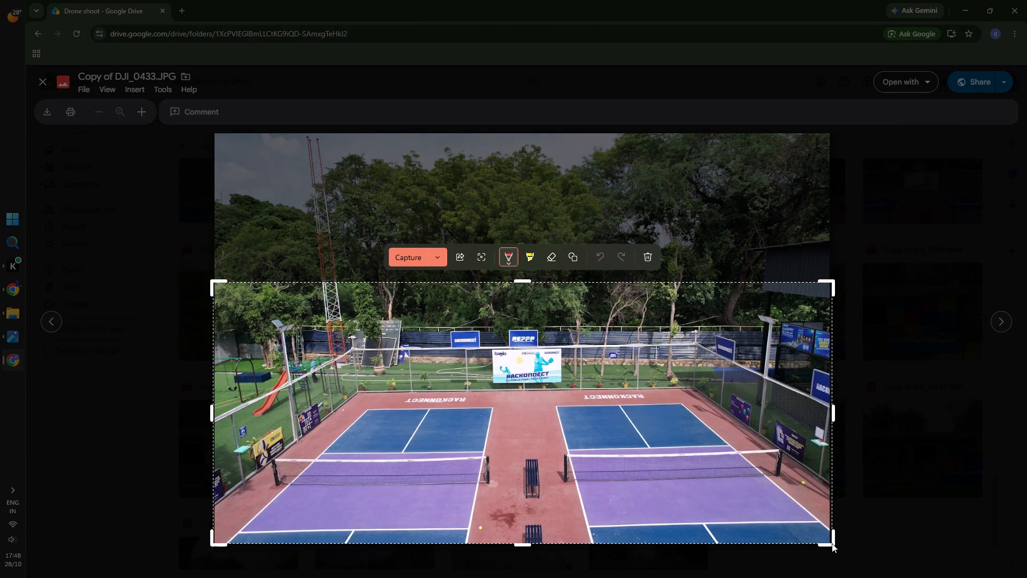
key("ctrl+c")
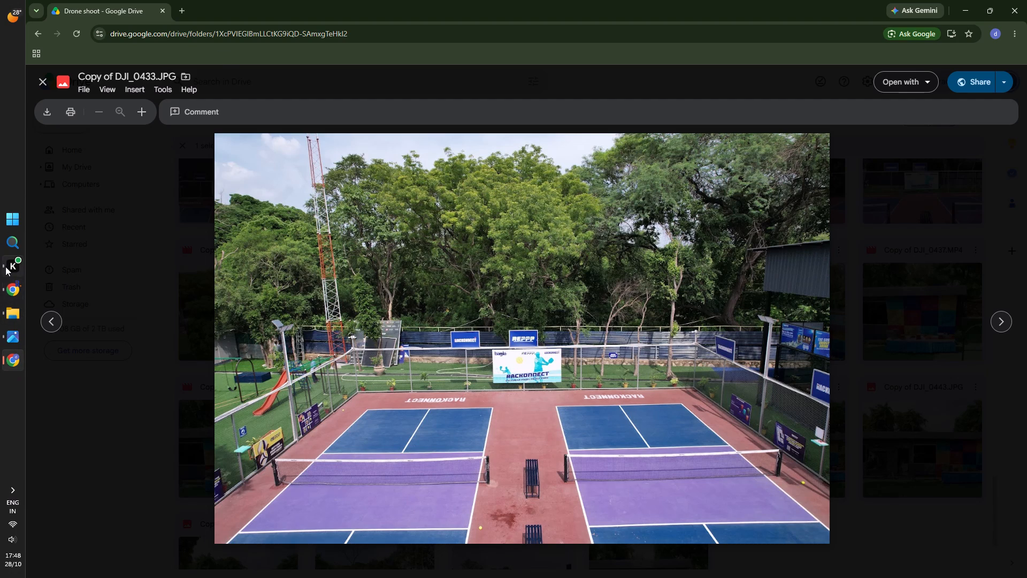
Back in the Canva flyer, shift the frame graphic aside, delete the old venue photo and paste the captured court image.
left_click(9, 286)
left_click_drag(594, 179, 695, 181)
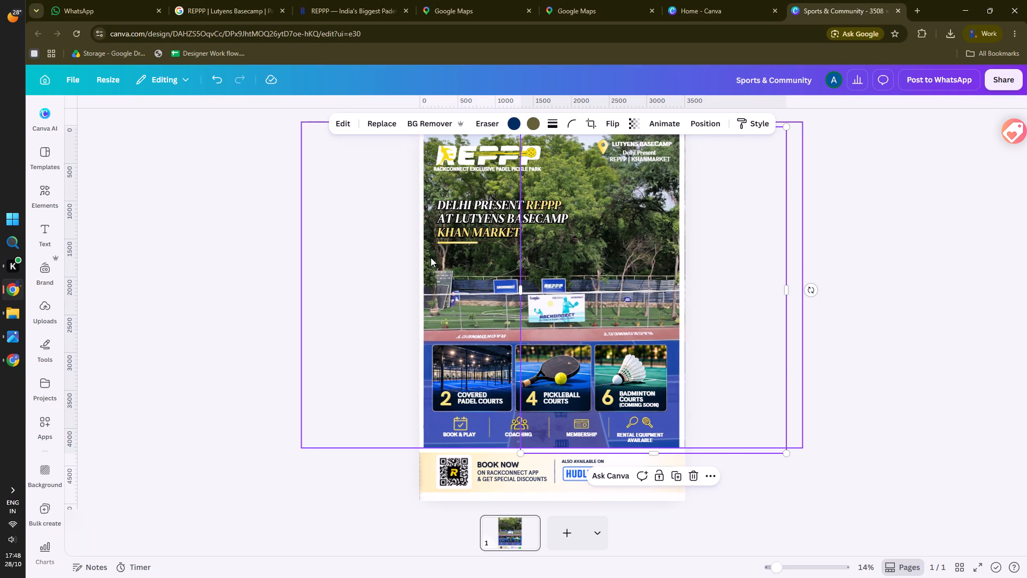
left_click(433, 257)
key("Delete")
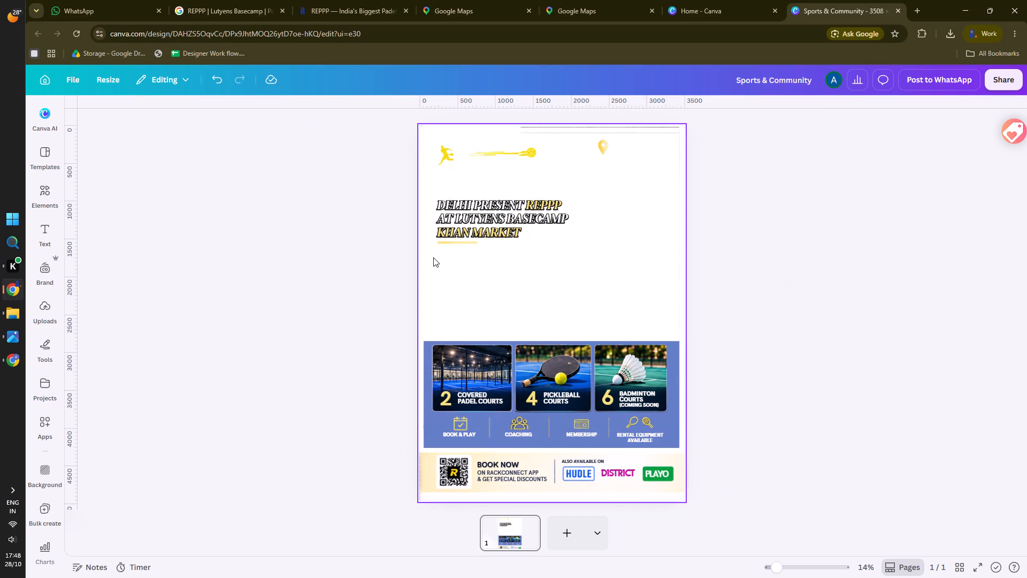
key("ctrl+v")
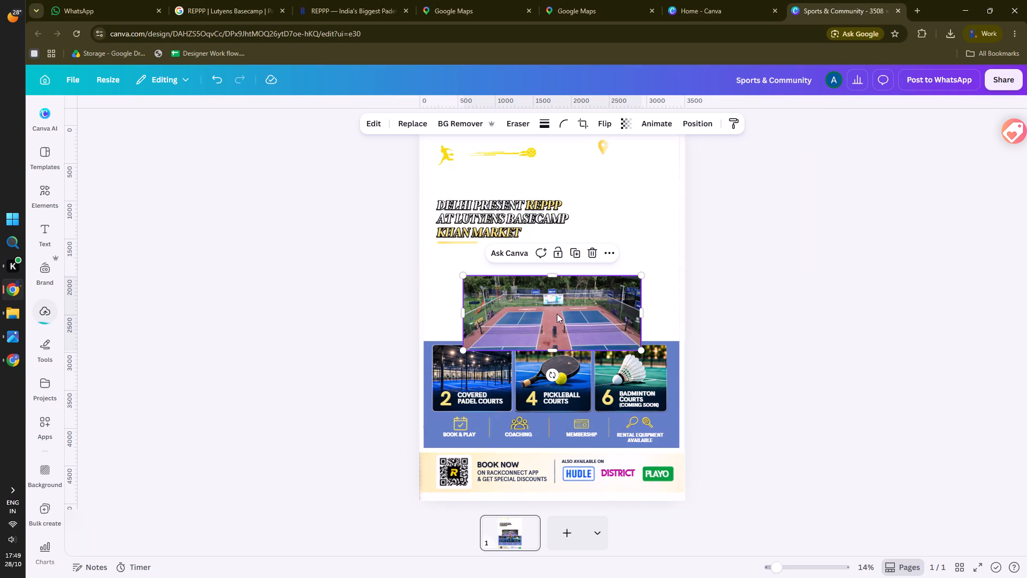
Enlarge and position the pasted court photo to span the page's full width from the top edge down to the blue sports section.
left_click_drag(556, 313, 533, 295)
left_click_drag(618, 330, 662, 364, "shift")
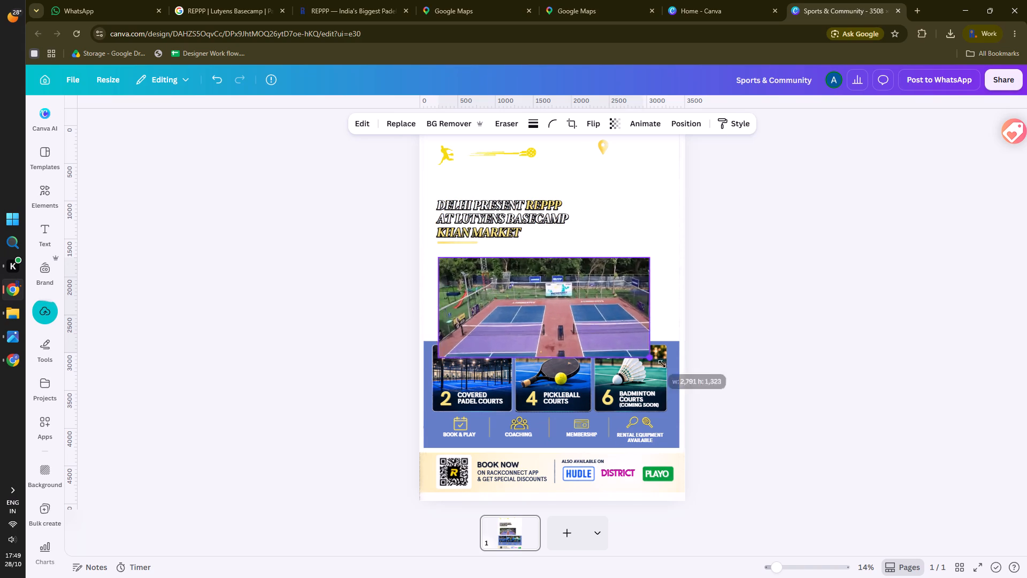
left_click_drag(662, 364, 779, 463, "shift")
left_click_drag(650, 399, 592, 264)
left_click_drag(612, 265, 558, 266)
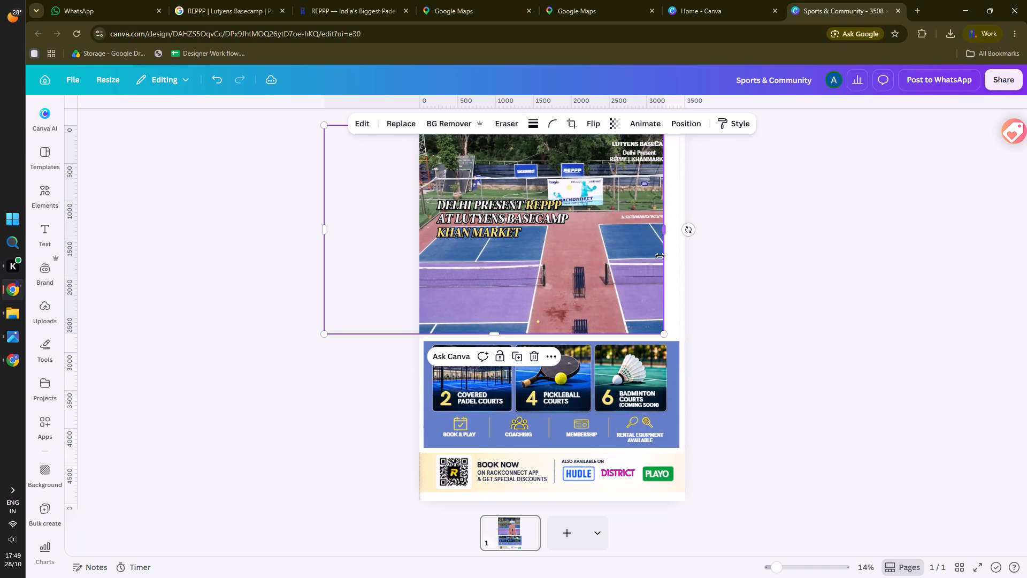
left_click_drag(665, 230, 851, 245)
left_click_drag(625, 247, 601, 253)
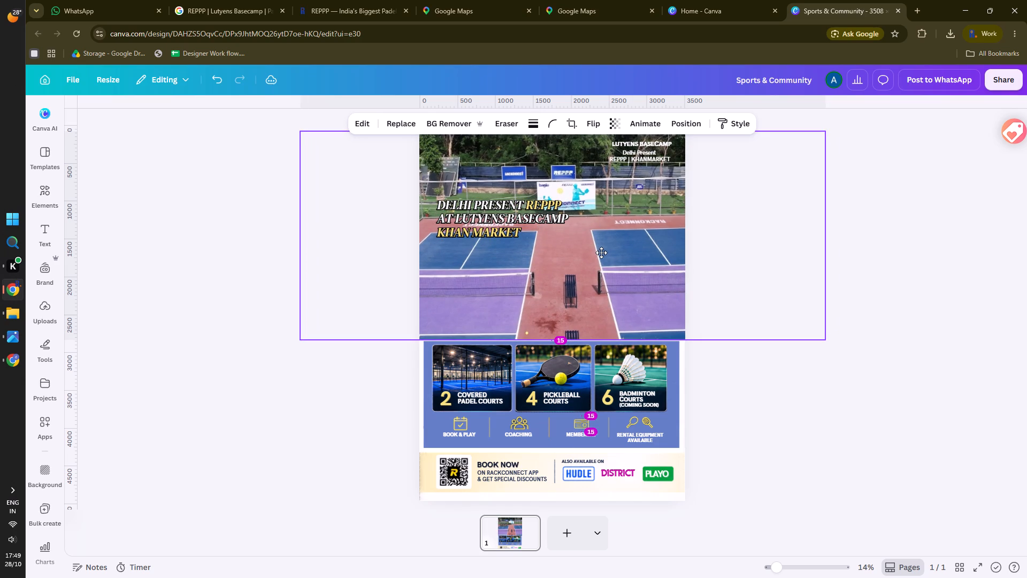
left_click_drag(601, 253, 594, 249)
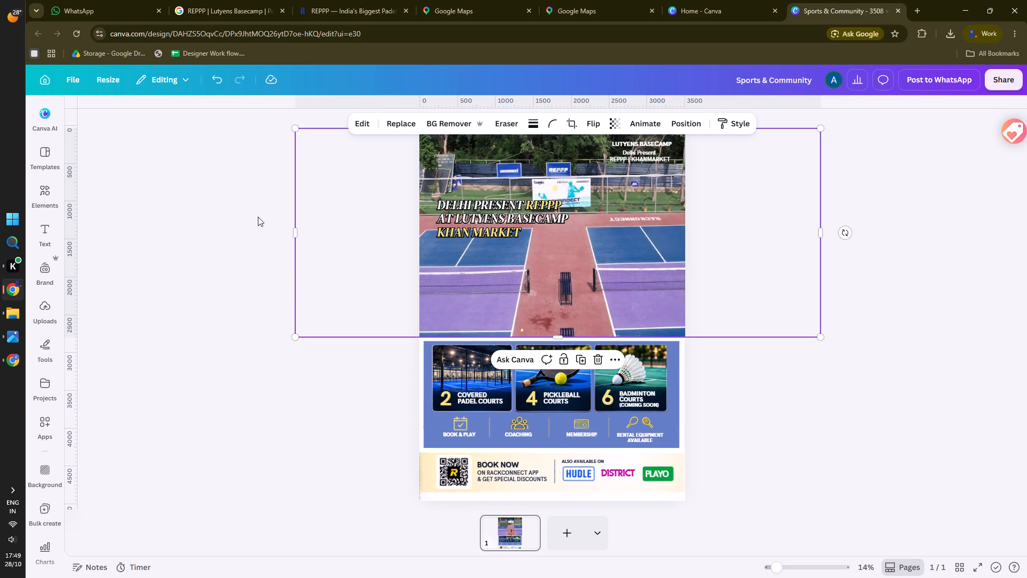
left_click(205, 205)
Send the court photo backward until it sits behind the logo, location pin, headline underline and white frame.
right_click(666, 202)
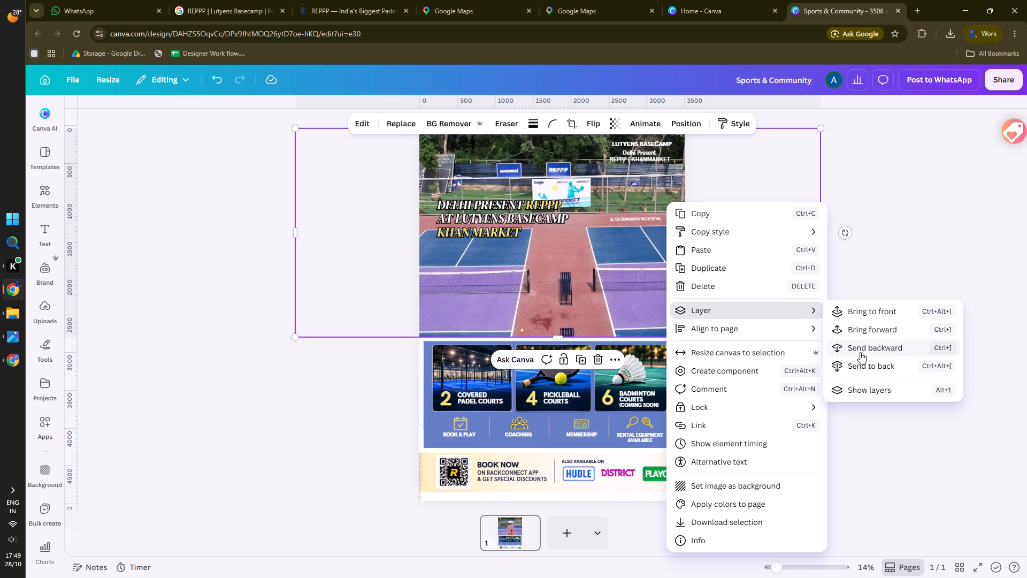
left_click(860, 352)
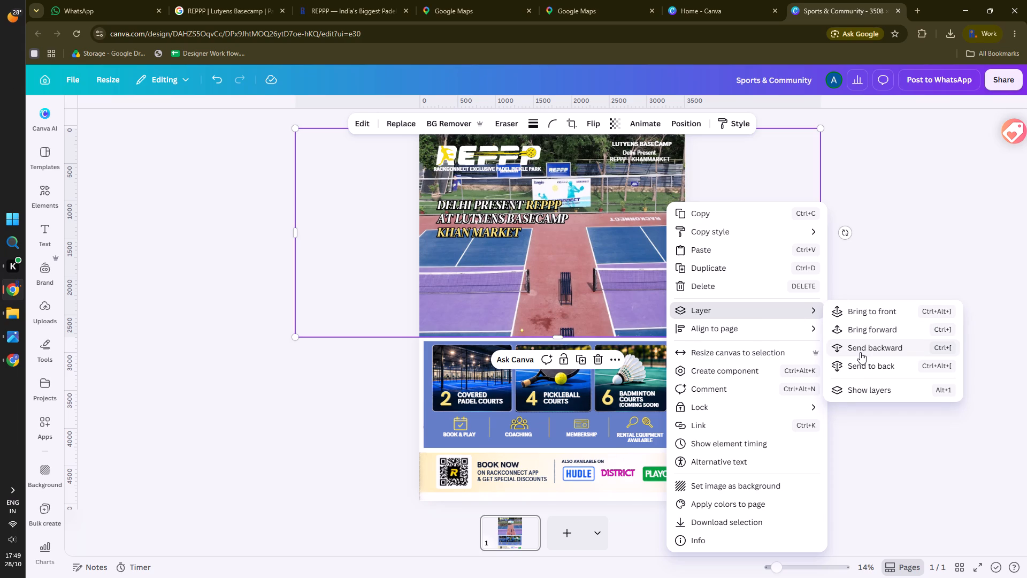
left_click(863, 359)
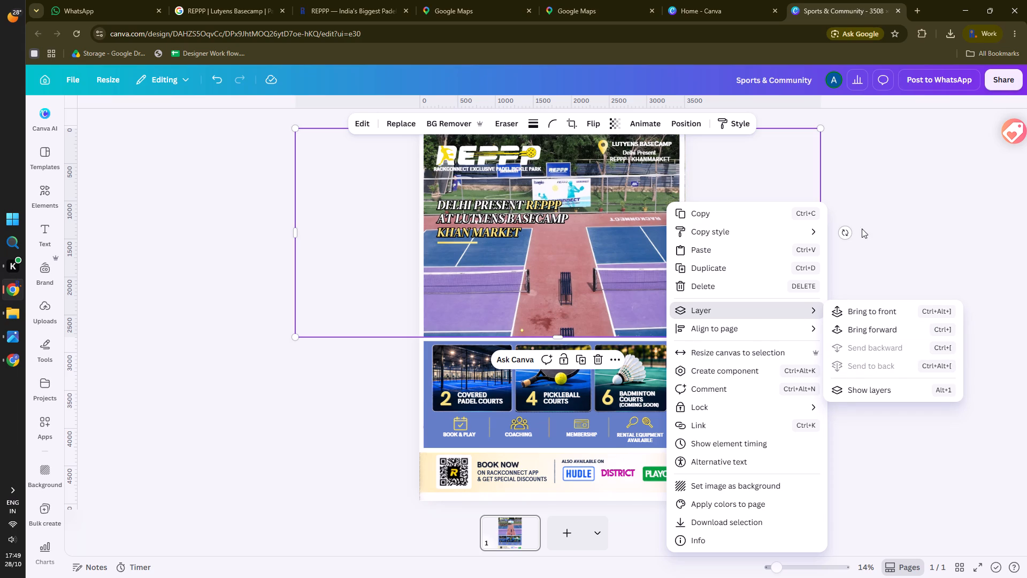
double_click(895, 171)
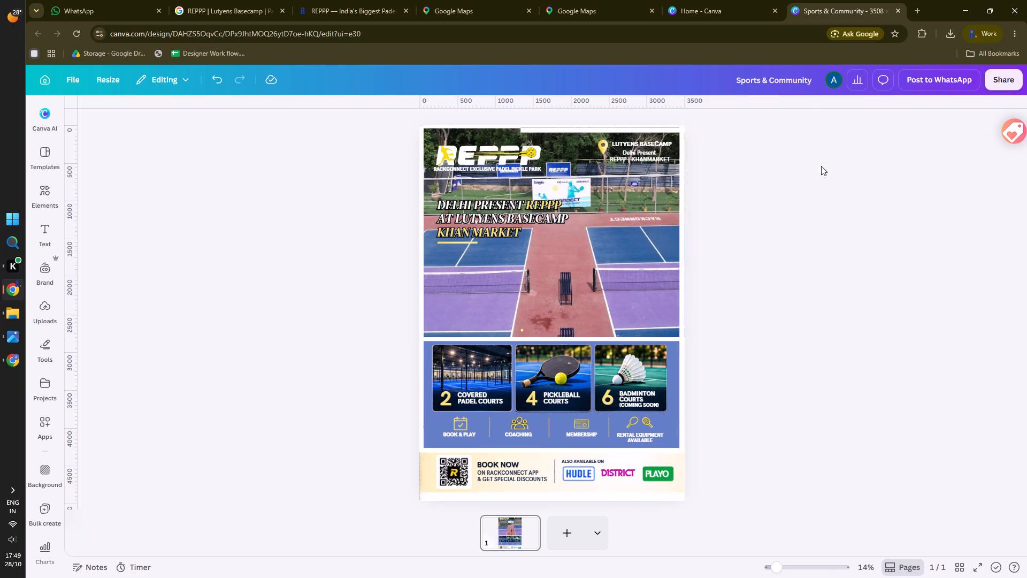
Move the white frame graphic back over the court photo, aligned with the page's side edges.
left_click_drag(611, 130, 480, 136)
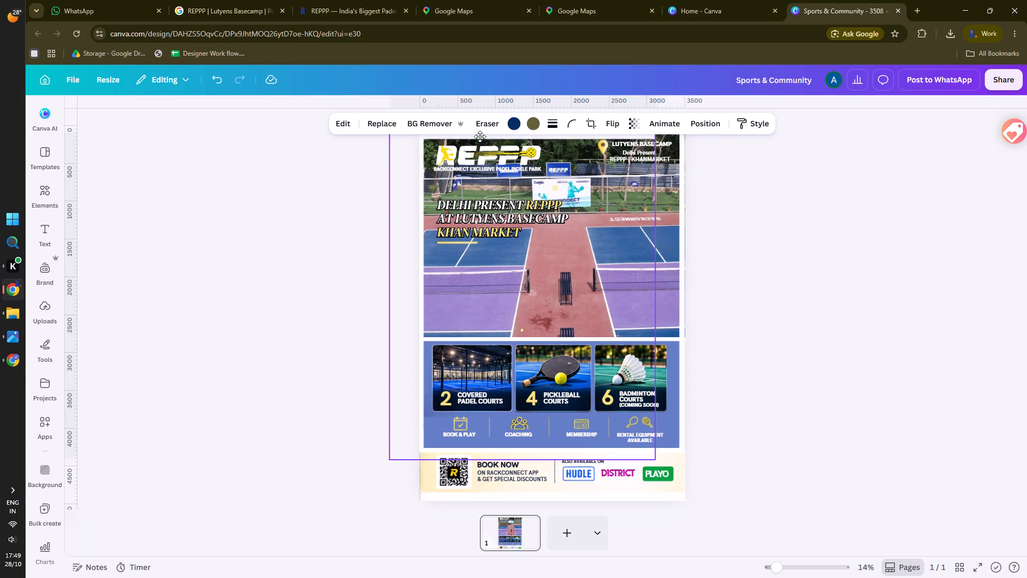
left_click_drag(480, 136, 511, 132)
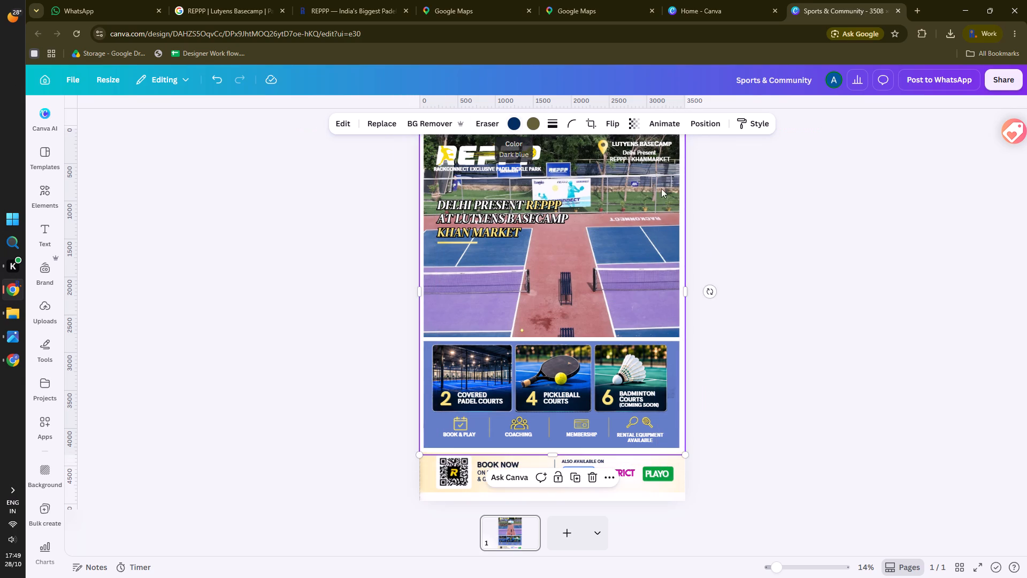
left_click(777, 188)
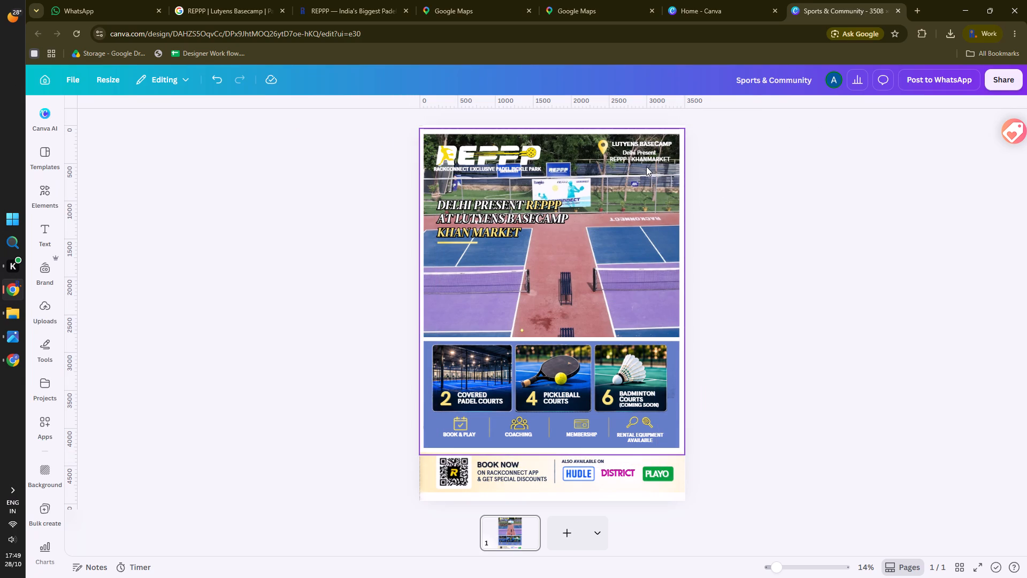
Copy the venue's address from the REPPP Lutyens Basecamp listing in the Google search results.
scroll(635, 146, "up", 3, "ctrl")
scroll(679, 162, "up", 2)
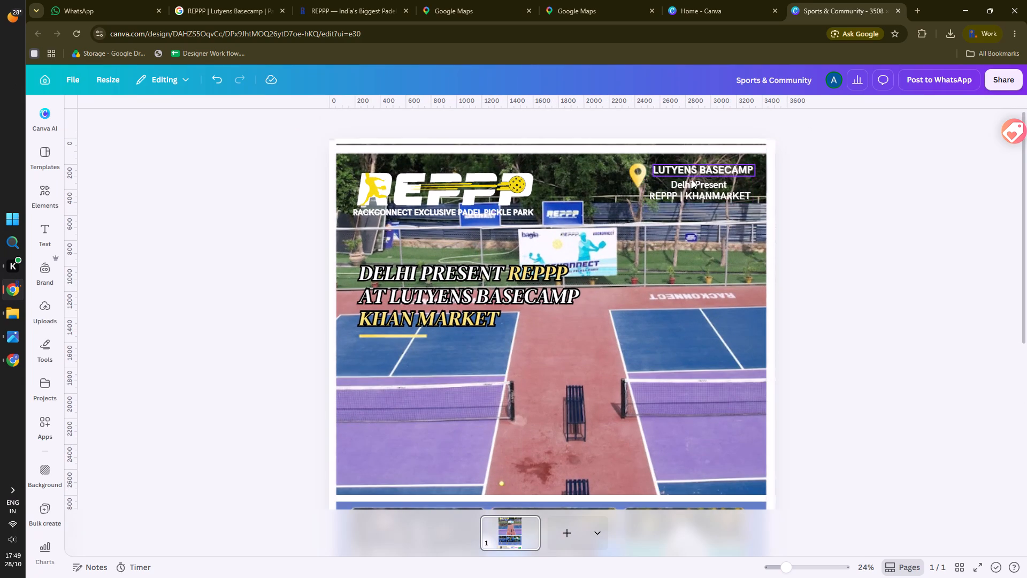
left_click(698, 192)
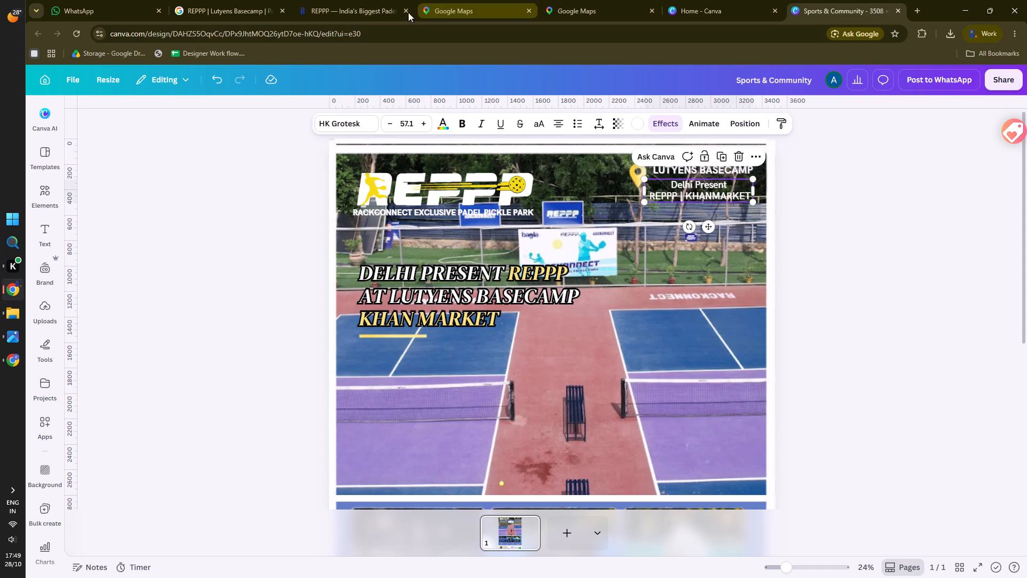
left_click(355, 14)
left_click(247, 8)
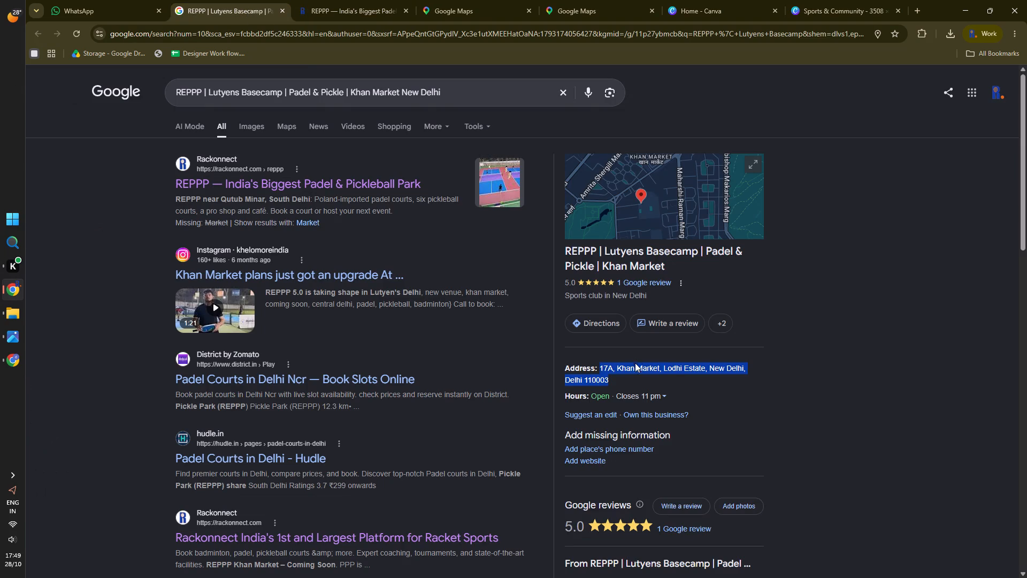
left_click(632, 369)
left_click_drag(600, 365, 612, 379)
right_click(610, 369)
left_click(643, 383)
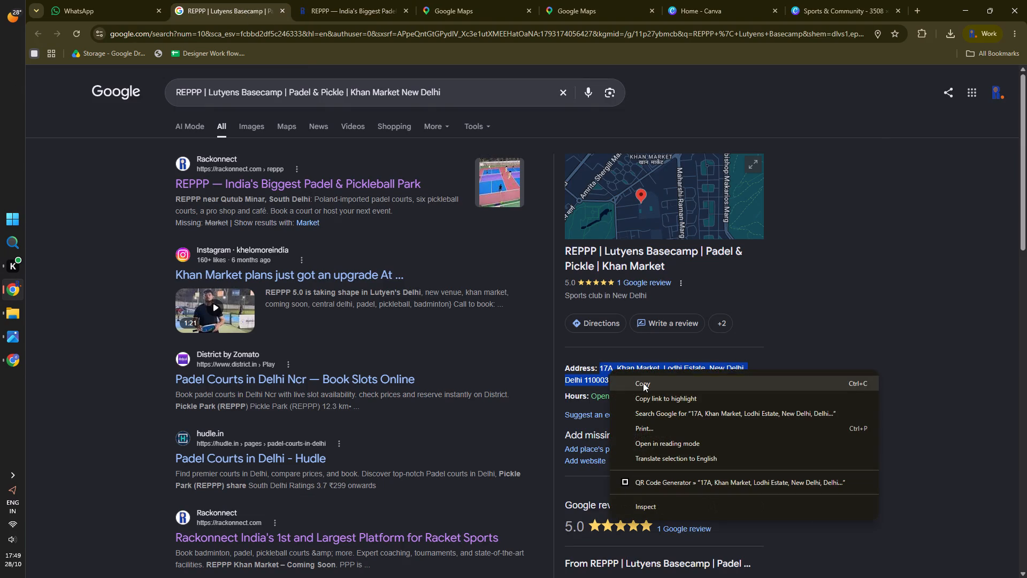
Replace the "Delhi Present REPPP | KHANMARKET" text on the flyer with the copied venue address.
left_click(826, 11)
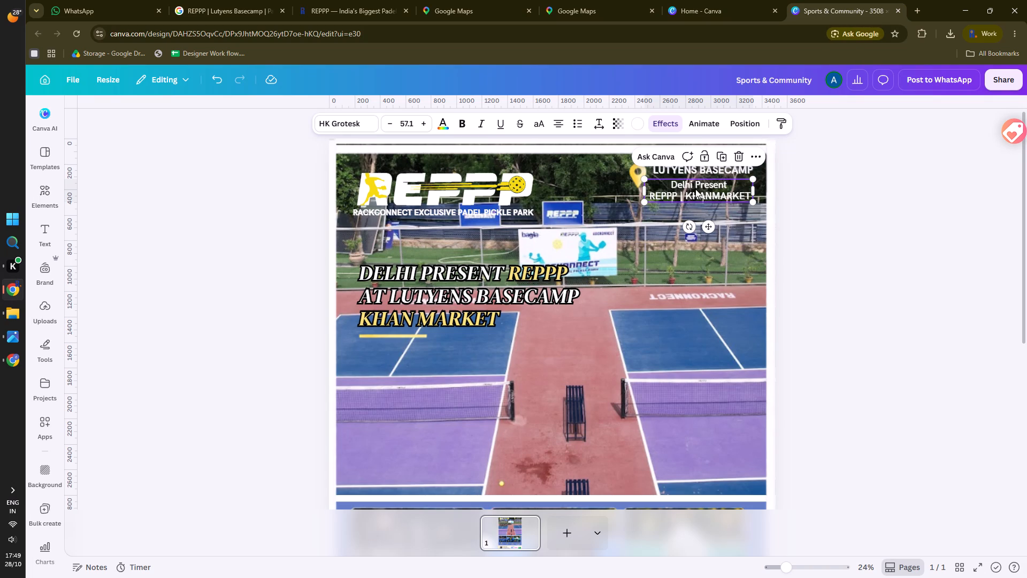
triple_click(695, 189)
double_click(695, 189)
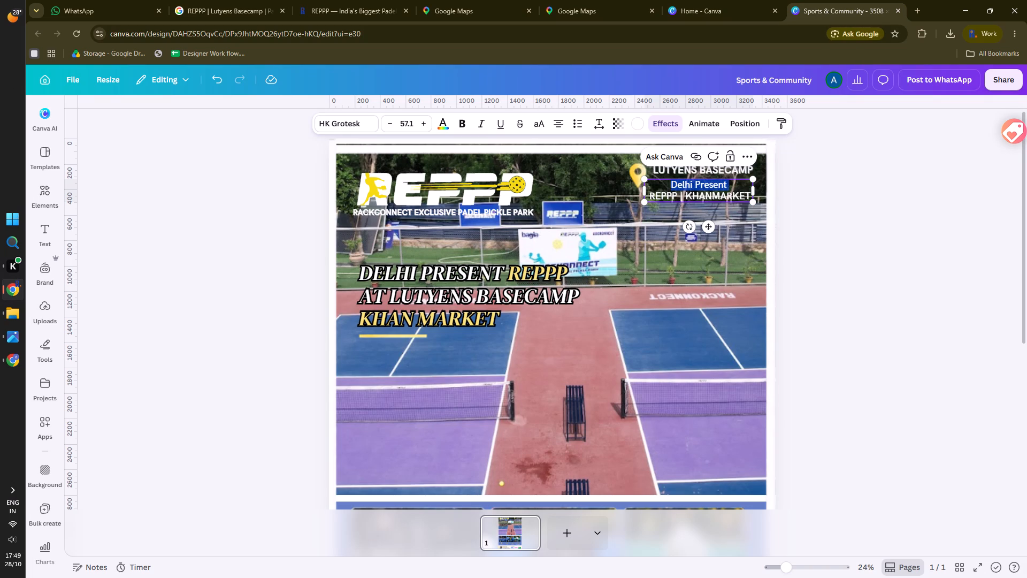
left_click_drag(750, 196, 665, 183)
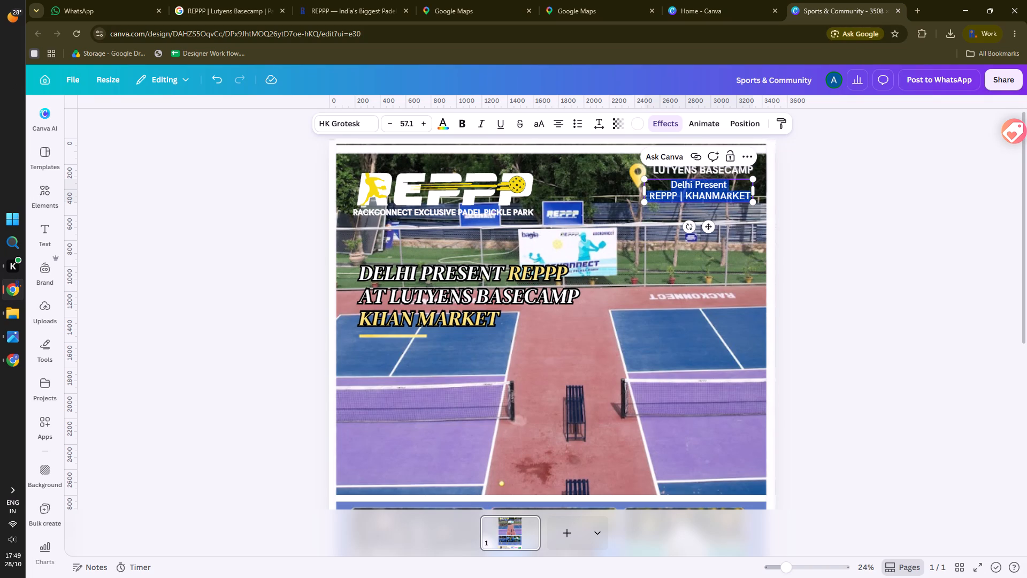
key("ctrl+v")
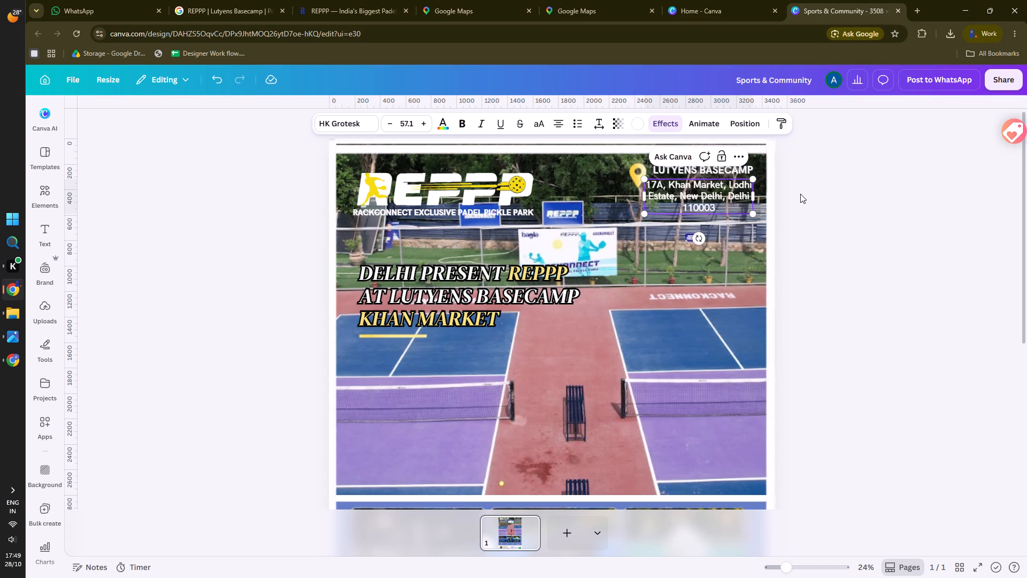
left_click(833, 187)
Move the location pin and the LUTYENS BASECAMP heading slightly left, keeping the heading just above the address.
left_click_drag(640, 174, 631, 173)
left_click_drag(672, 170, 666, 169)
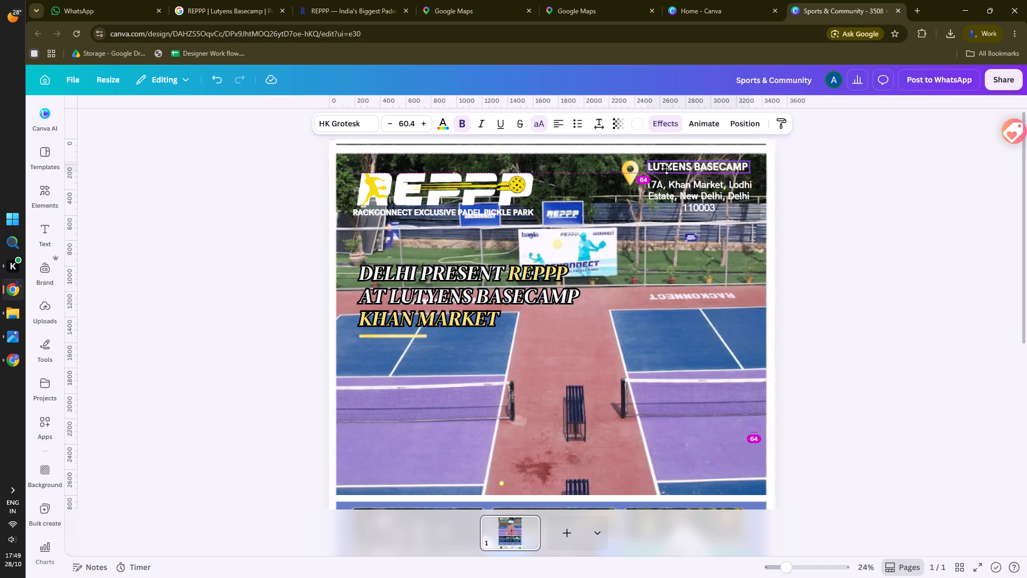
left_click_drag(666, 169, 666, 170)
left_click(864, 171)
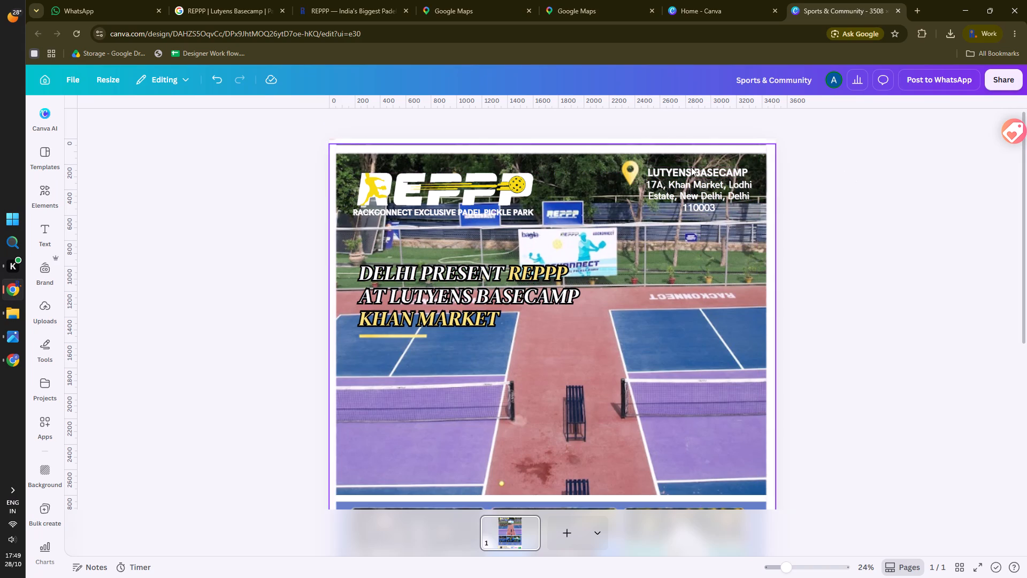
Nudge the LUTYENS BASECAMP heading up slightly to leave more space above the address text.
left_click(691, 168)
key("Up")
key("Up")
key("Up")
key("Up")
key("Up")
key("Up")
key("Up")
key("Up")
key("Up")
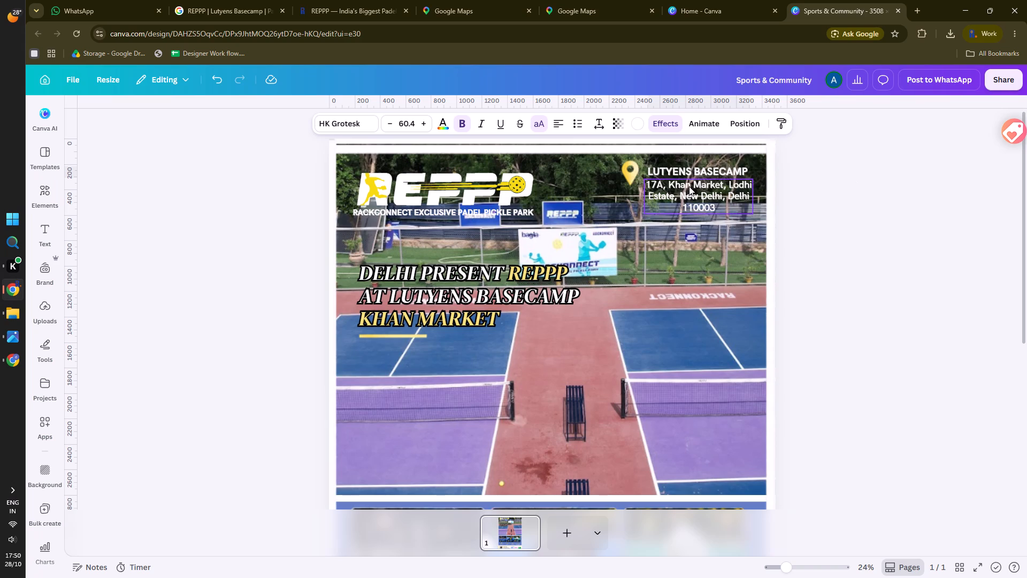
Nudge the address text slightly right beneath the LUTYENS BASECAMP heading.
left_click(689, 187)
left_click(904, 205)
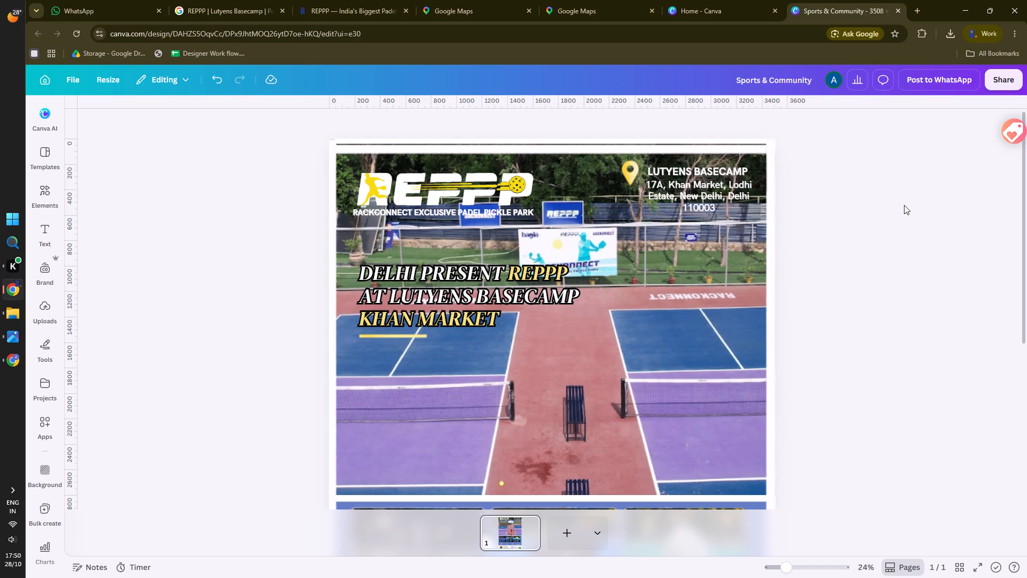
left_click(697, 195)
key("Right")
key("Right")
key("Right")
key("Right")
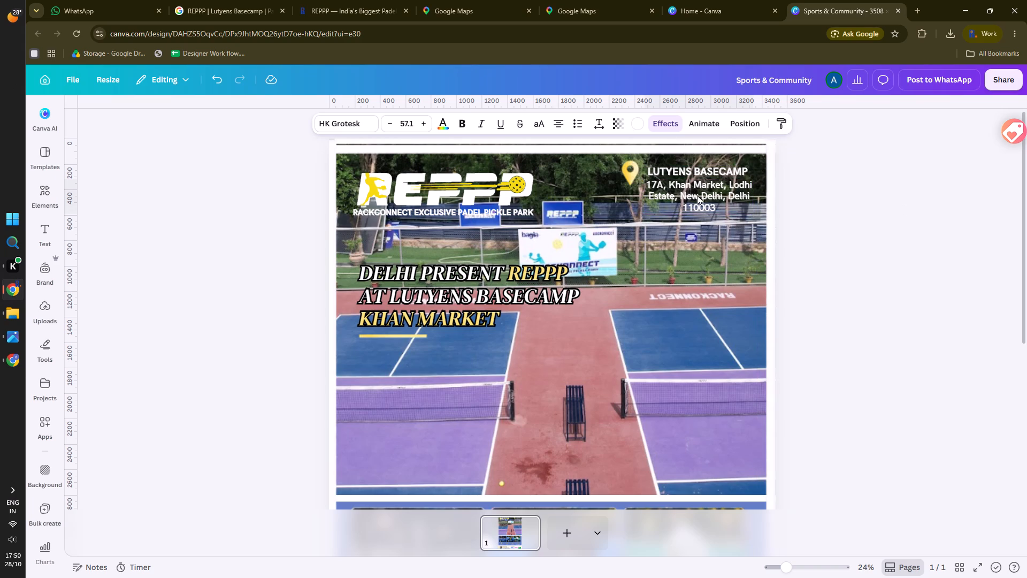
key("Right")
left_click(822, 191)
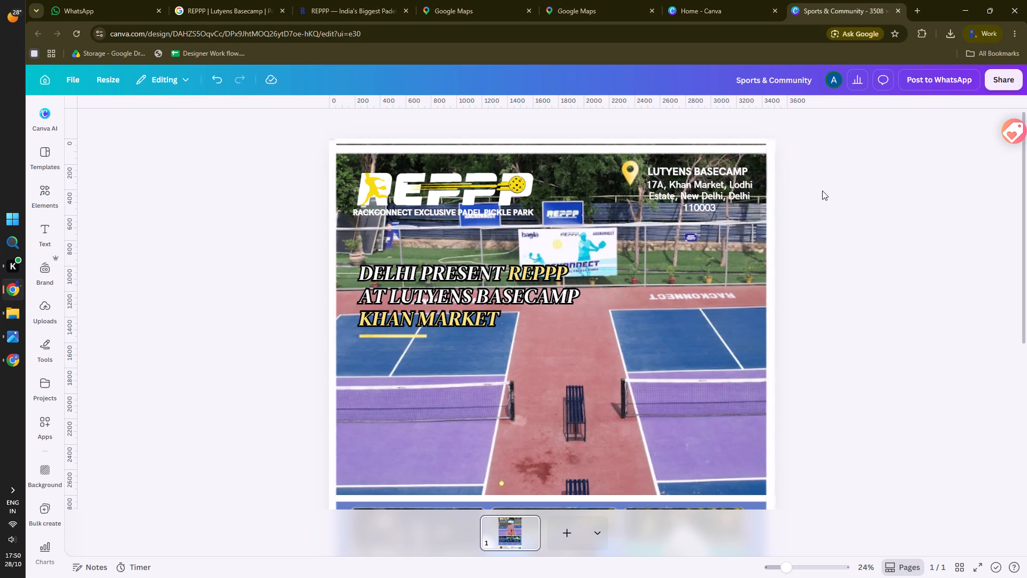
Insert a line break in the venue address so that "Delhi 110003" starts its own line.
double_click(719, 196)
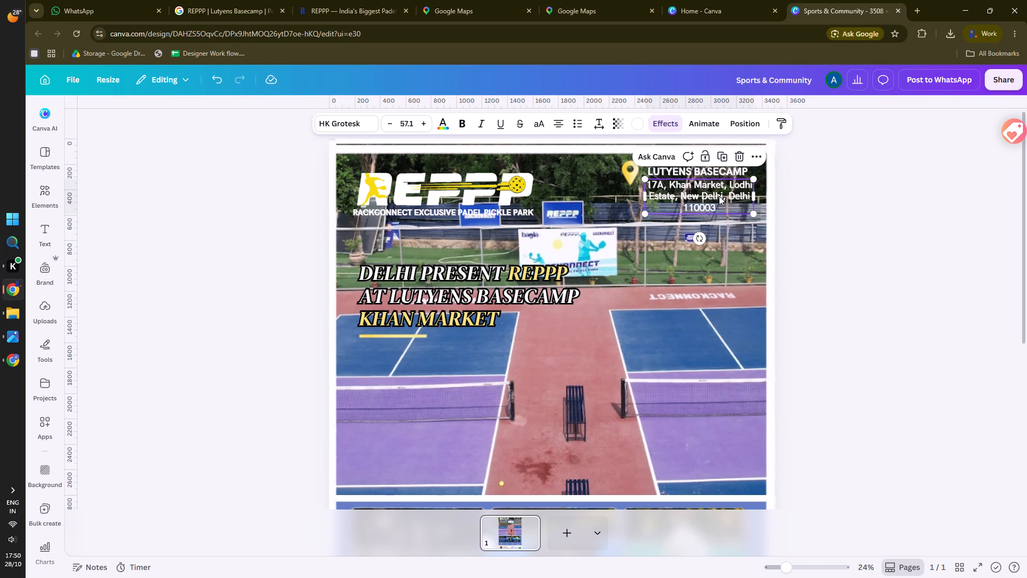
left_click(726, 197)
key("Return")
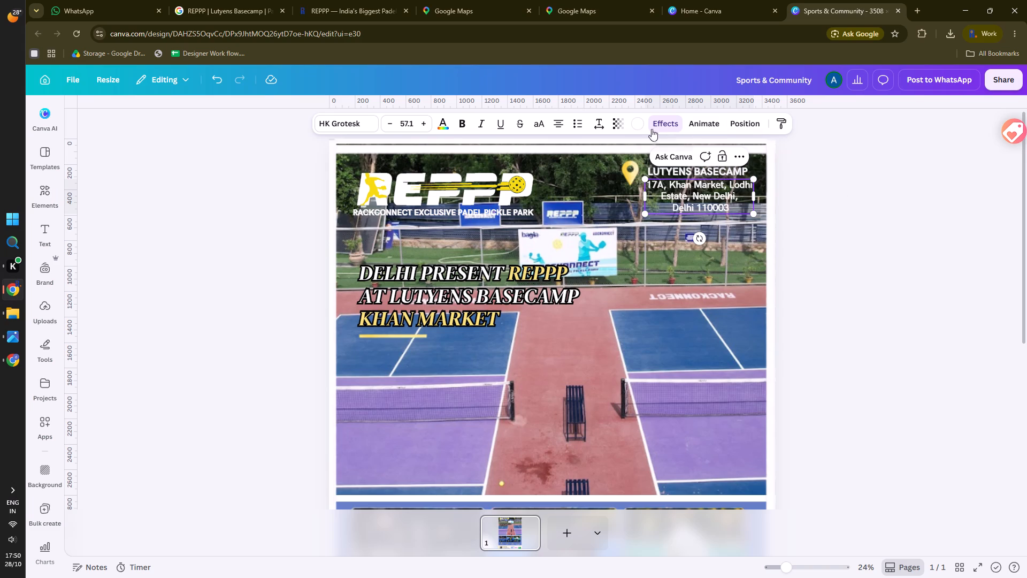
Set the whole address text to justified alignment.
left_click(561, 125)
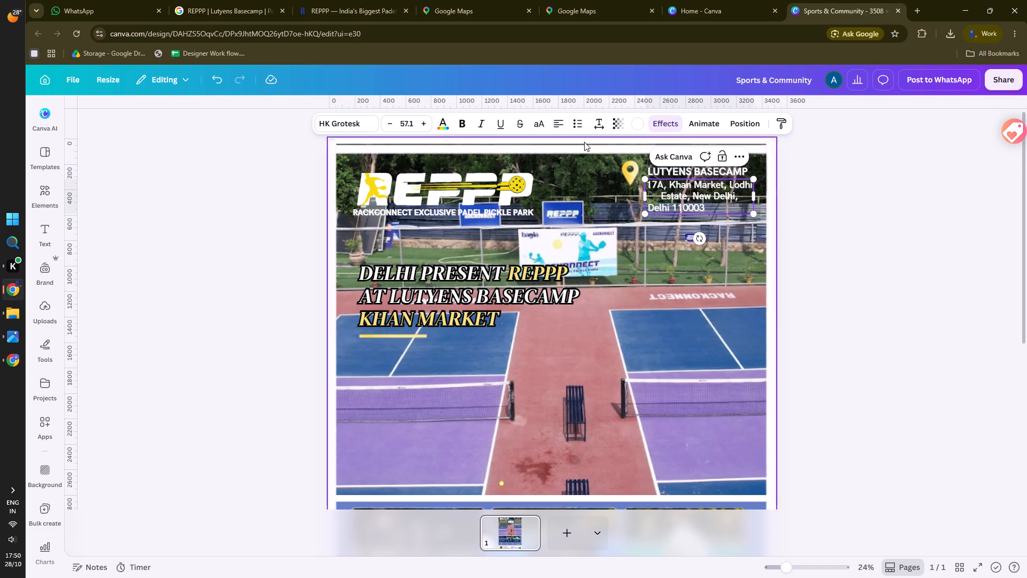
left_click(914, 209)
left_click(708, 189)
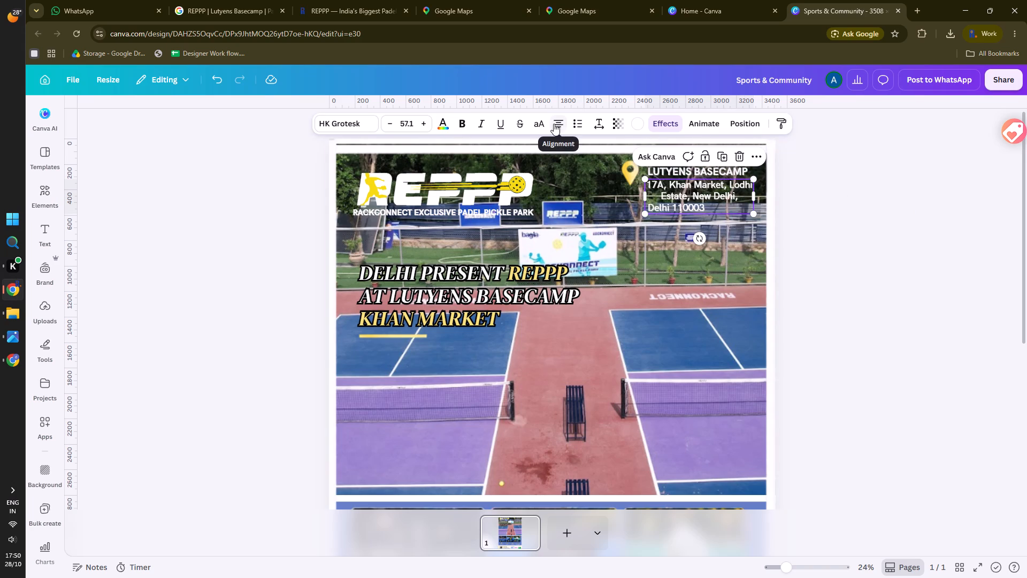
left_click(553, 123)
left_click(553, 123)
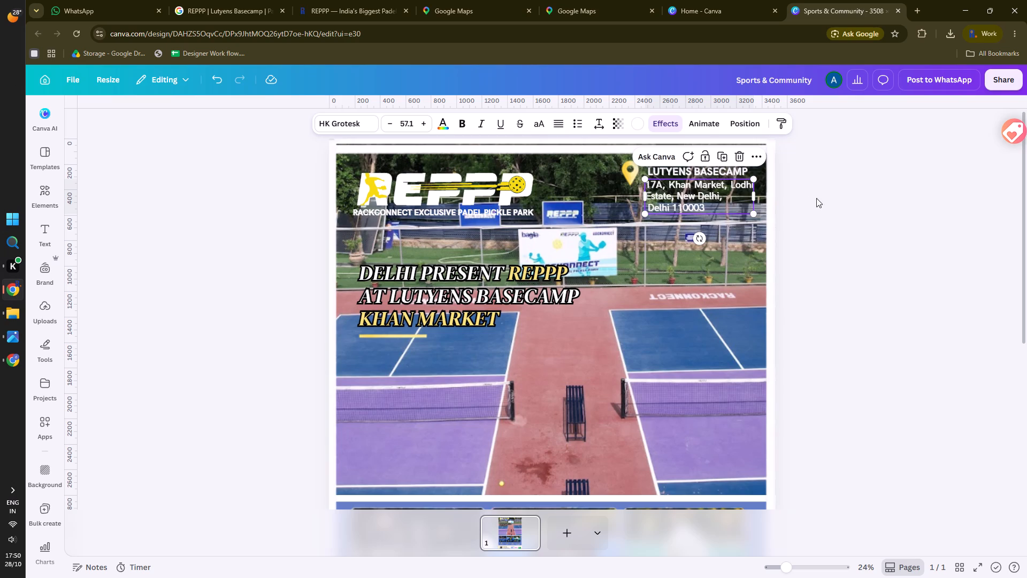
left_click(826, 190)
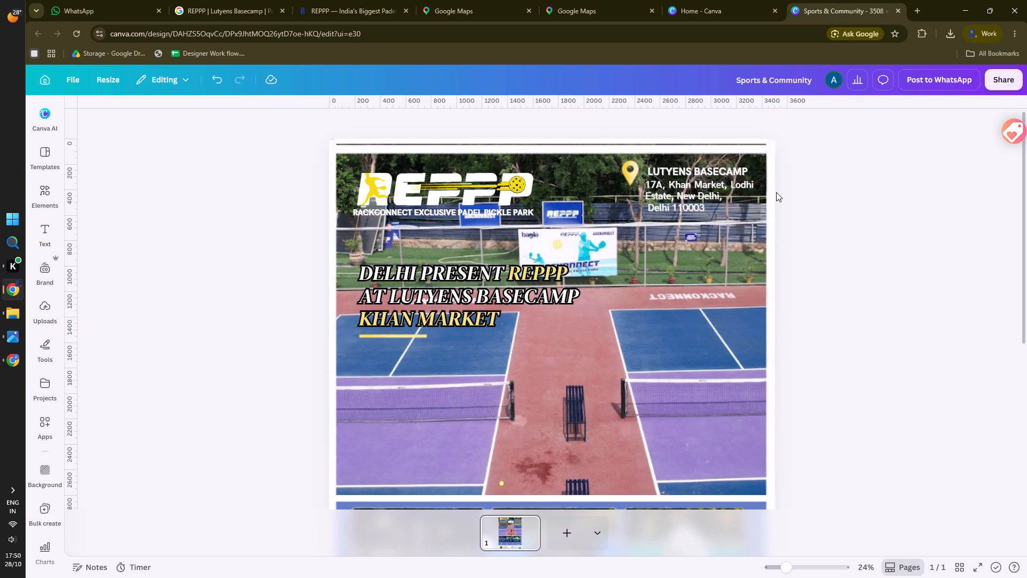
double_click(725, 185)
left_click(730, 184)
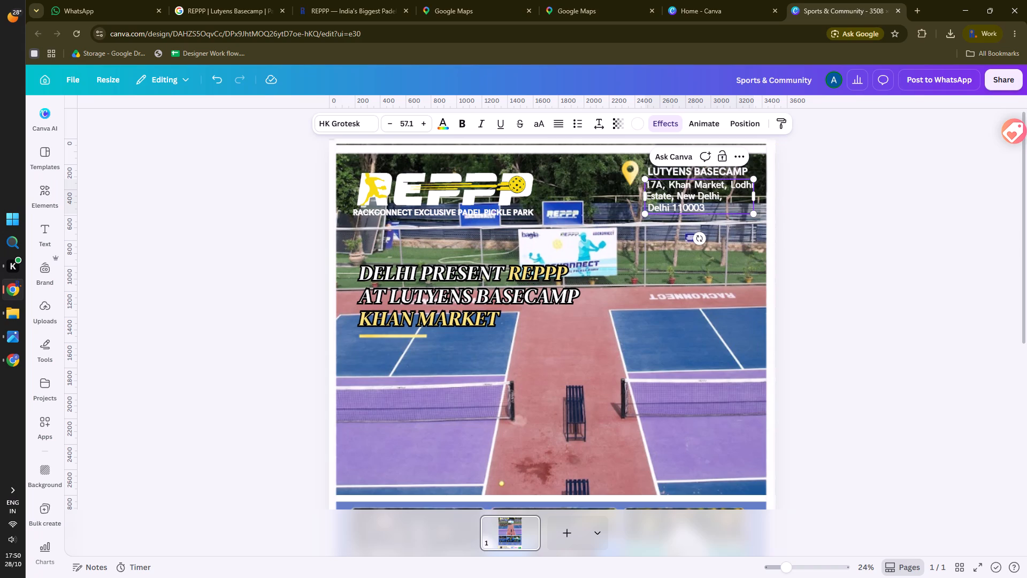
key("shift+Return")
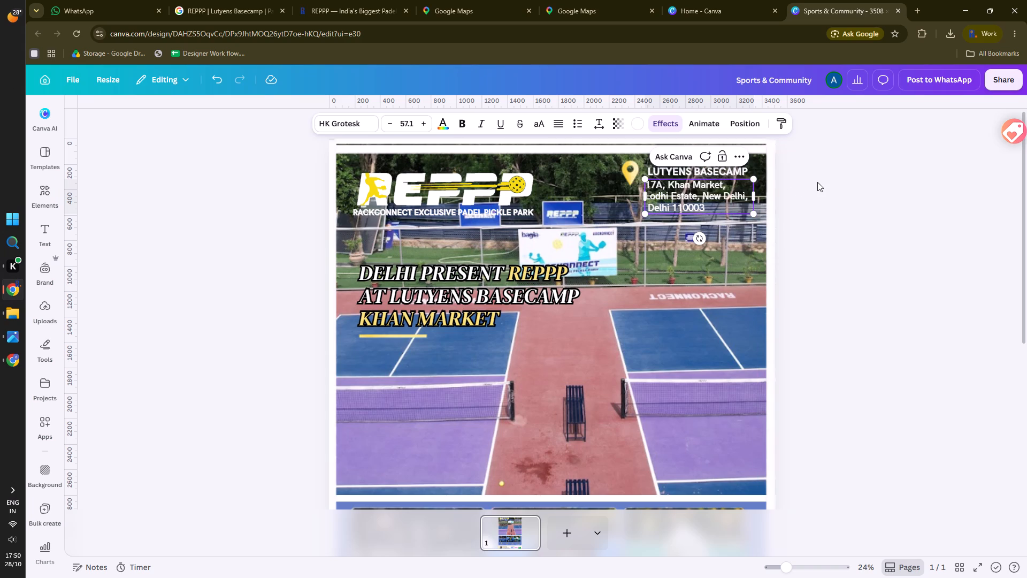
left_click(817, 182)
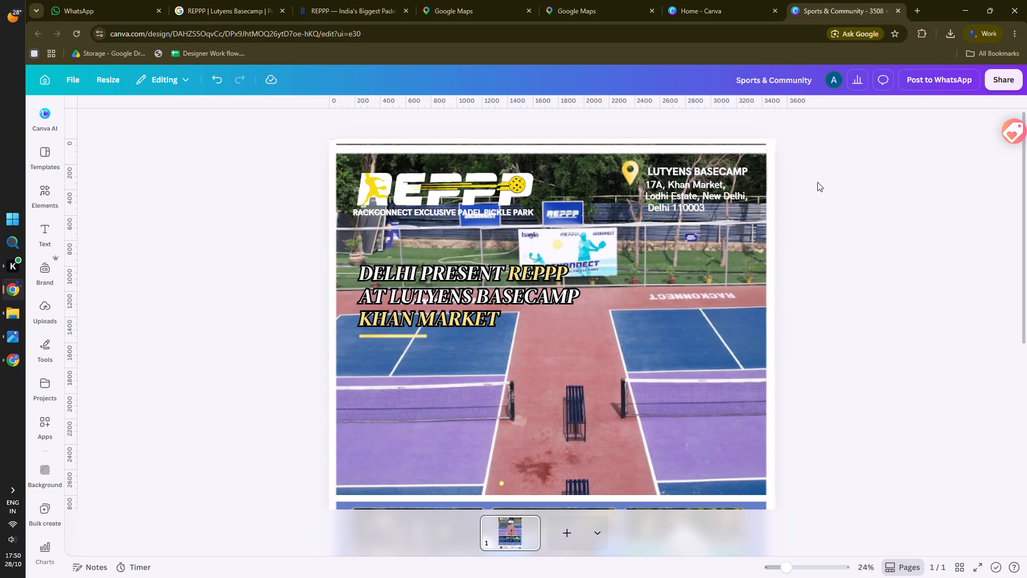
double_click(653, 212)
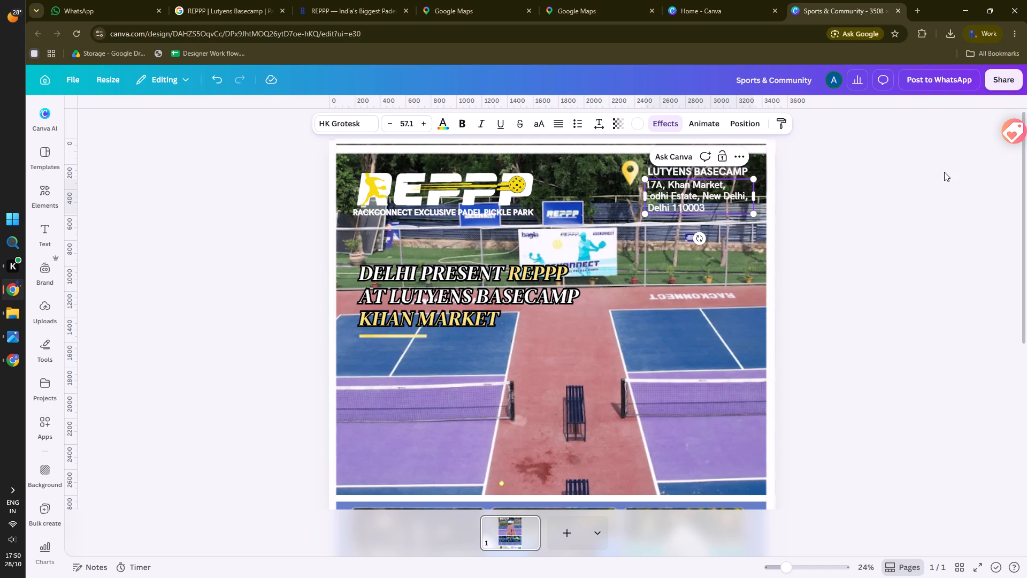
left_click(945, 171)
Left-align the whole address text.
left_click(713, 195)
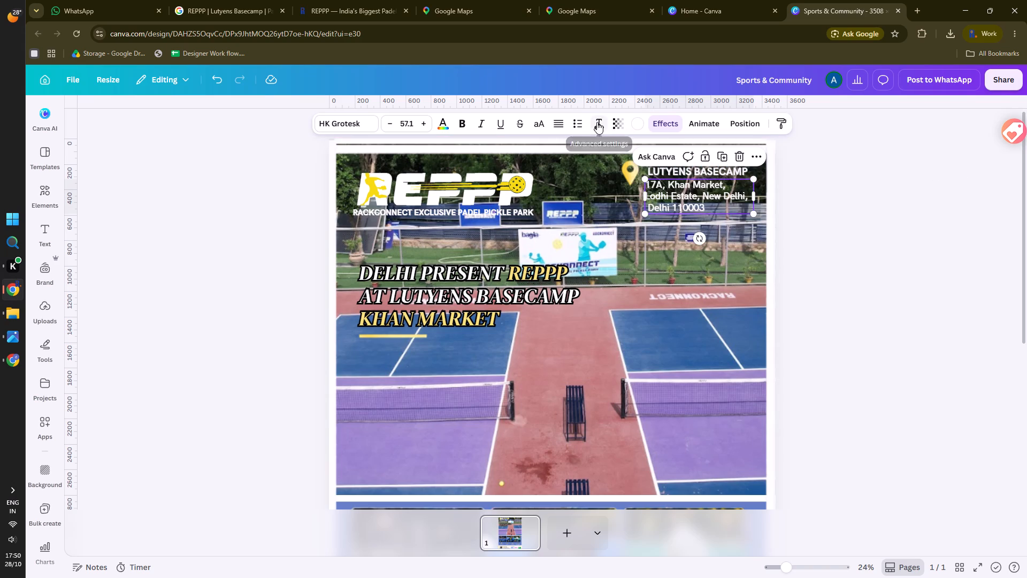
left_click(555, 123)
left_click(875, 202)
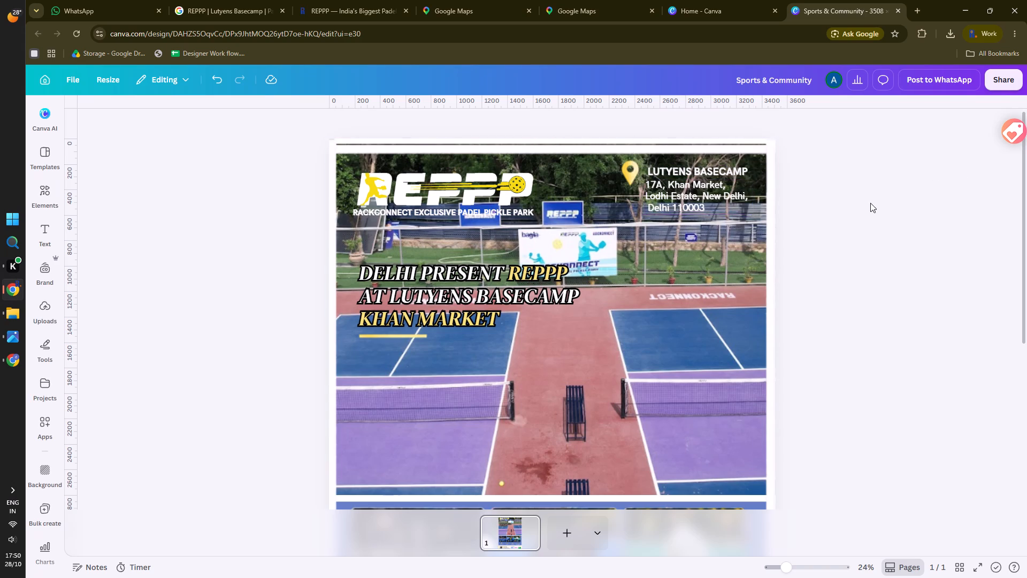
double_click(658, 210)
left_click(646, 209)
left_click(649, 208)
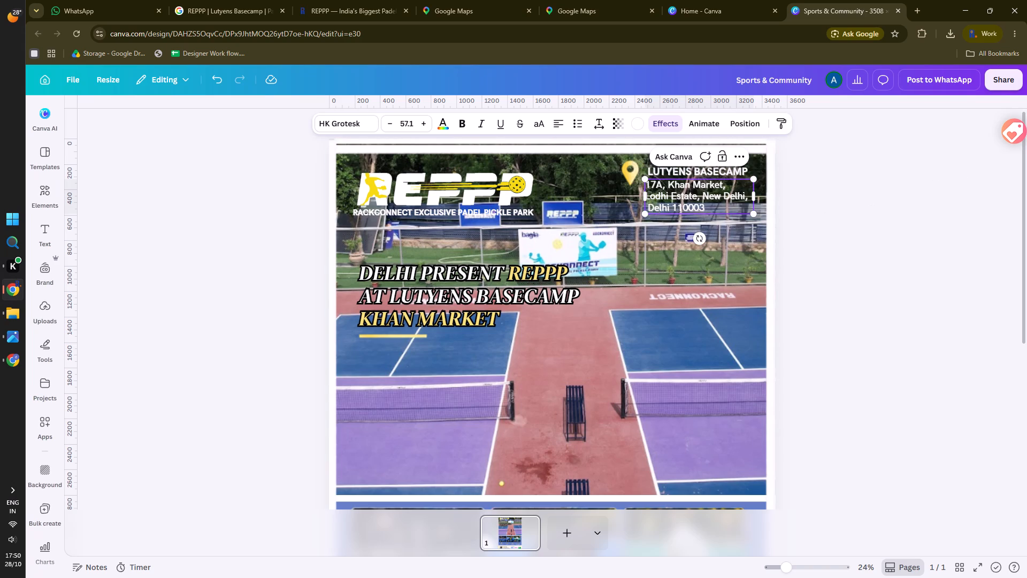
key("BackSpace")
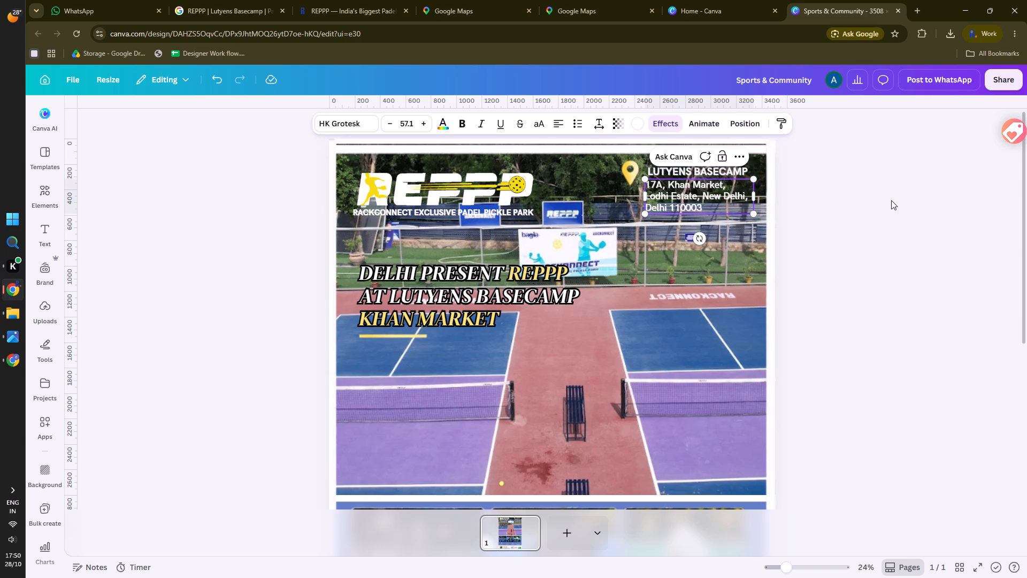
left_click(891, 200)
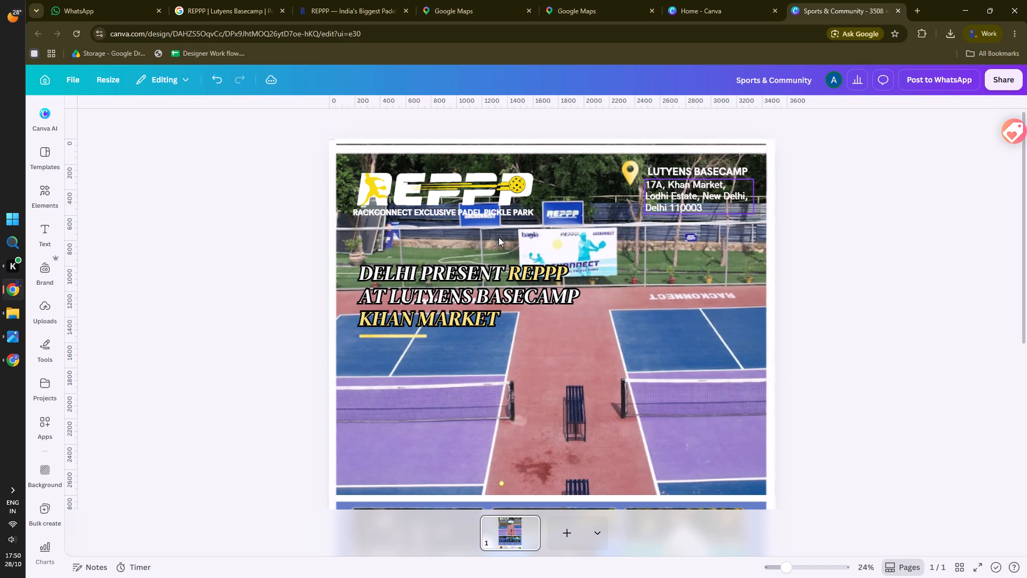
Place a vertical ruler guide at the starting edge of the LUTYENS BASECAMP heading.
left_click_drag(71, 238, 619, 267)
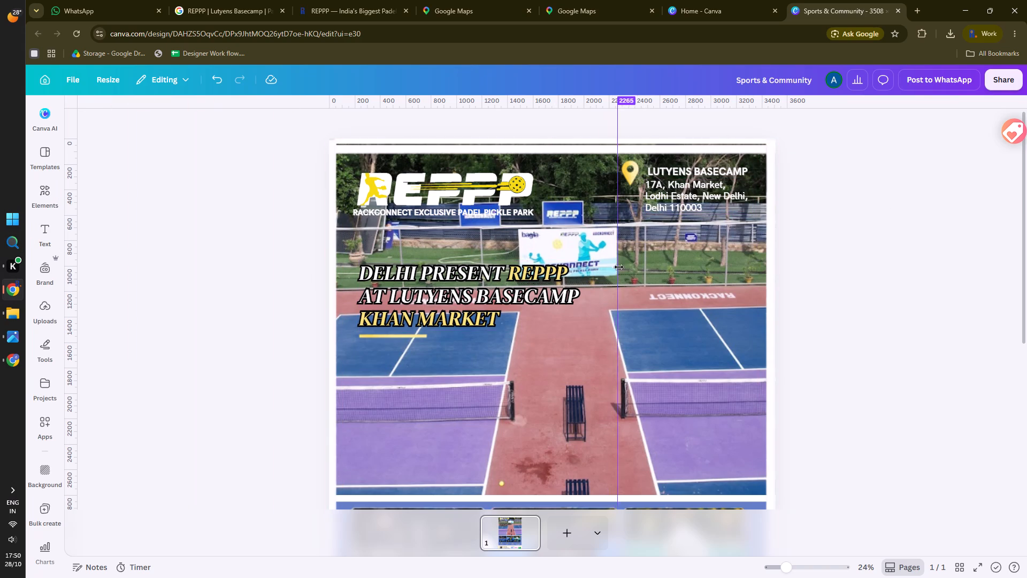
left_click_drag(619, 267, 647, 170)
Nudge the address text right until its starting edge lines up with the vertical guide and the LUTYENS BASECAMP heading.
left_click(668, 197)
key("Right")
key("Right")
key("Right")
key("Right")
key("Right")
key("Right")
key("Right")
key("Right")
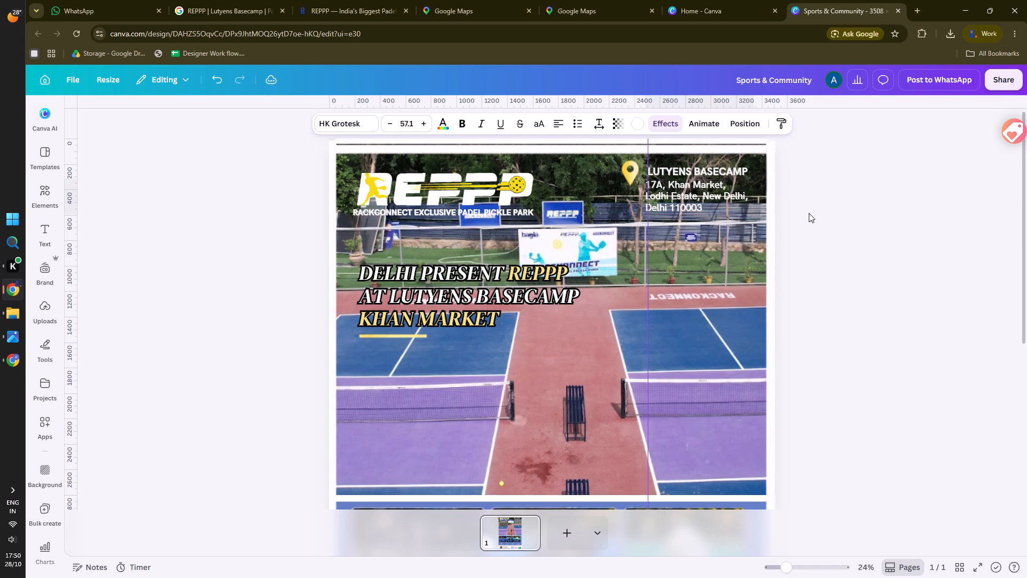
key("Right")
key("Right")
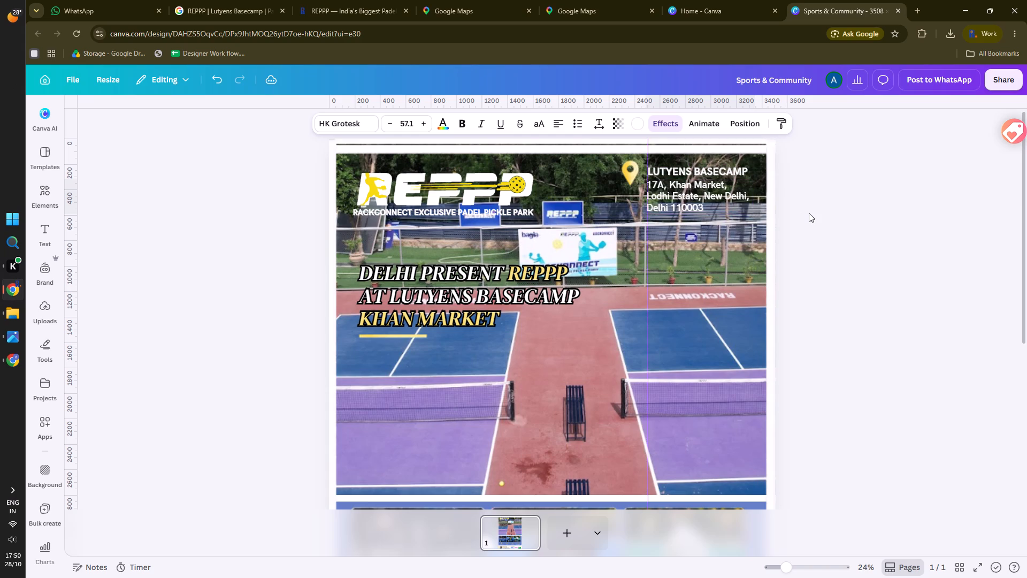
key("Right")
key("Right")
key("Right")
key("Right")
key("Right")
key("Right")
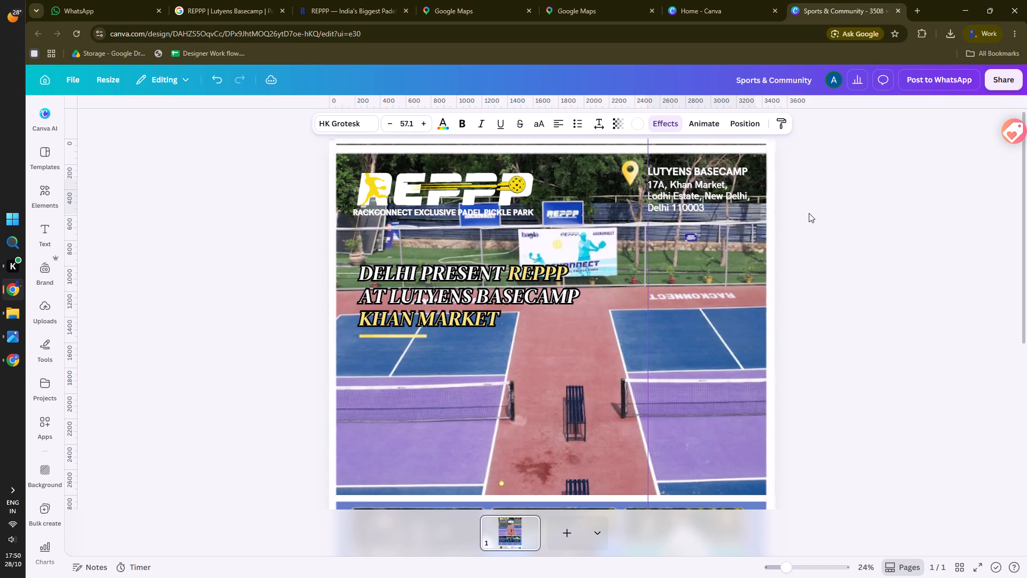
key("Right")
key("Right")
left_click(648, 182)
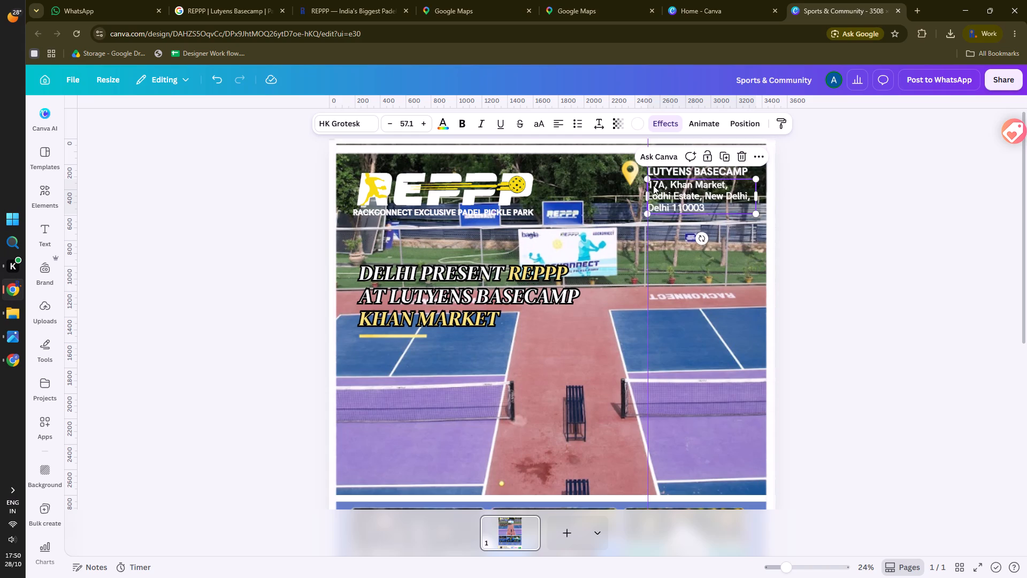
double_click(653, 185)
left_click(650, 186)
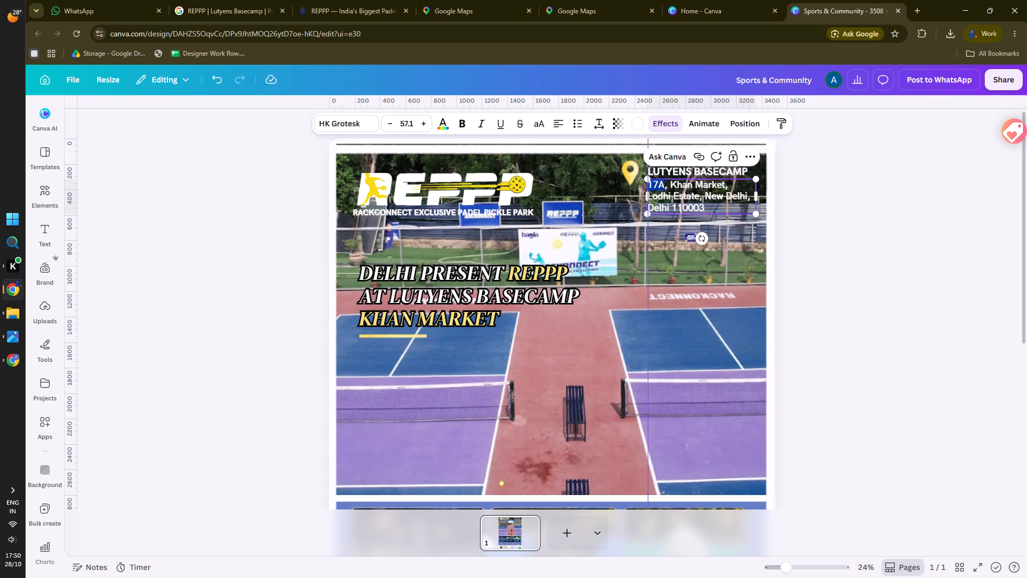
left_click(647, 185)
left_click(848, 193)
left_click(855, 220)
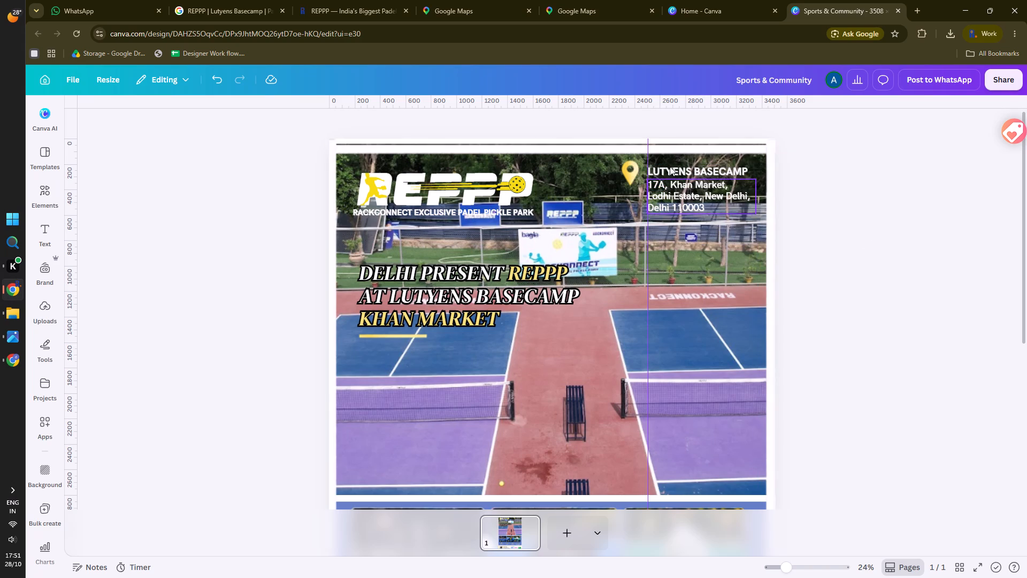
Remove the vertical guide from the flyer page.
left_click_drag(650, 151, 0, 202)
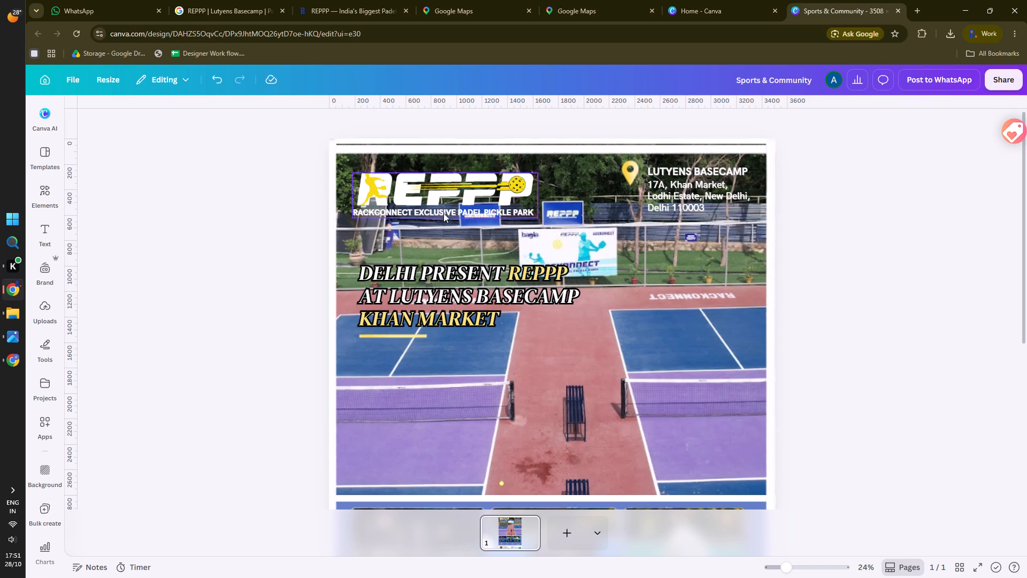
left_click(878, 234)
Move the "DELHI PRESENT REPPP AT LUTYENS BASECAMP KHAN MARKET" headline and its yellow underline together down and slightly left.
scroll(839, 262, "down", 3, "ctrl")
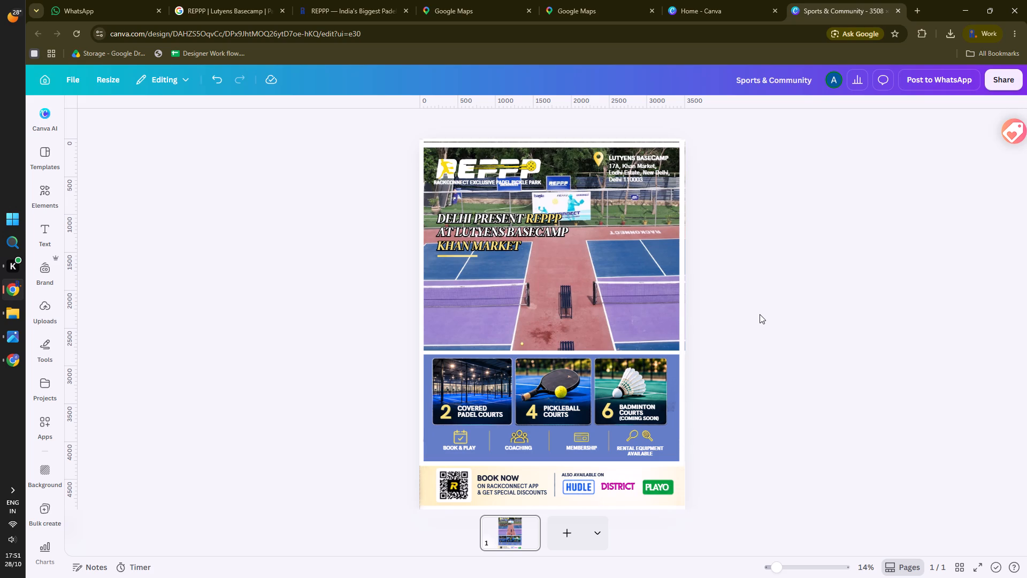
left_click(467, 228)
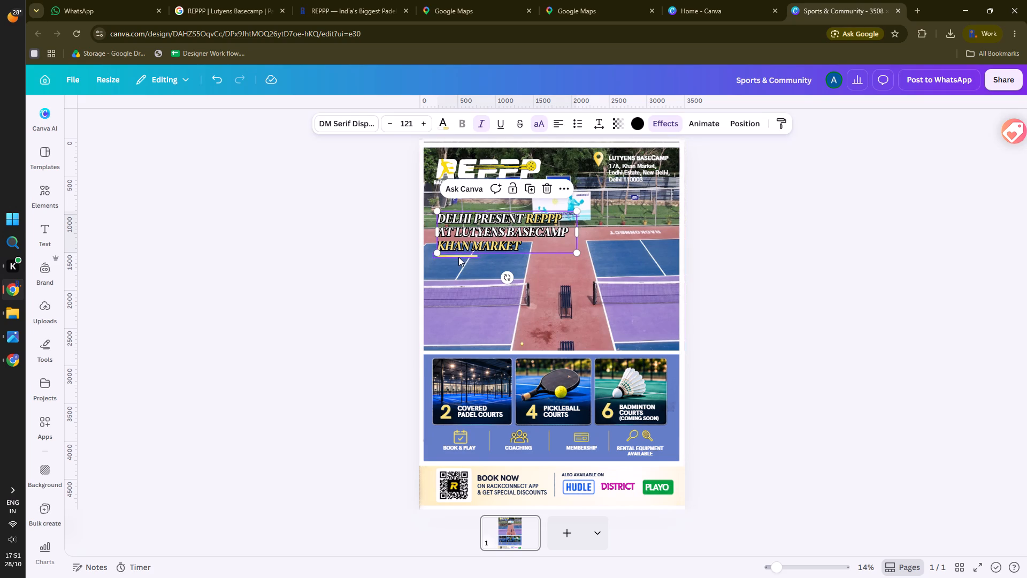
left_click(458, 257, "shift")
left_click_drag(473, 241, 470, 257)
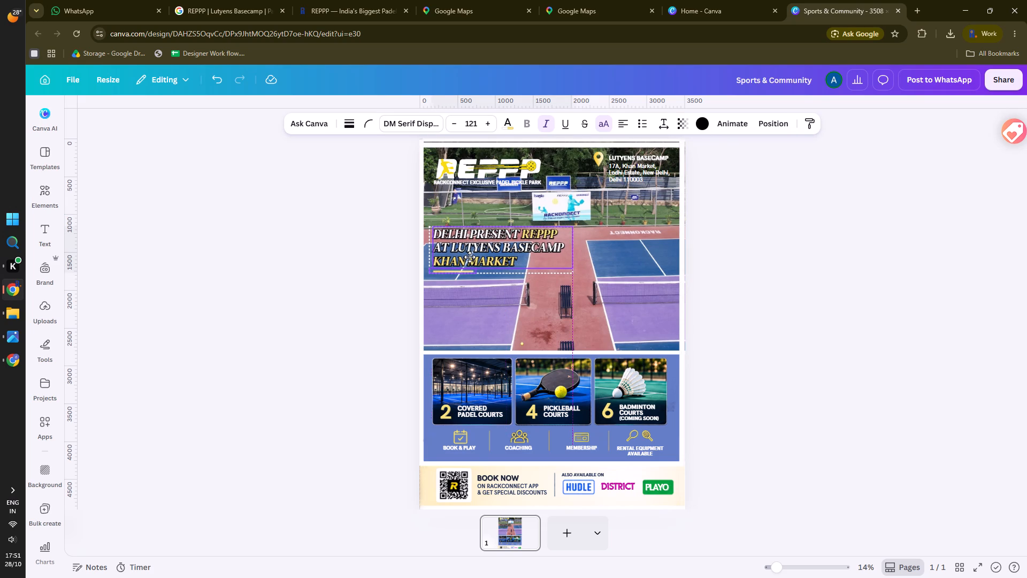
left_click_drag(470, 257, 467, 257)
left_click(359, 254)
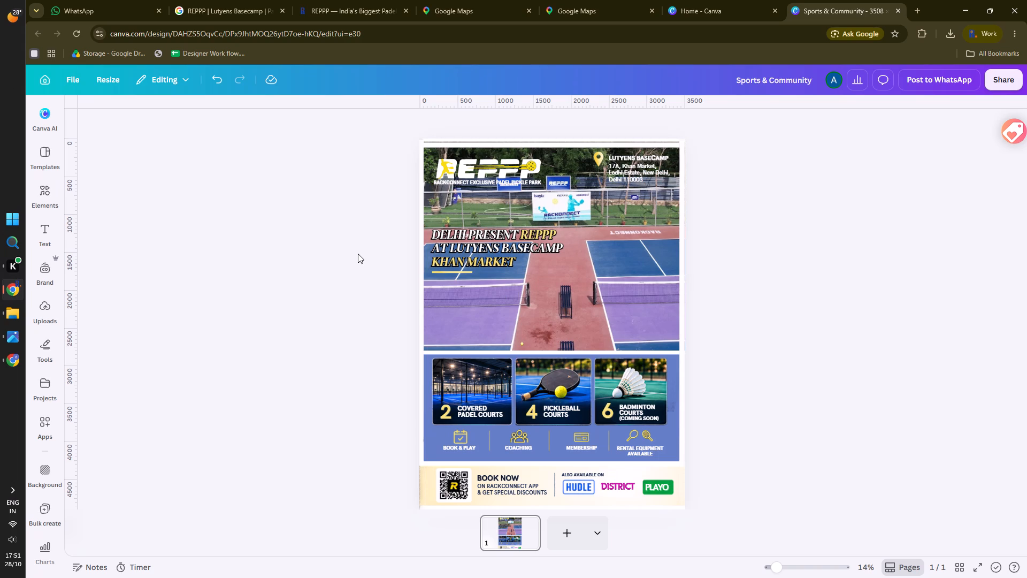
Move the large background flyer image up so its upper edge meets the top of the page.
left_click(576, 147)
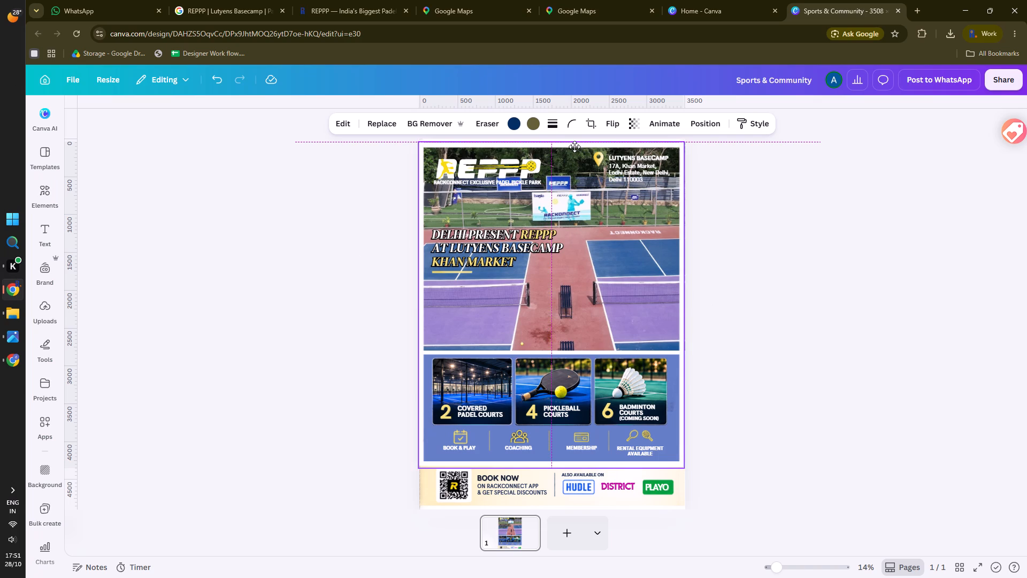
left_click(759, 185)
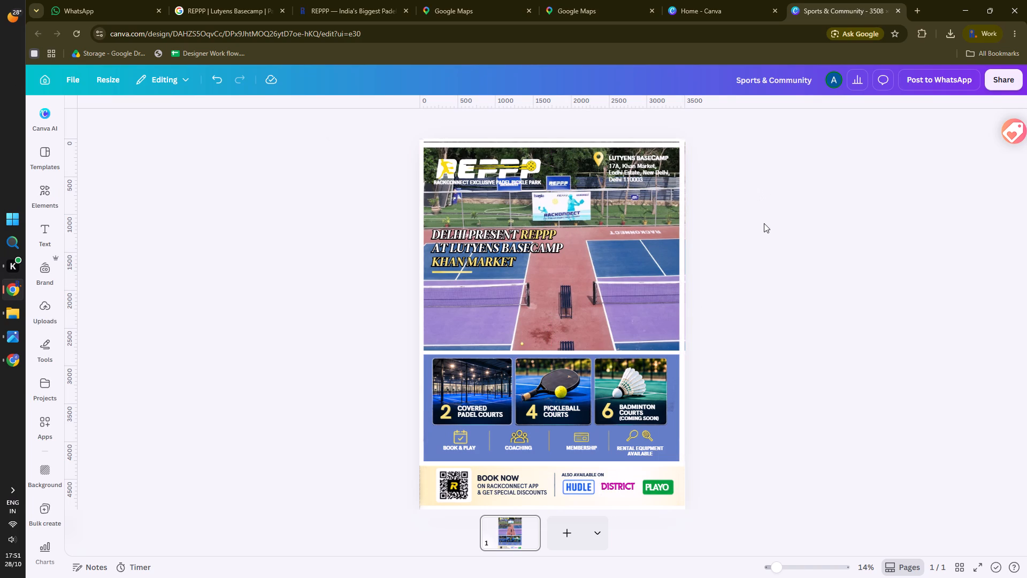
left_click(512, 148)
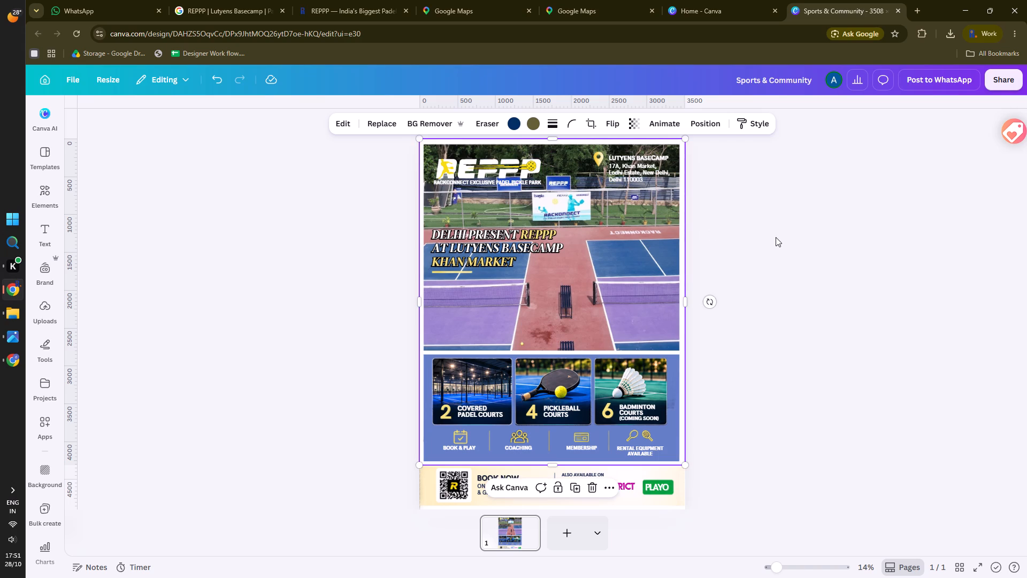
left_click(776, 237)
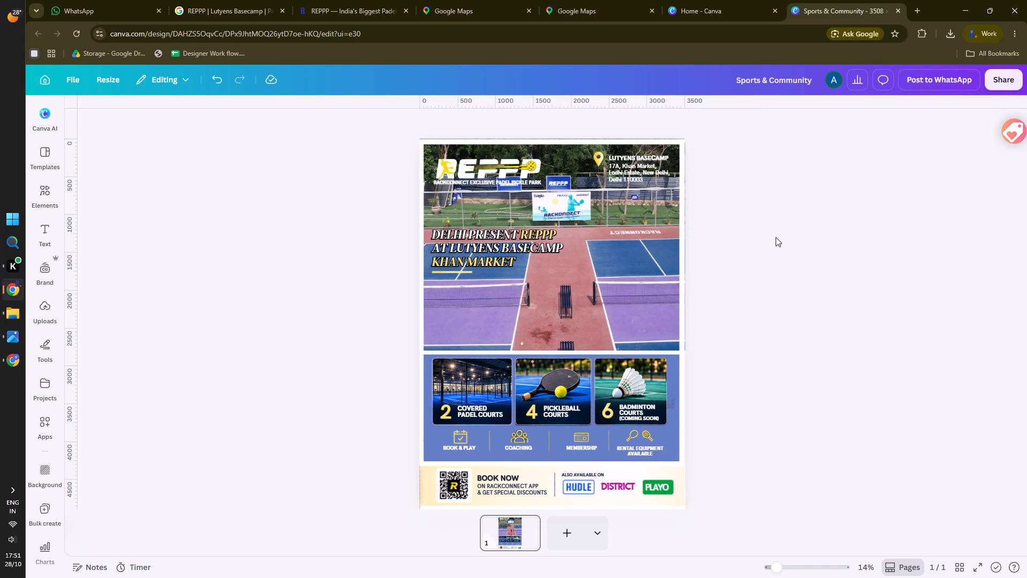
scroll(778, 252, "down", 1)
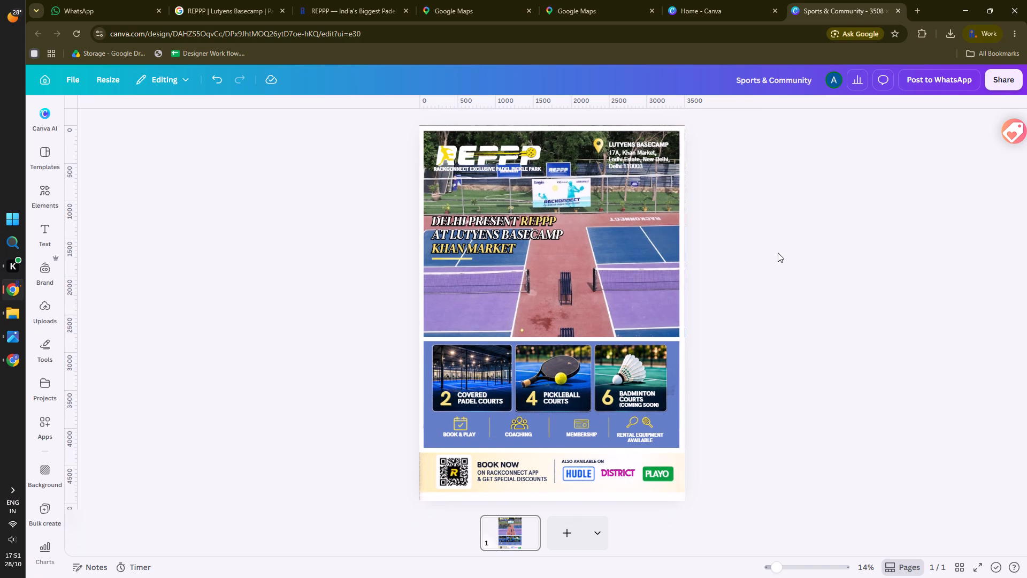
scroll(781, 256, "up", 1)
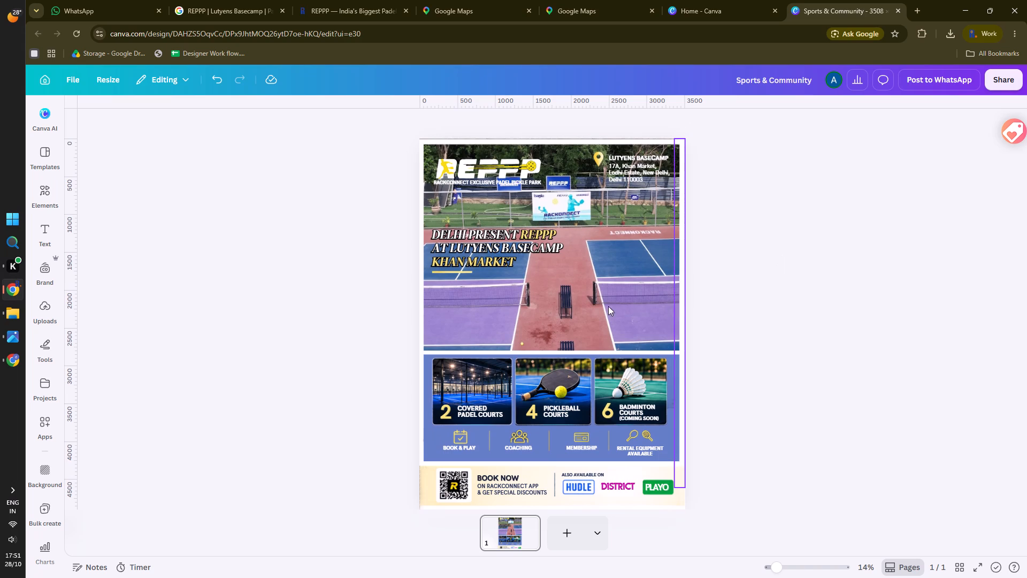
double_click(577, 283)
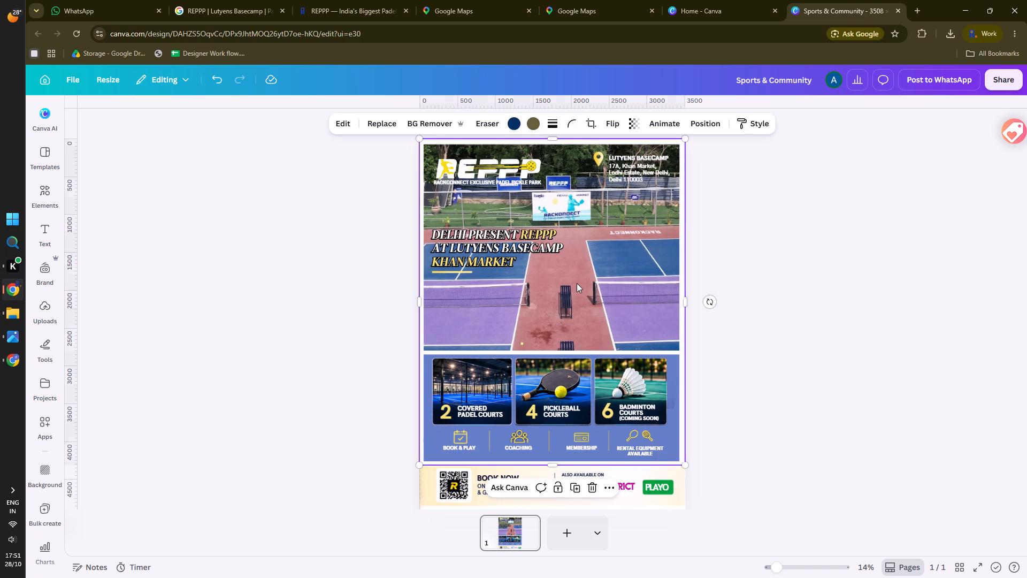
In Google Drive's Drone shoot folder, play Copy of DJI_0431.MP4 and pause it on an angled view of the courts and net.
left_click(10, 364)
left_click(44, 76)
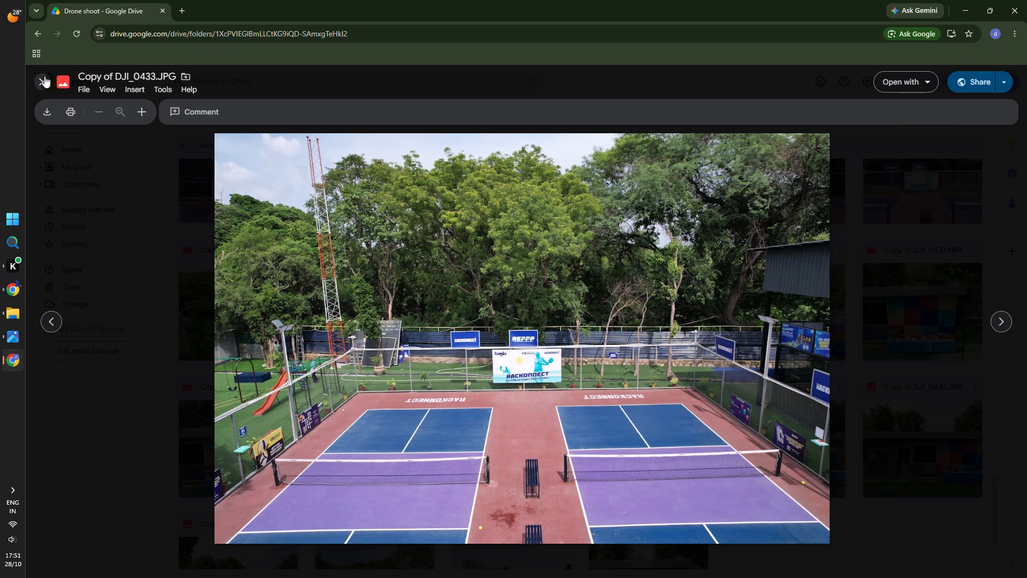
scroll(554, 373, "up", 2)
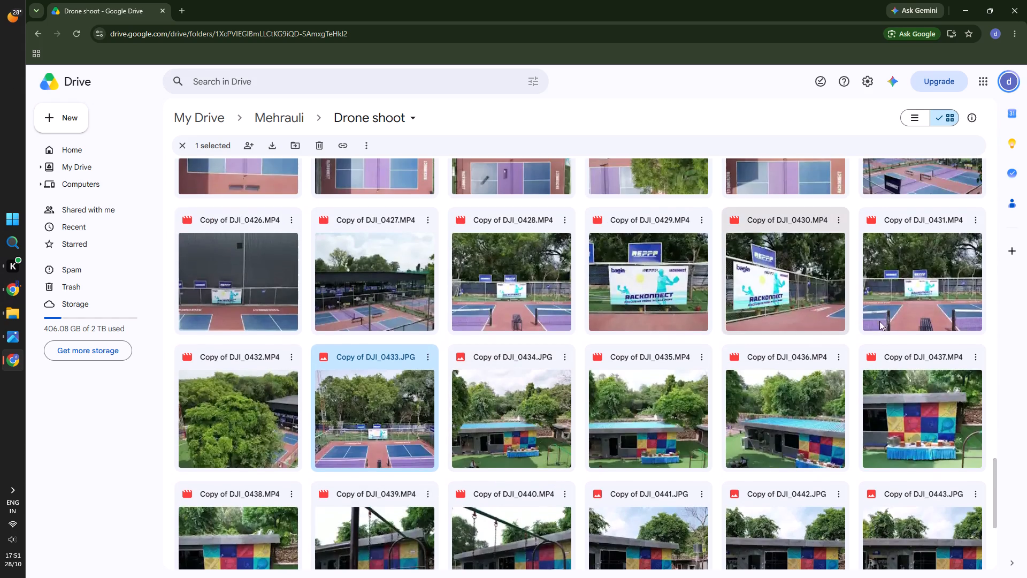
double_click(929, 305)
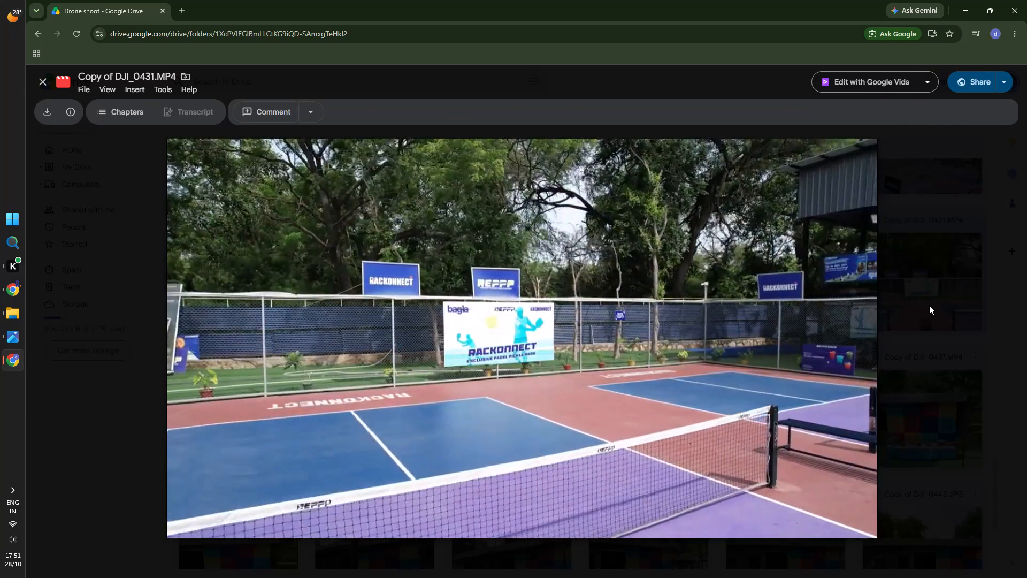
key("space")
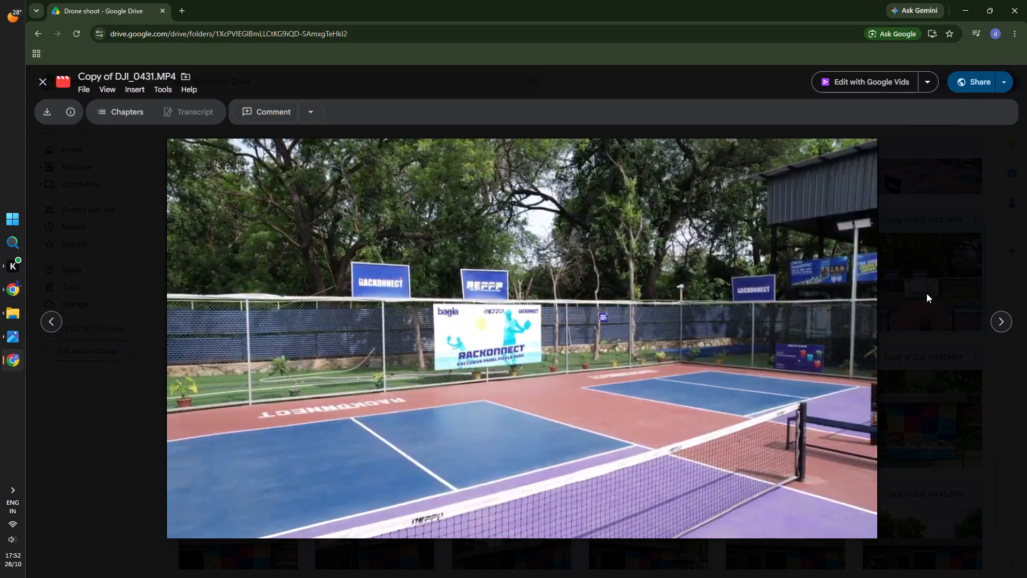
Capture a screenshot of the paused court video frame, copy it, and switch back to the Canva flyer.
key("shift+super+s")
left_click_drag(173, 142, 877, 535)
key("ctrl+c")
left_click(14, 359)
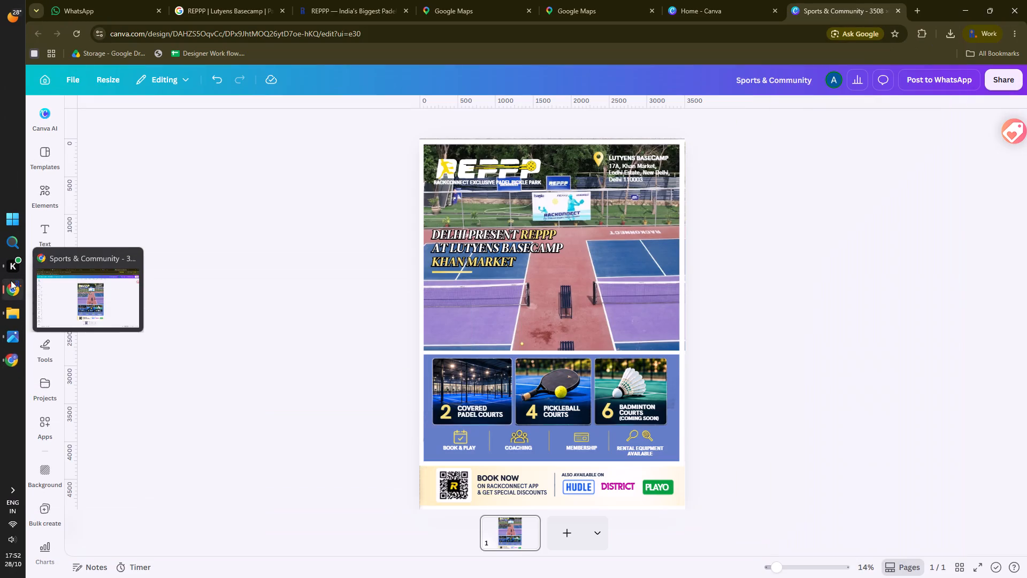
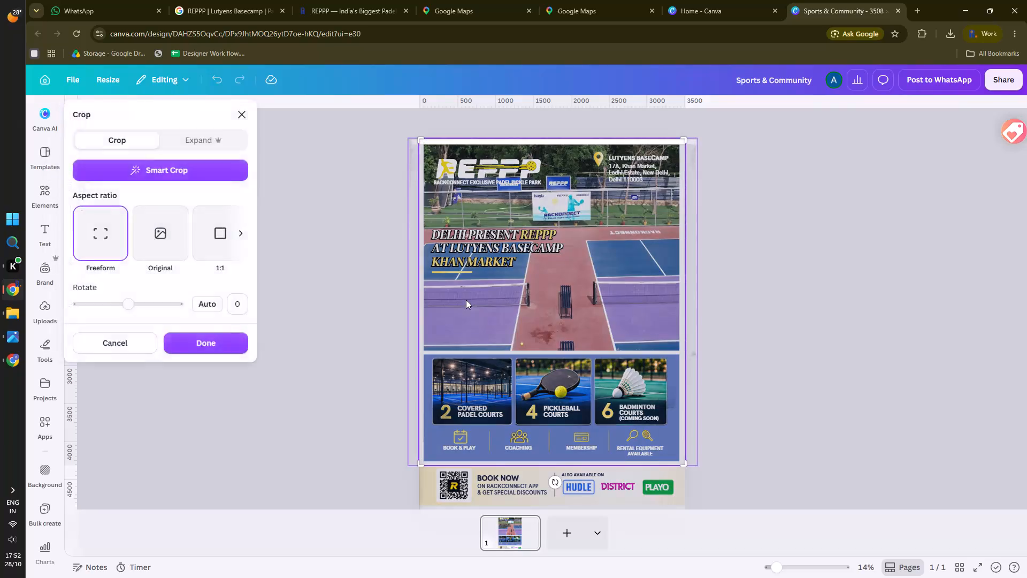
Delete the wide drone photo of the courts from the flyer and paste the captured court video frame in its place.
triple_click(465, 302)
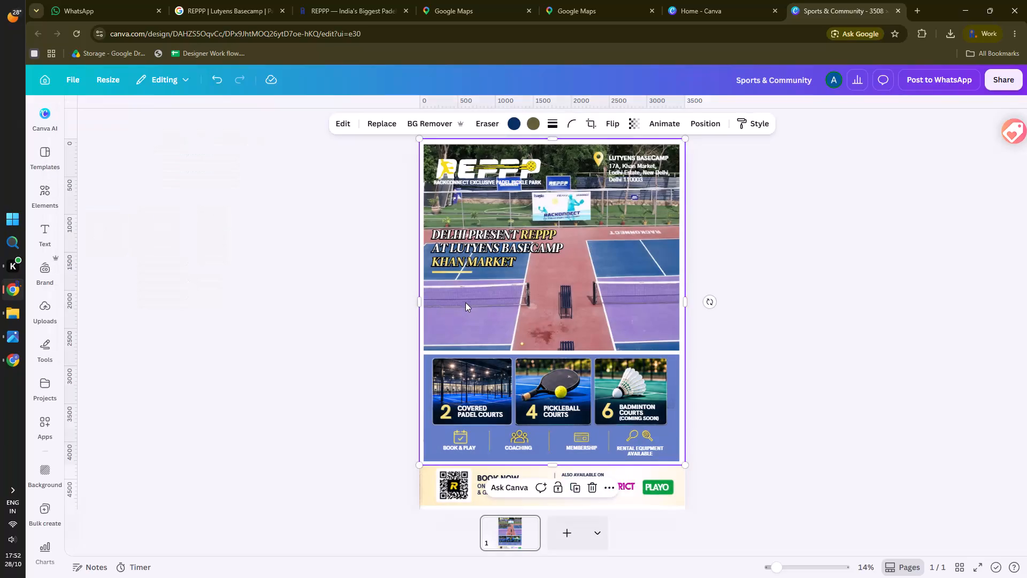
left_click(348, 314)
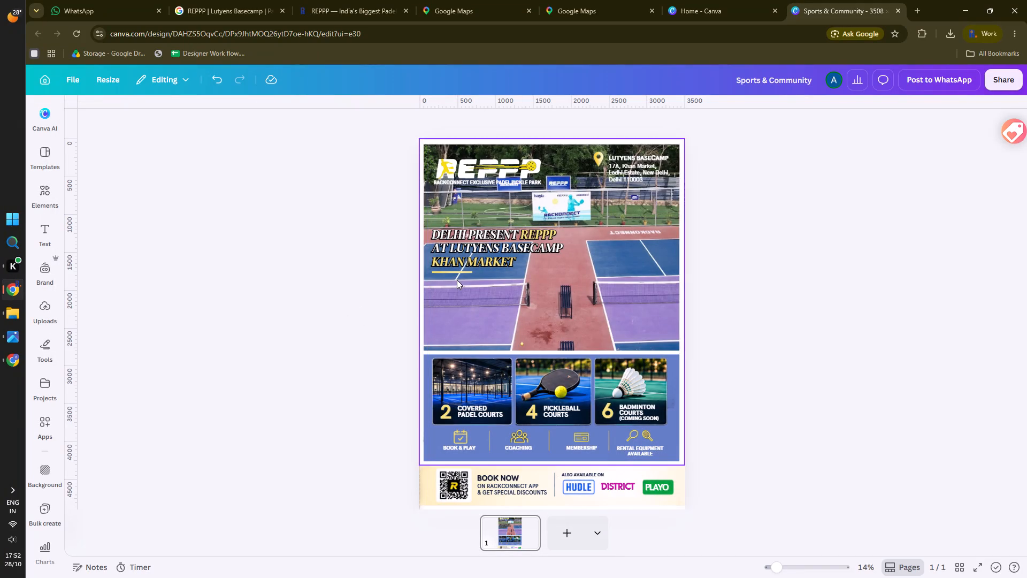
left_click_drag(457, 280, 559, 276)
double_click(439, 287)
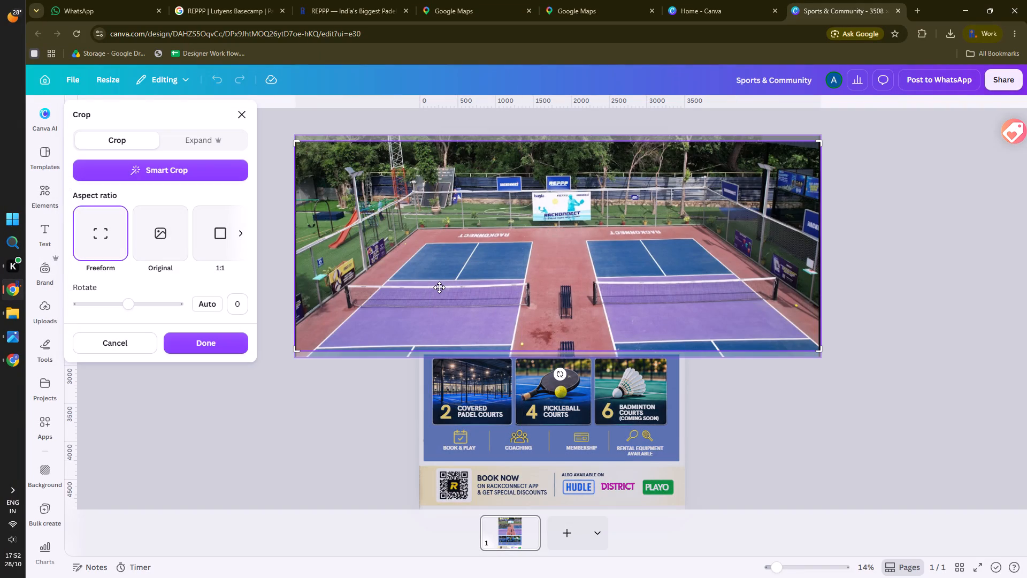
key("Delete")
key("ctrl+v")
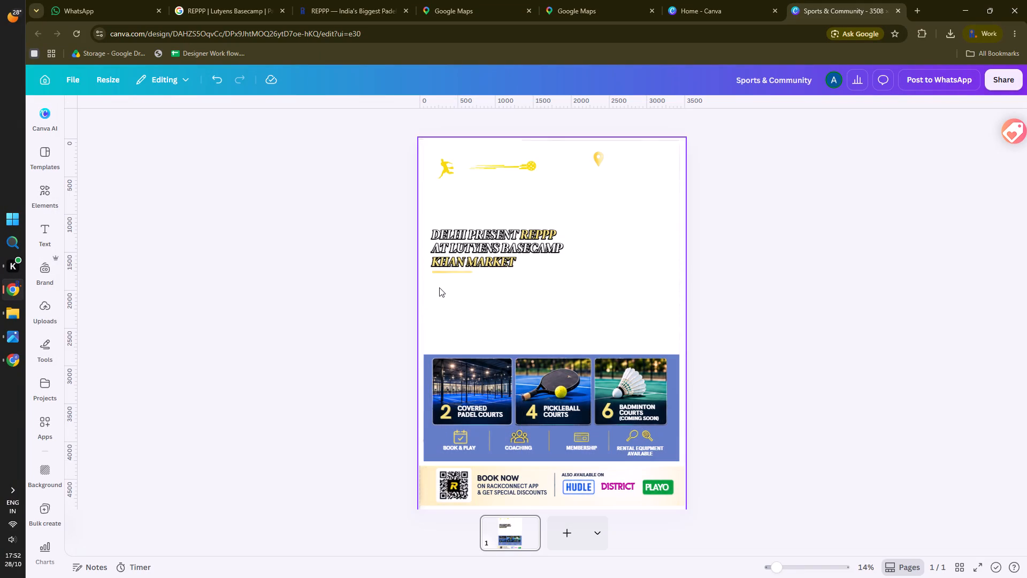
Align the pasted court image with the page's upper edge and enlarge it to about 4,880 × 2,835, reaching the blue facilities panel.
left_click_drag(500, 317, 446, 179)
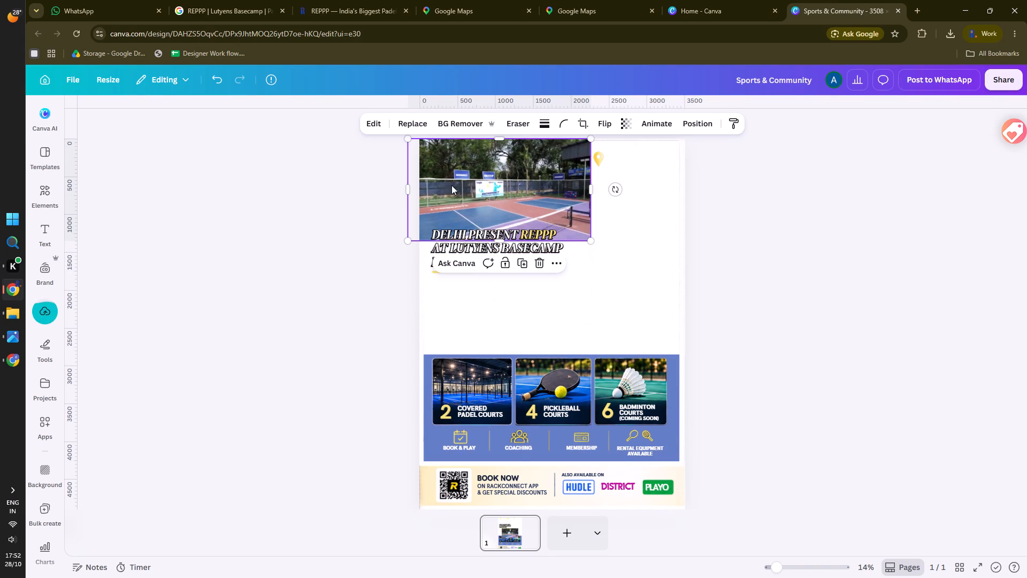
left_click_drag(592, 240, 734, 354, "shift")
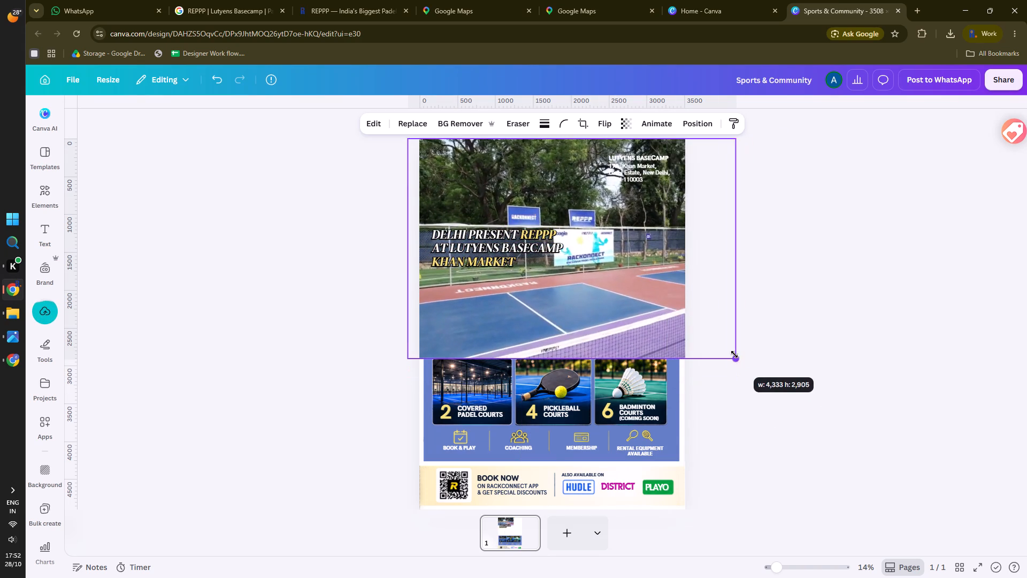
left_click_drag(734, 354, 735, 355, "shift")
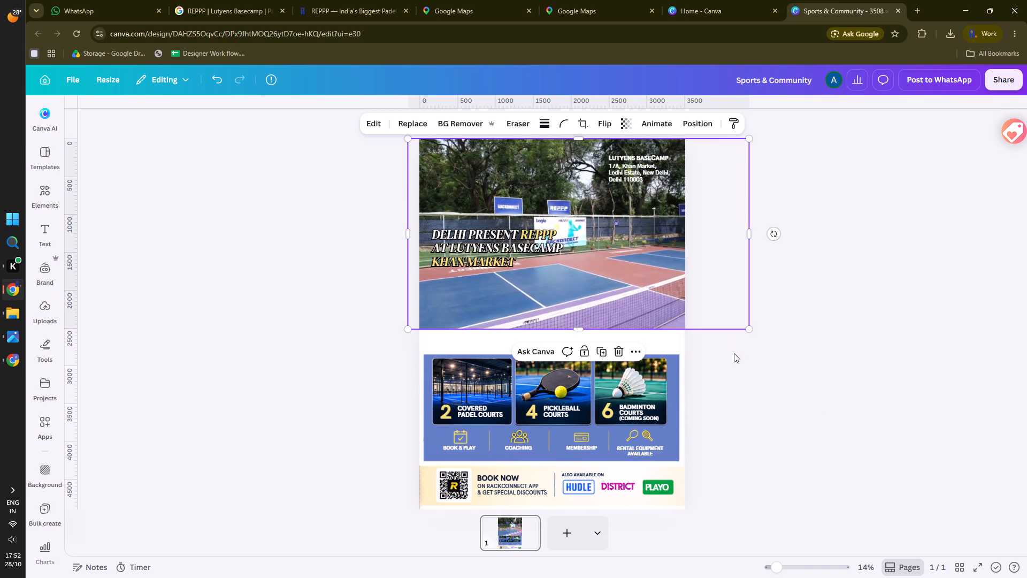
left_click_drag(752, 330, 779, 354, "shift")
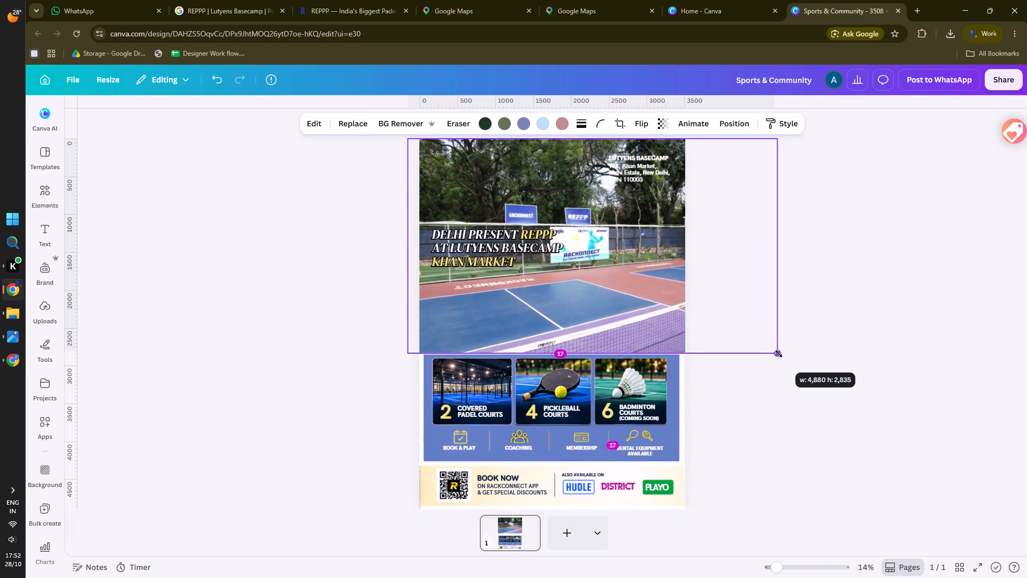
left_click_drag(779, 354, 780, 356, "shift")
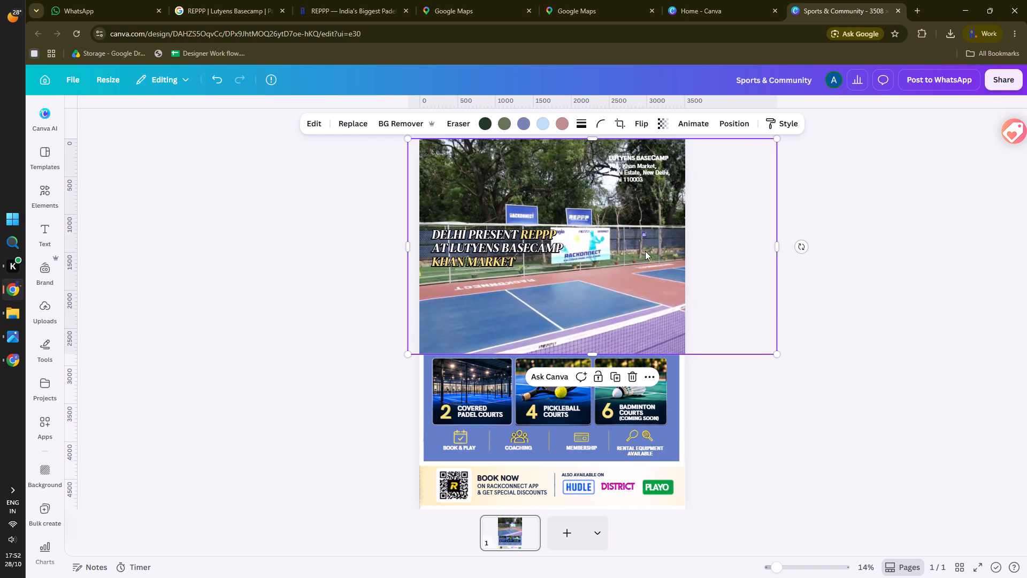
Send the new court image to the back, behind the logo, address and flyer frame.
right_click(645, 251)
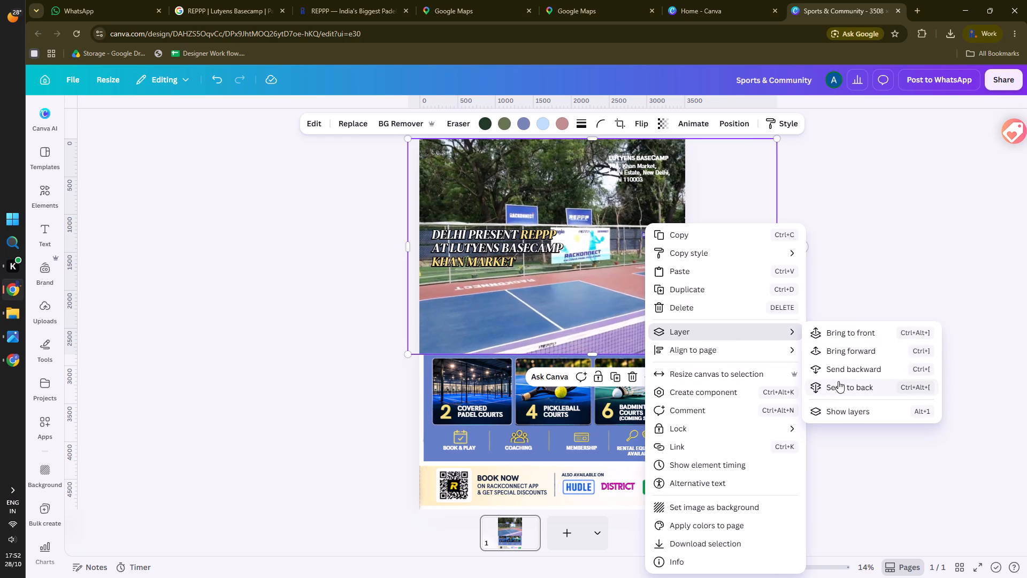
left_click(839, 382)
left_click(882, 159)
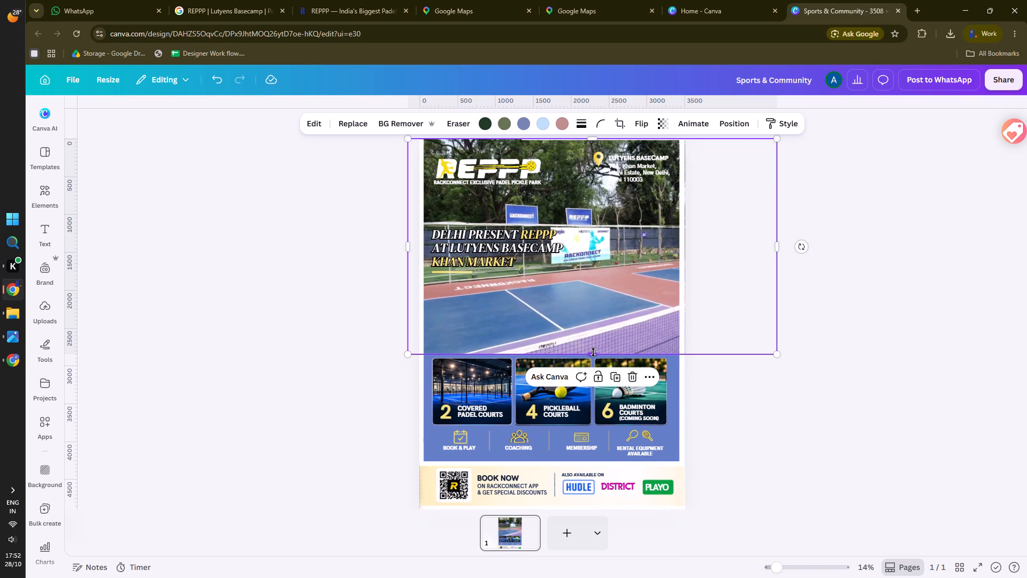
Shift the court image left within the page, keeping its upper edge on the page top, to show more of the net.
left_click_drag(502, 316, 432, 313)
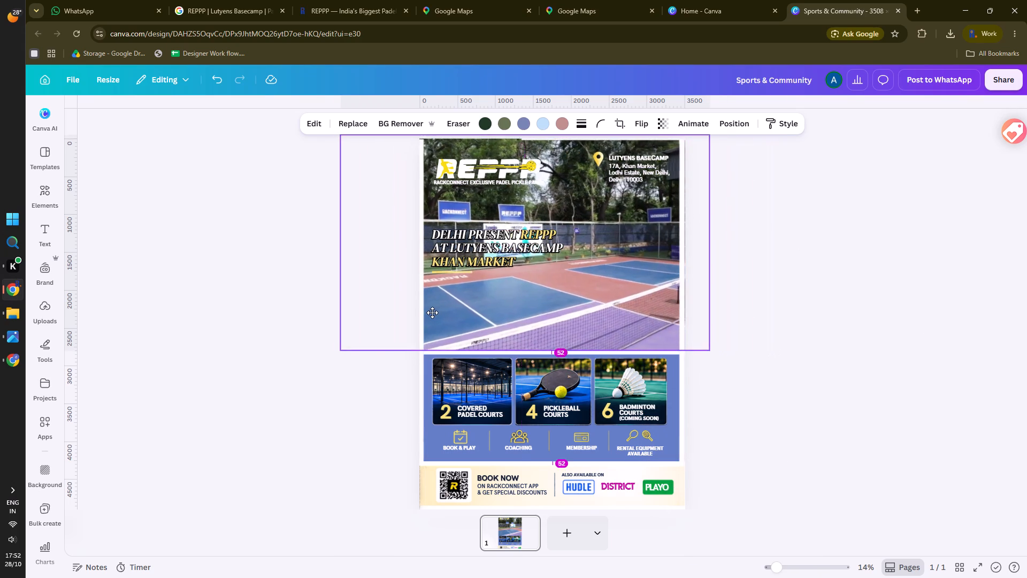
left_click_drag(432, 313, 439, 316)
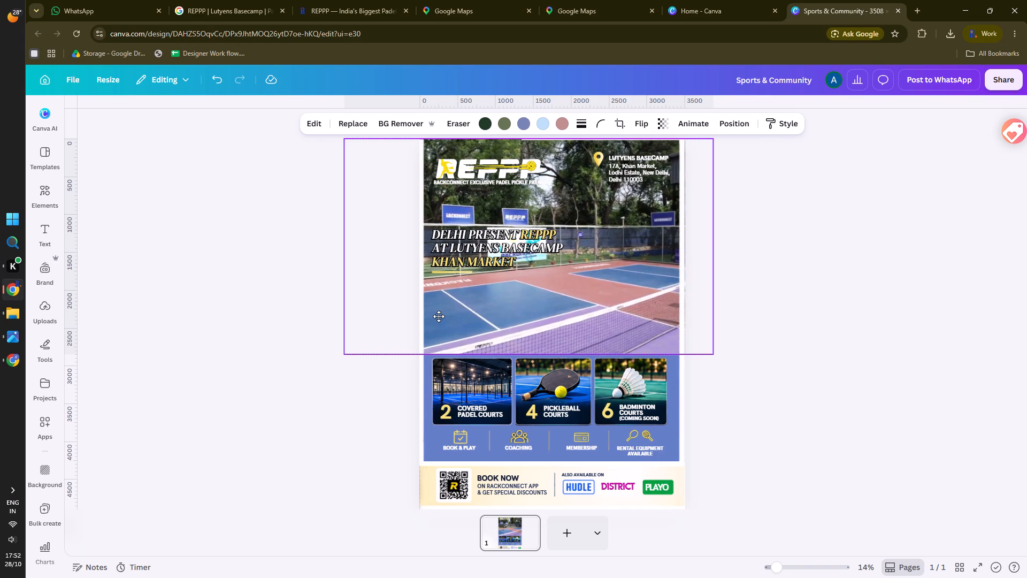
left_click_drag(439, 316, 440, 316)
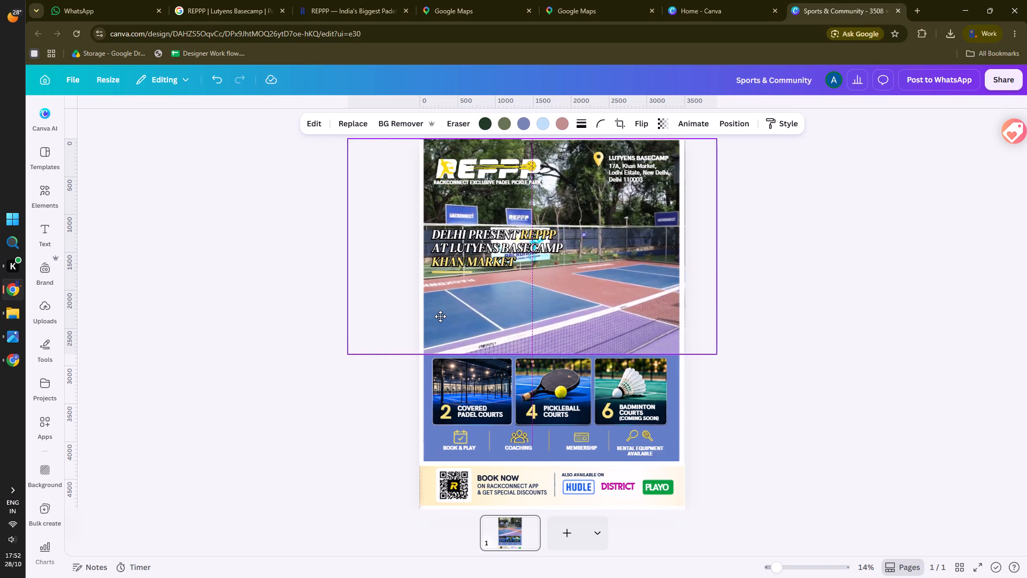
left_click_drag(440, 316, 451, 316)
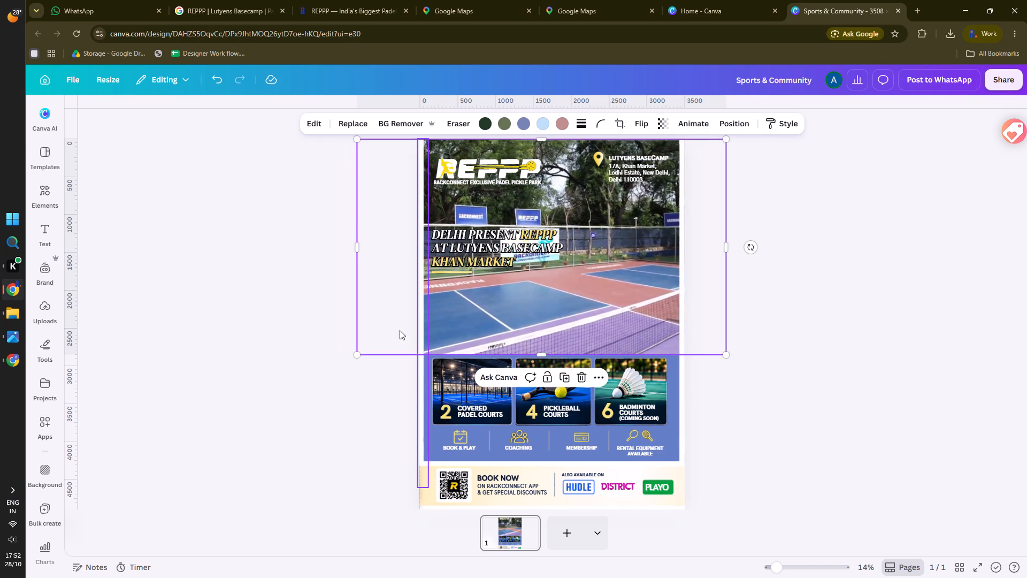
left_click(229, 296)
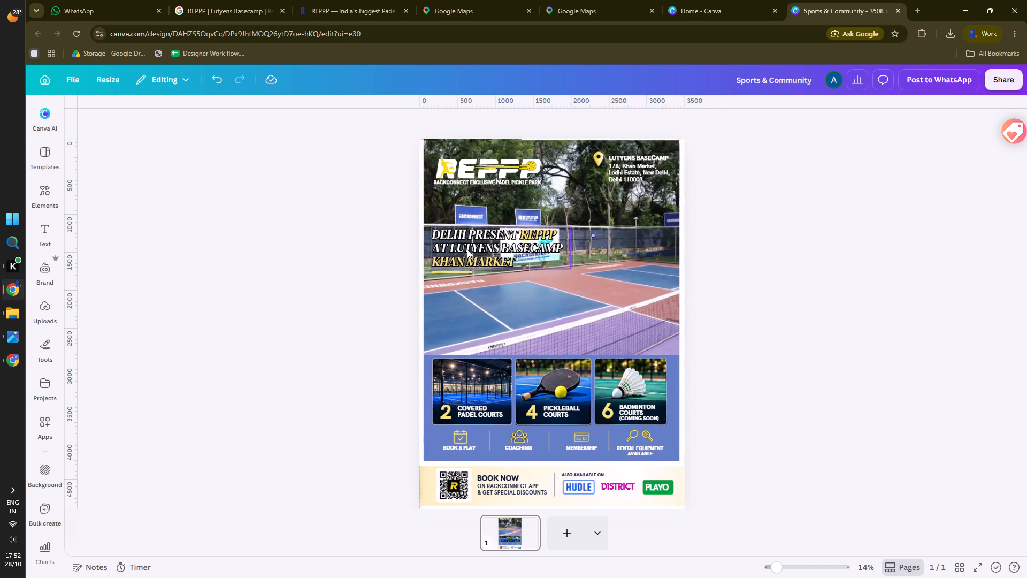
Move the "DELHI PRESENT REPPP" headline group with its underline straight down over the blue court, clear of the Rackonnect banner.
left_click(467, 249)
left_click(458, 272, "shift")
left_click(469, 203)
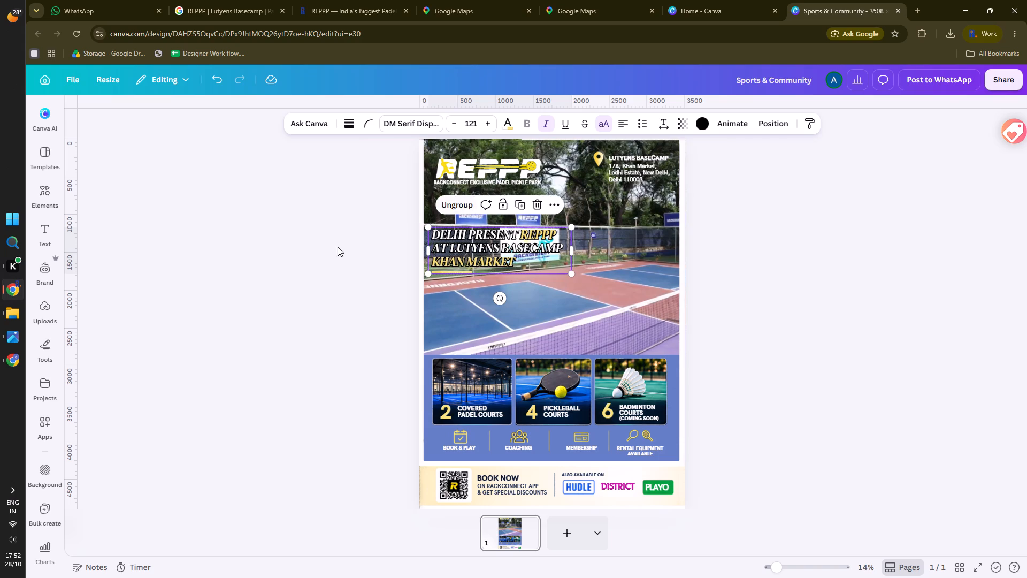
left_click(338, 247)
left_click_drag(521, 250, 521, 314)
left_click(253, 303)
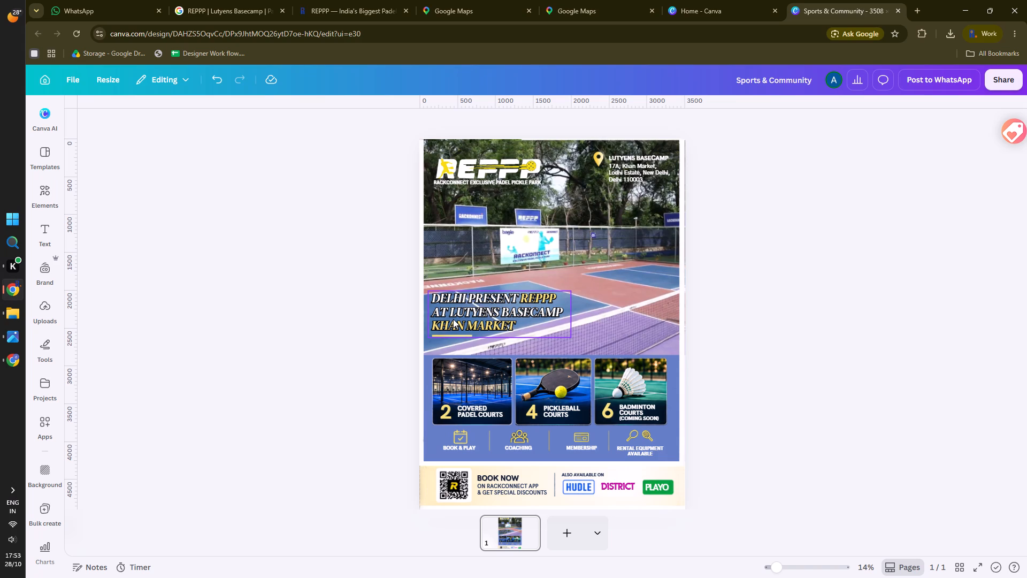
Nudge the large flyer frame image so its white border lines up with the page edges around the court photo.
left_click_drag(647, 250, 654, 249)
left_click_drag(657, 247, 549, 247)
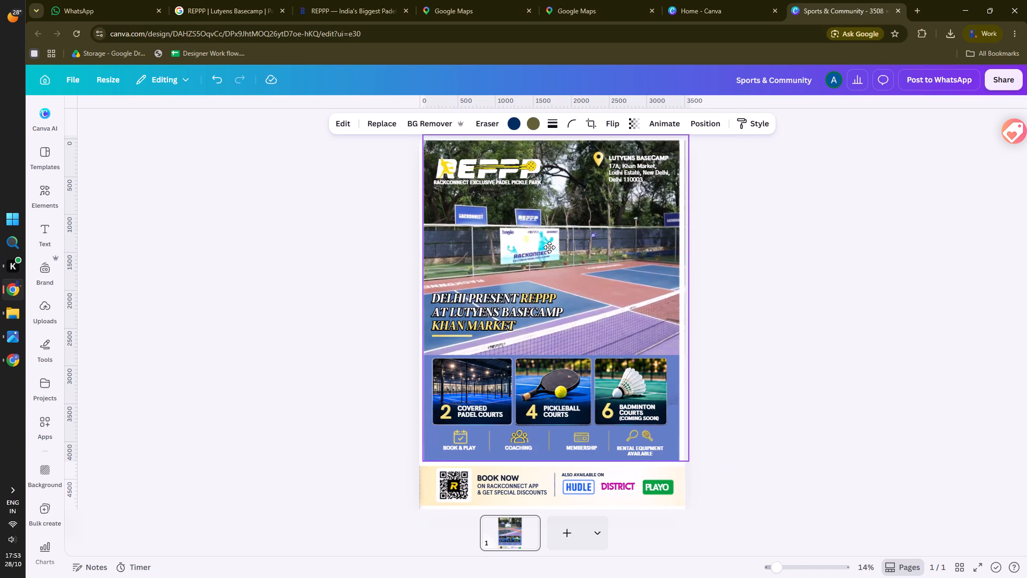
left_click_drag(549, 247, 545, 247)
left_click(296, 288)
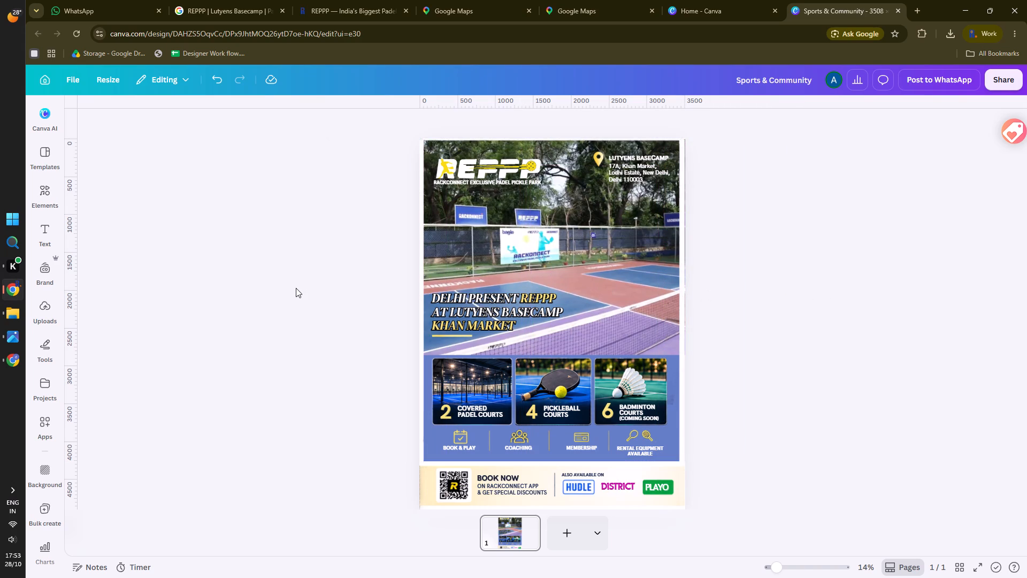
Reposition the headline group slightly higher, just below the Rackonnect banner and near the page's left margin.
left_click(464, 311)
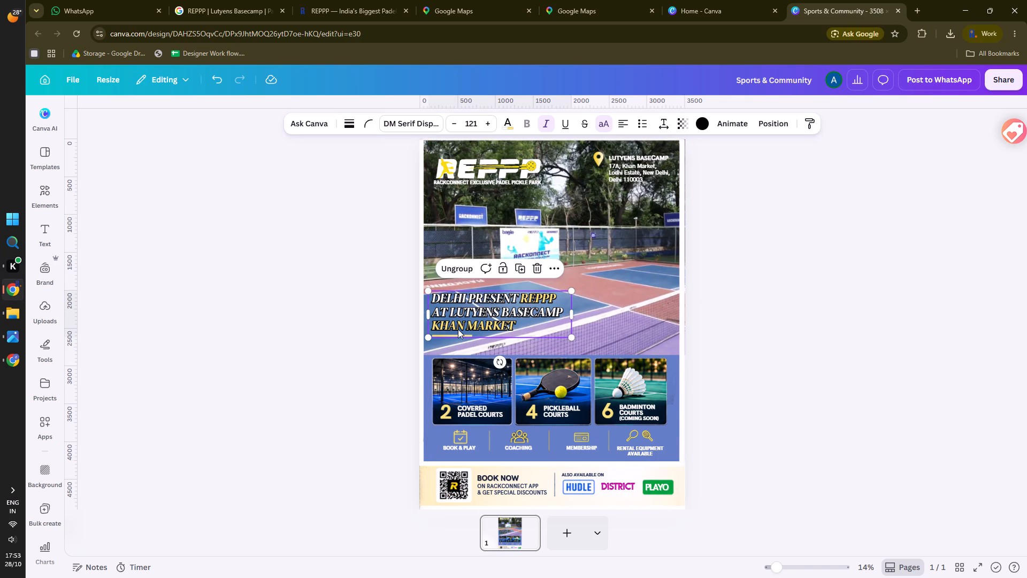
left_click_drag(466, 316, 583, 263)
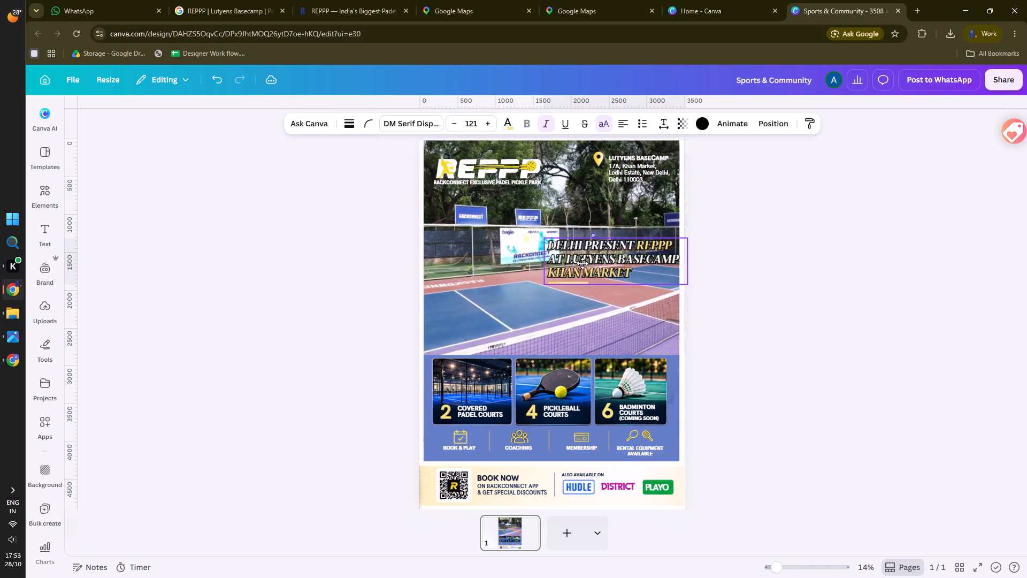
left_click_drag(583, 263, 466, 295)
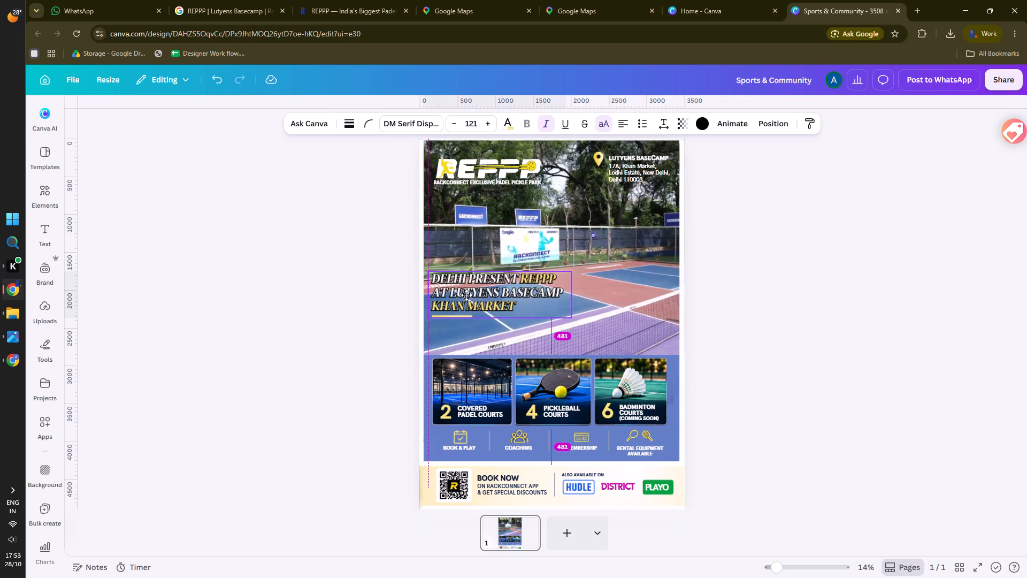
left_click_drag(466, 295, 467, 293)
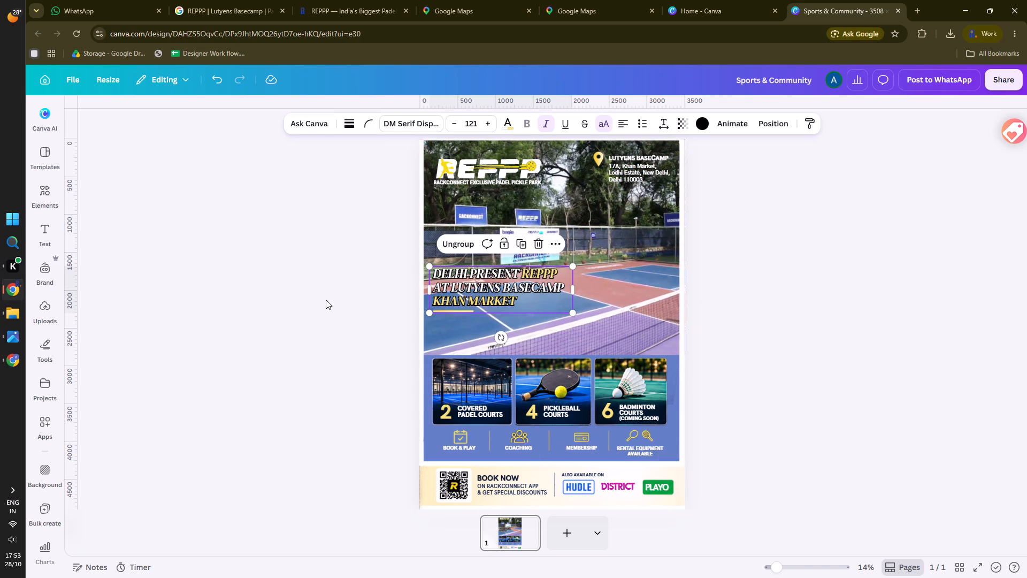
left_click(320, 292)
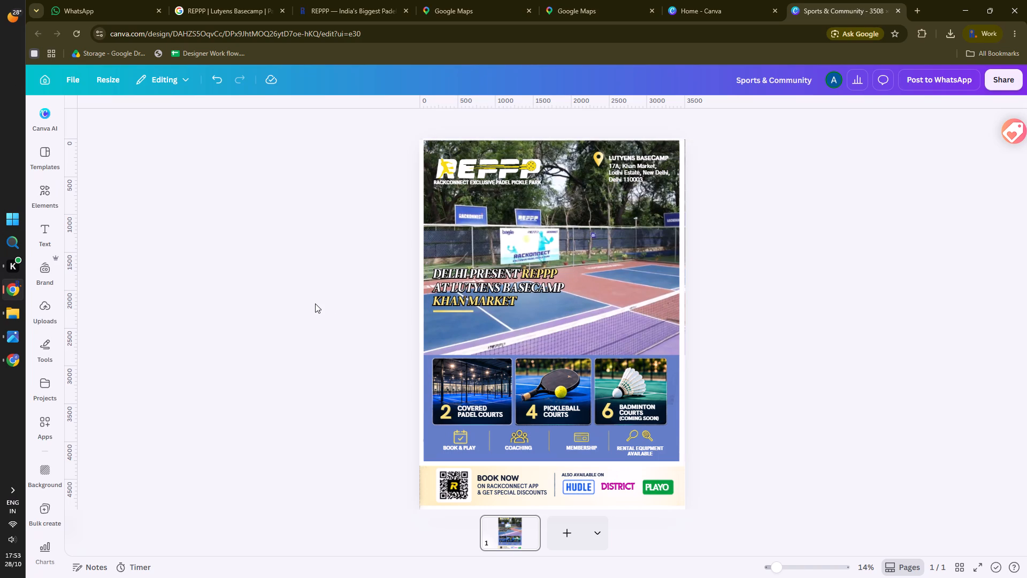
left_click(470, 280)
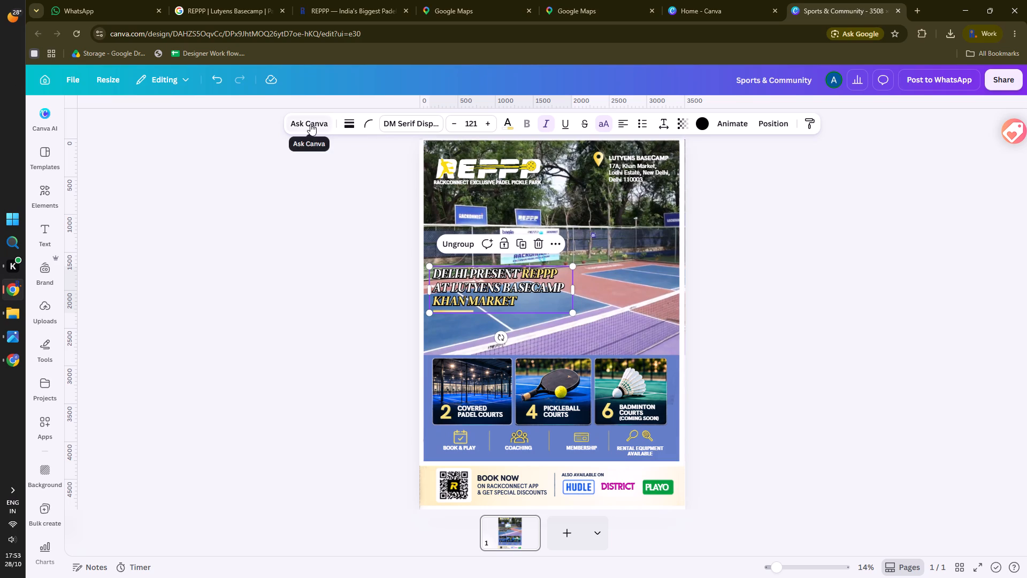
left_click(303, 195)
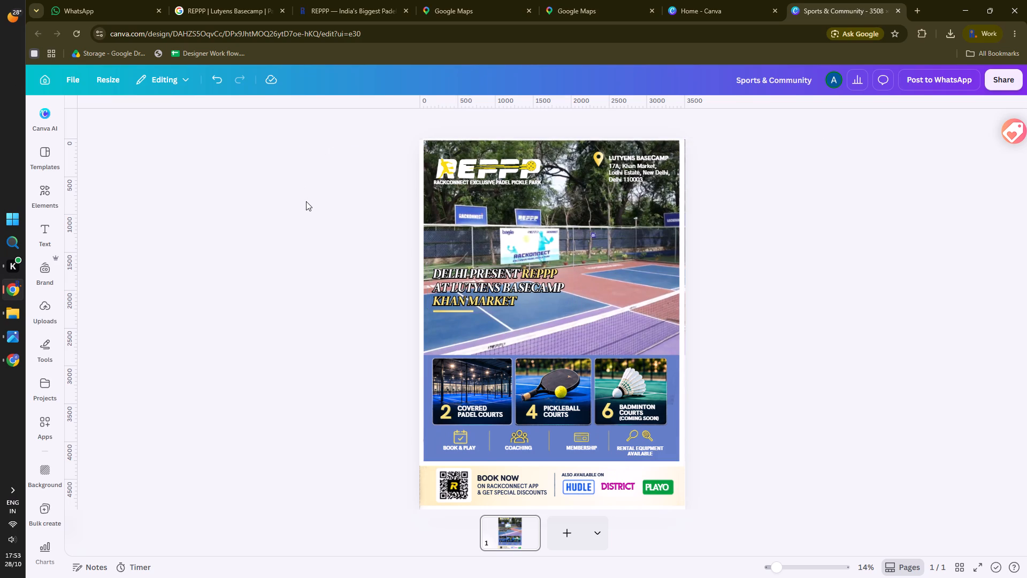
Bring the whole flyer page into view and start a screenshot capture of it.
scroll(306, 205, "down", 1)
scroll(306, 205, "up", 1)
scroll(306, 205, "down", 1)
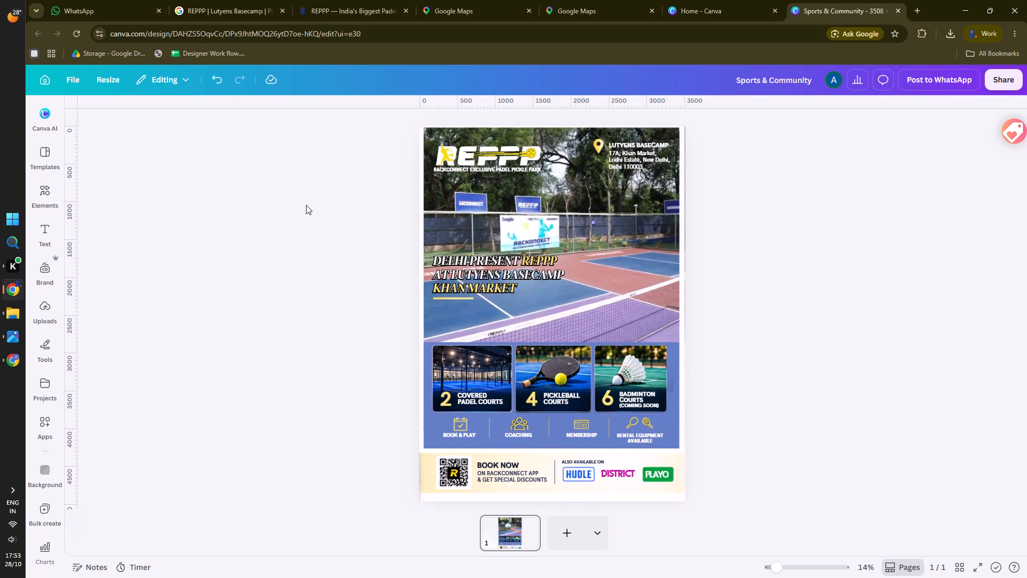
key("shift+super+s")
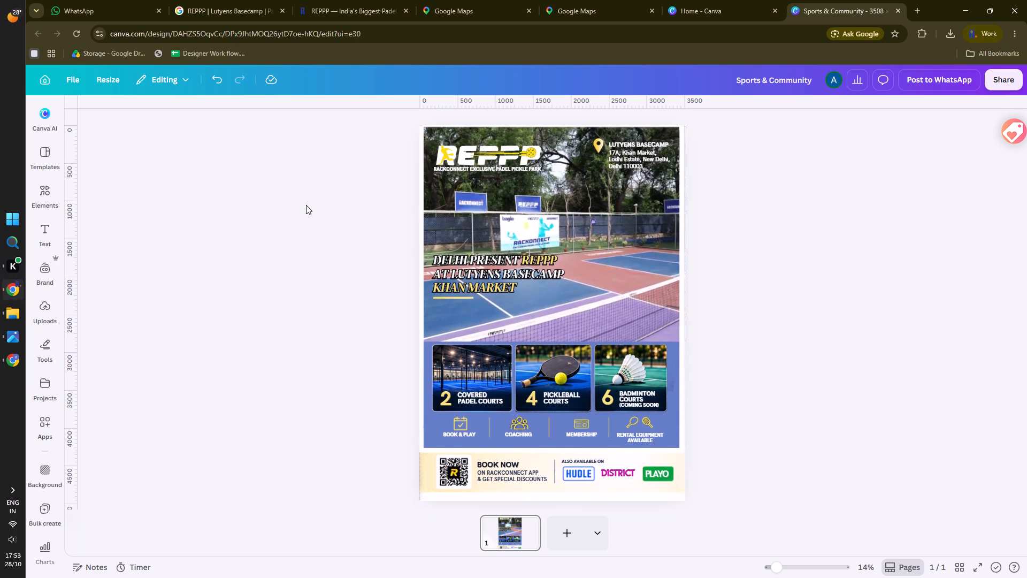
Frame the screenshot area around the flyer page, from the top edge of the court photo down through the BOOK NOW strip.
left_click_drag(423, 126, 683, 476)
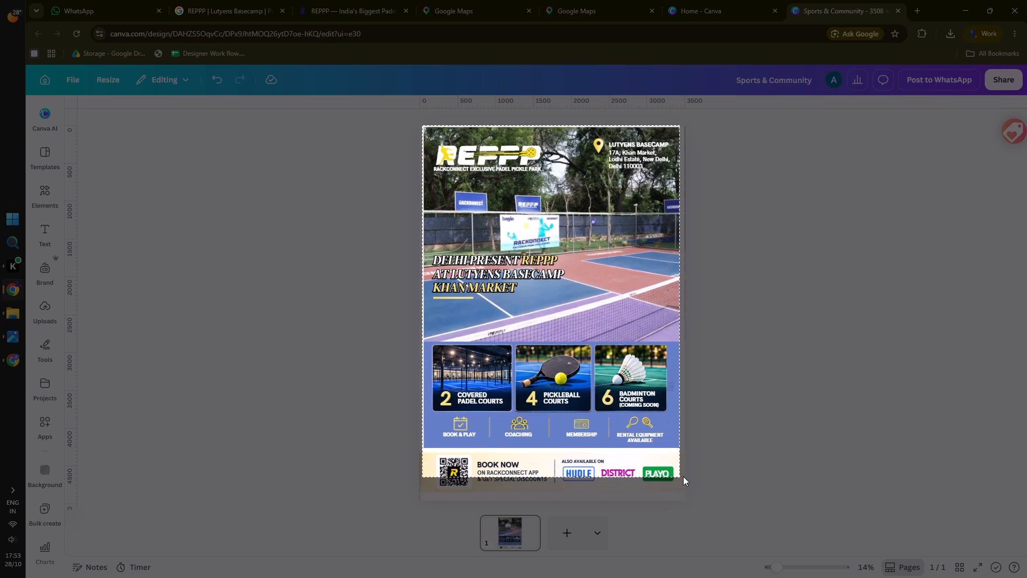
left_click_drag(683, 476, 686, 483)
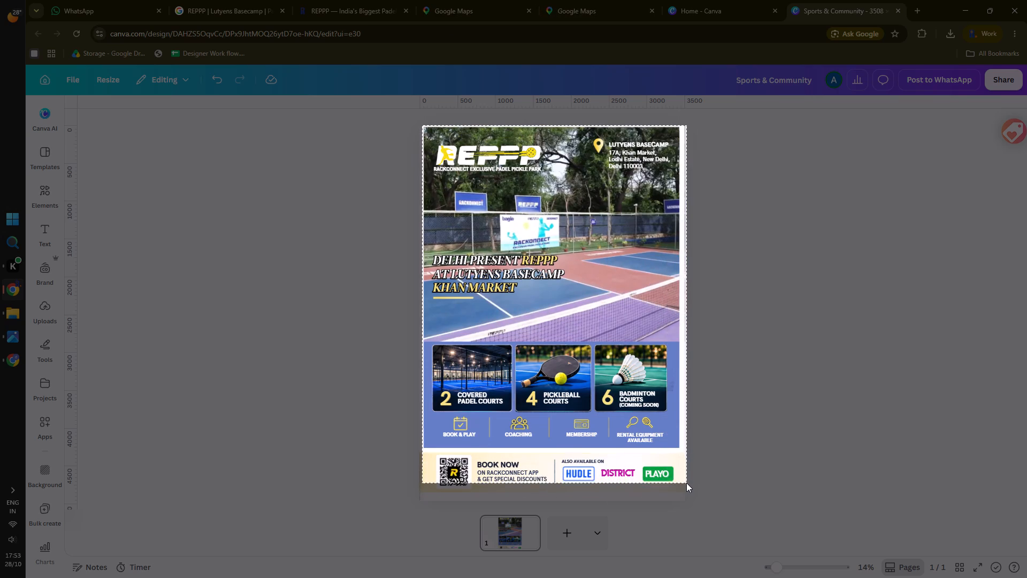
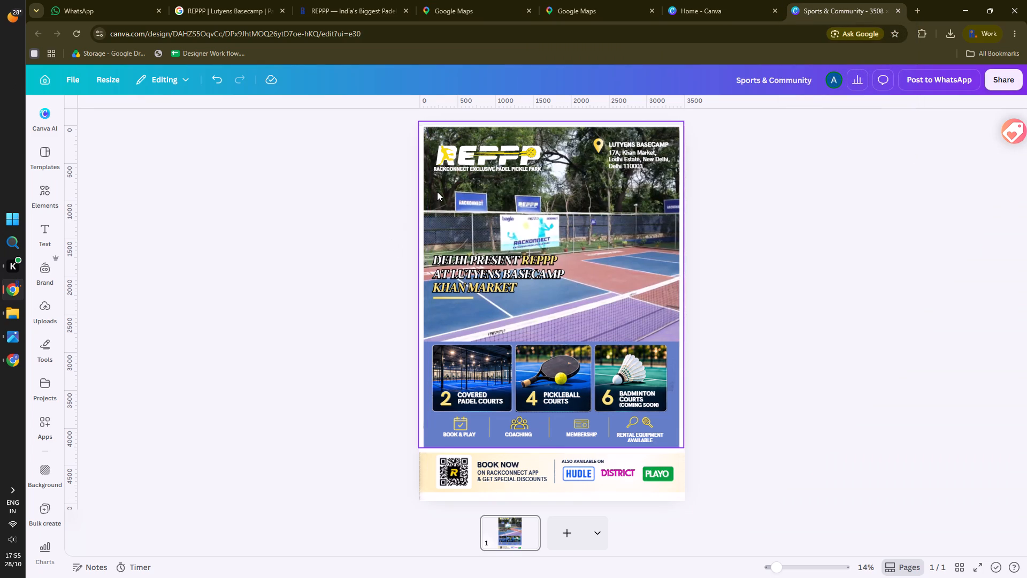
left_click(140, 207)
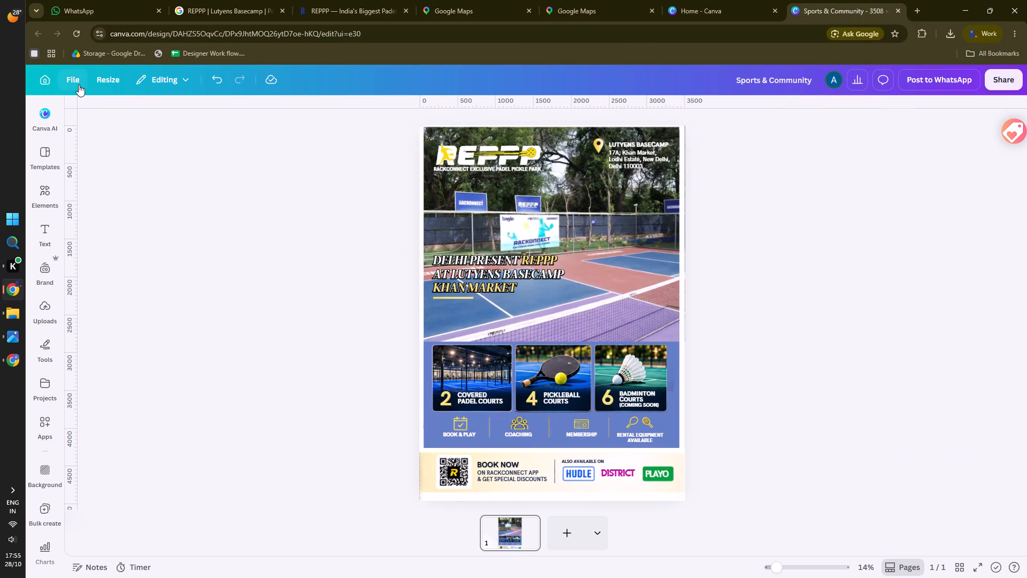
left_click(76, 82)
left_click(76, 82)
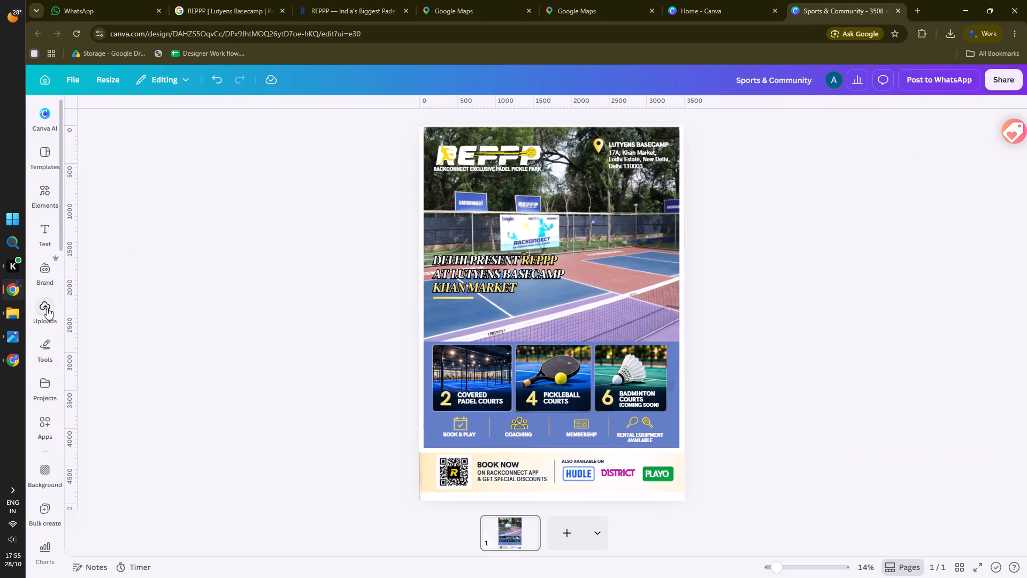
Switch to the Drone shoot folder in Google Drive, close the DJI_0431 video, and preview DJI_0427.MP4 from about 0:08 for court footage.
left_click(11, 358)
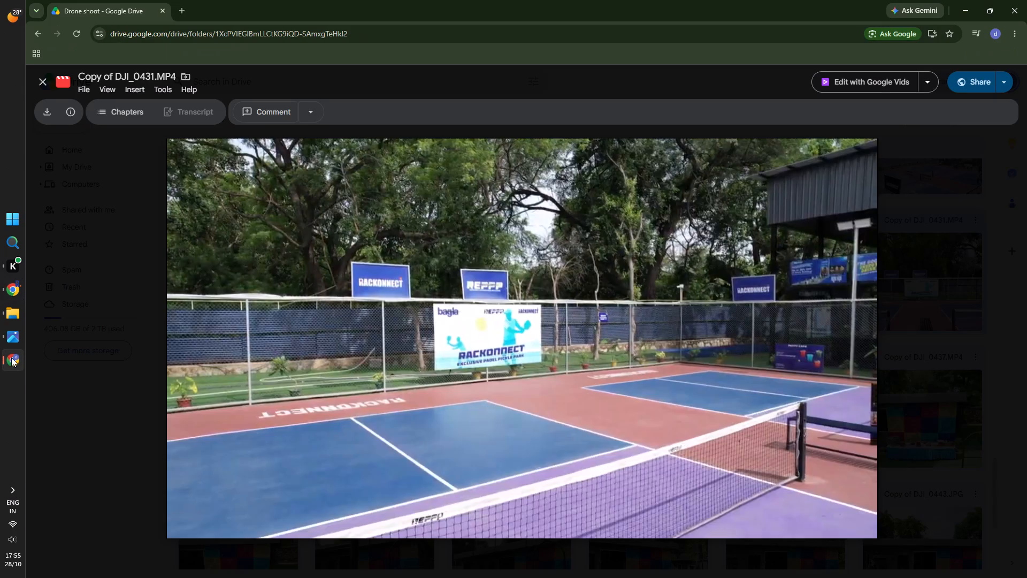
left_click(40, 82)
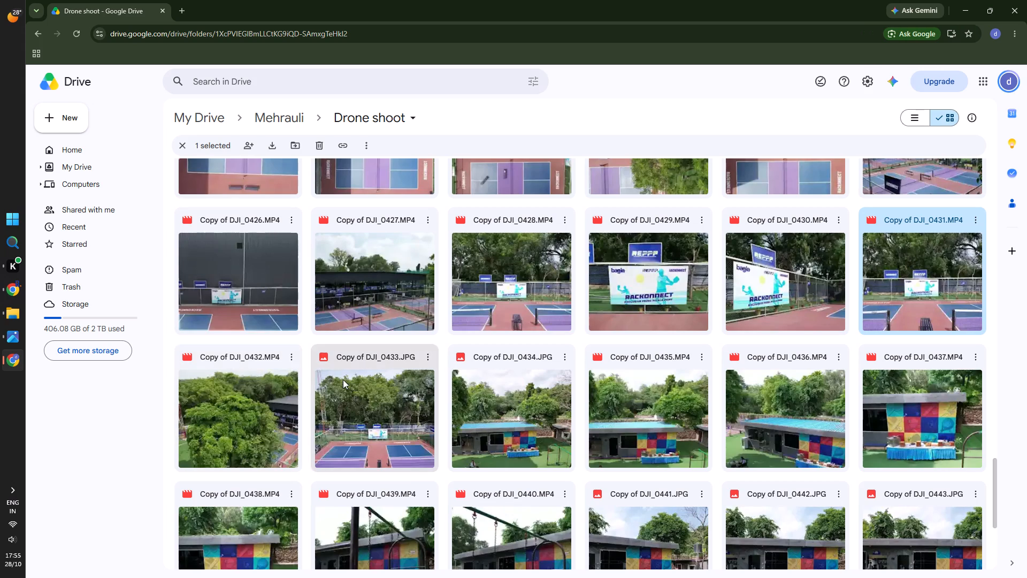
double_click(408, 309)
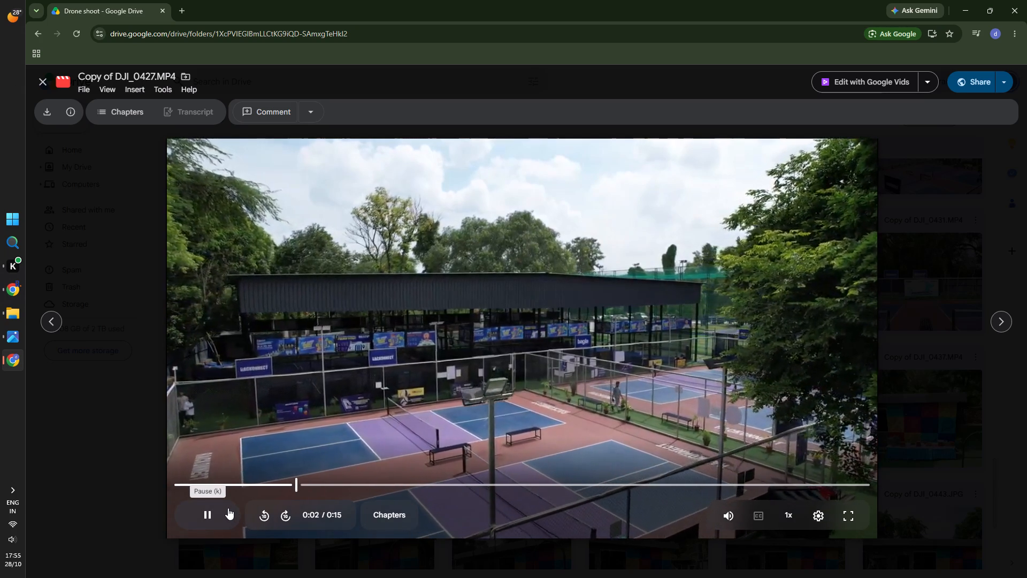
left_click(562, 490)
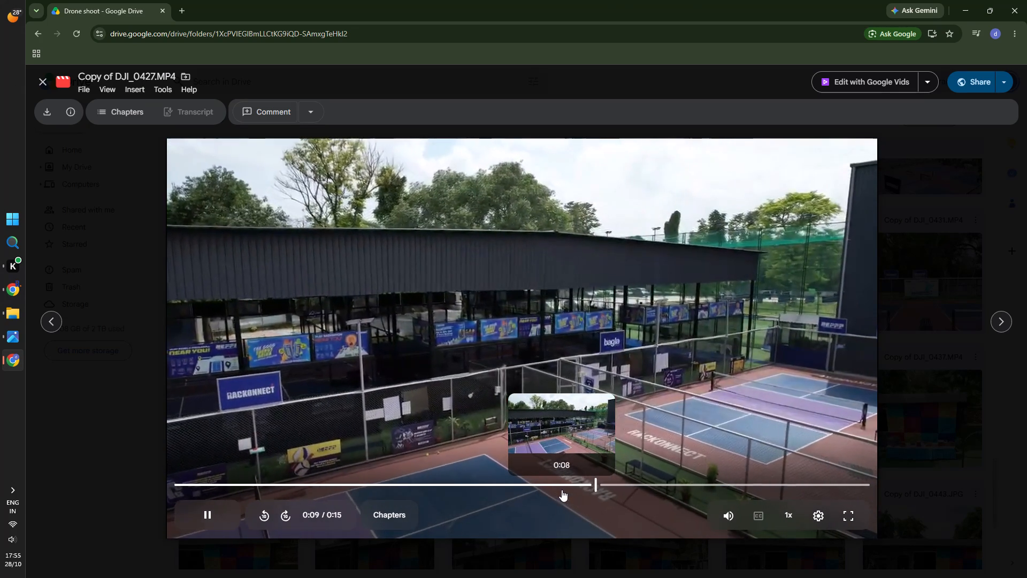
Check the end of the DJI_0427 drone clip, then browse the Drone shoot folder for a better court video.
left_click(715, 483)
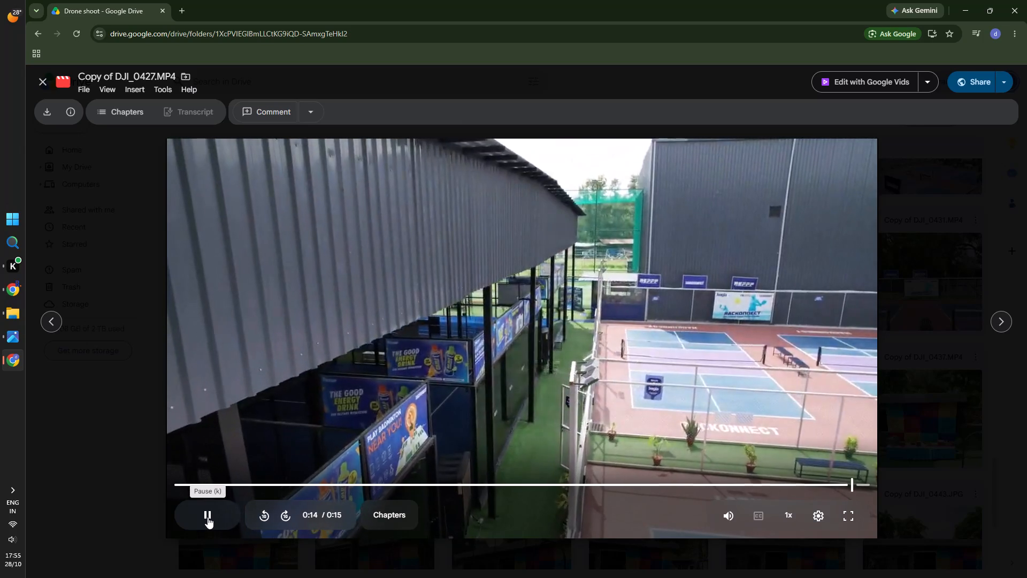
left_click(208, 517)
left_click(40, 82)
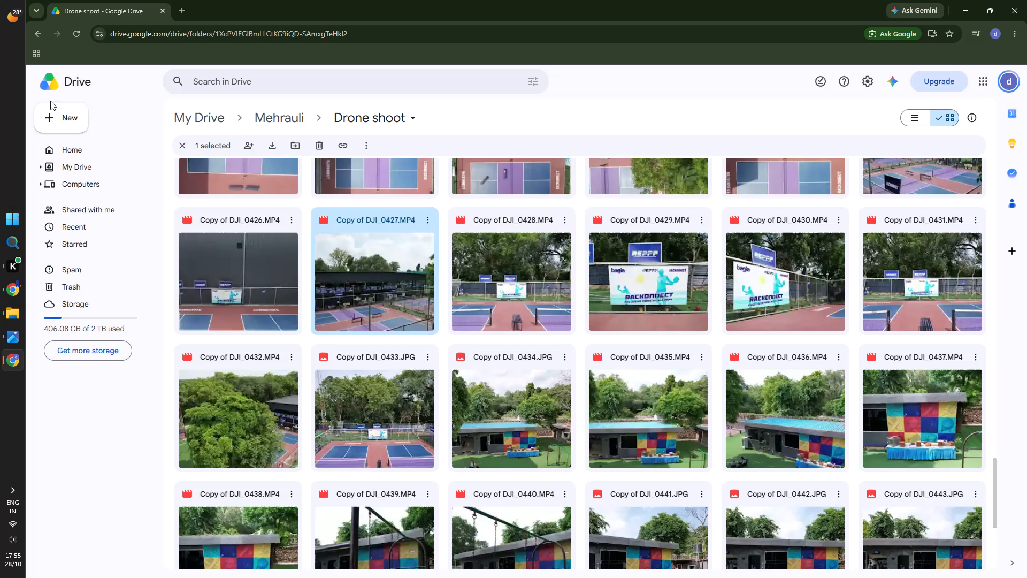
scroll(448, 385, "down", 1)
scroll(448, 385, "up", 7)
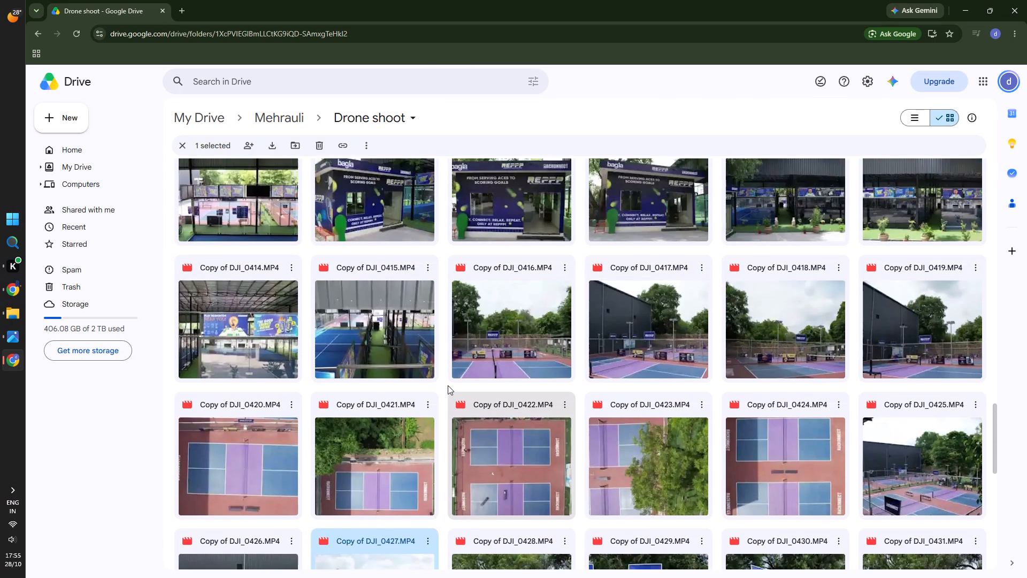
scroll(448, 385, "down", 1)
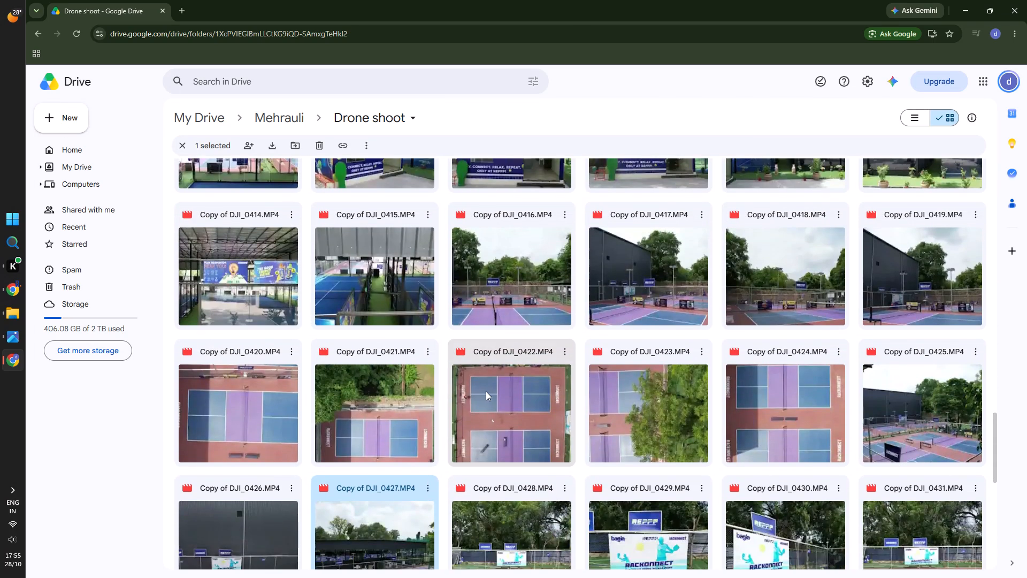
scroll(486, 391, "up", 1)
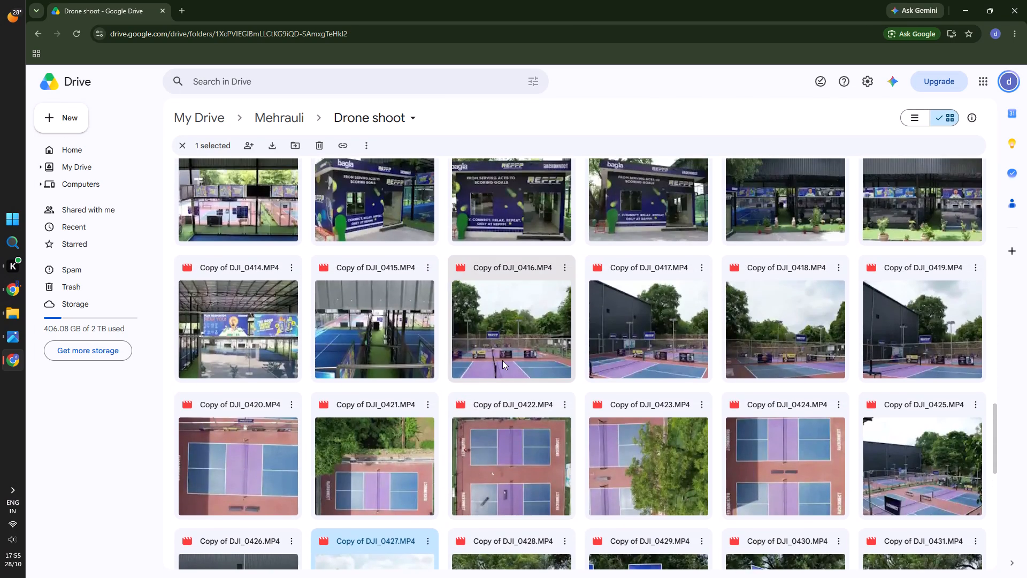
Open Copy of DJI_0417.MP4, pause on the wide court view, and copy a screenshot from the dark wall to just past the REPPP sign.
double_click(676, 351)
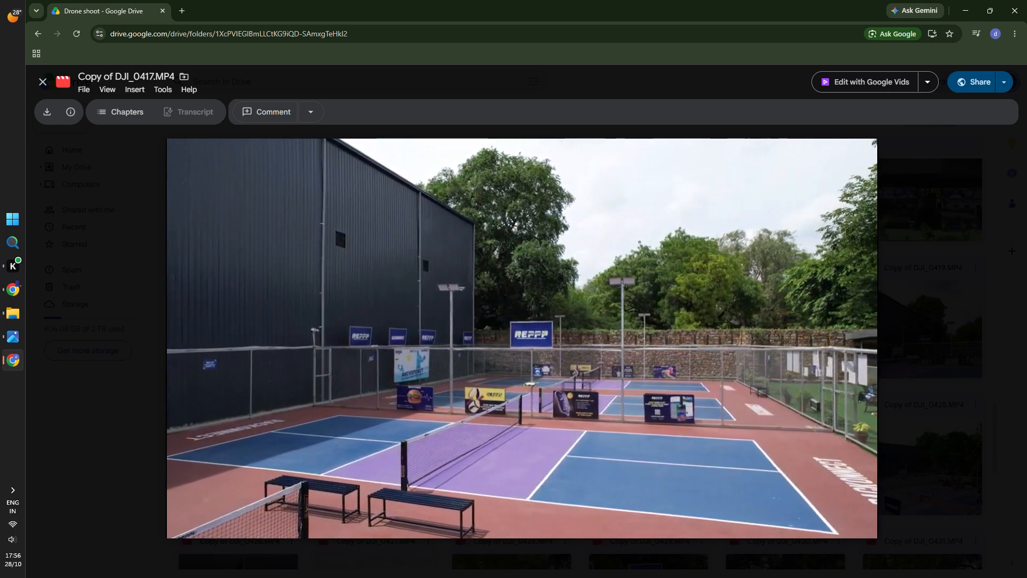
key("space")
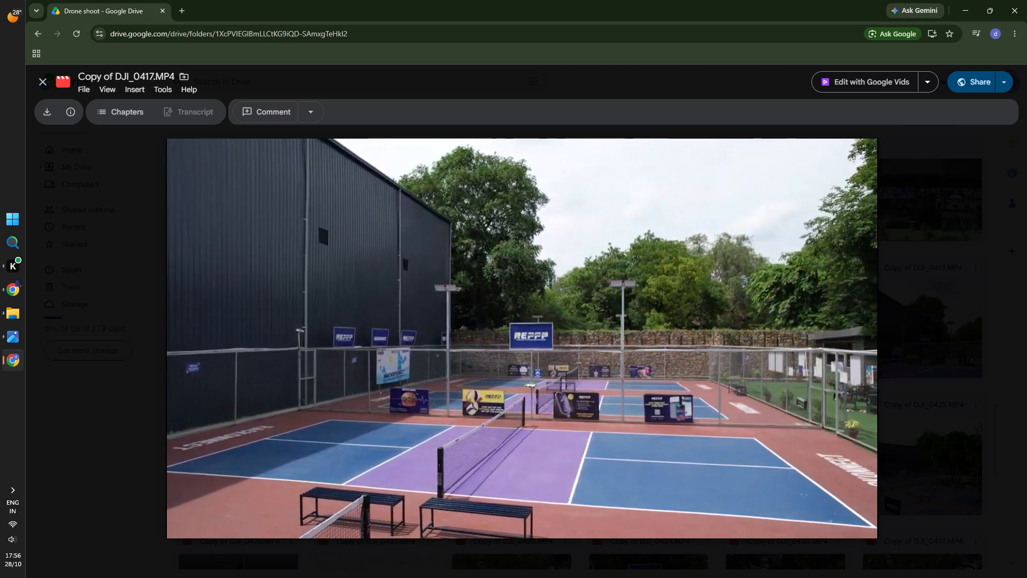
key("shift+super+s")
left_click_drag(171, 144, 873, 539)
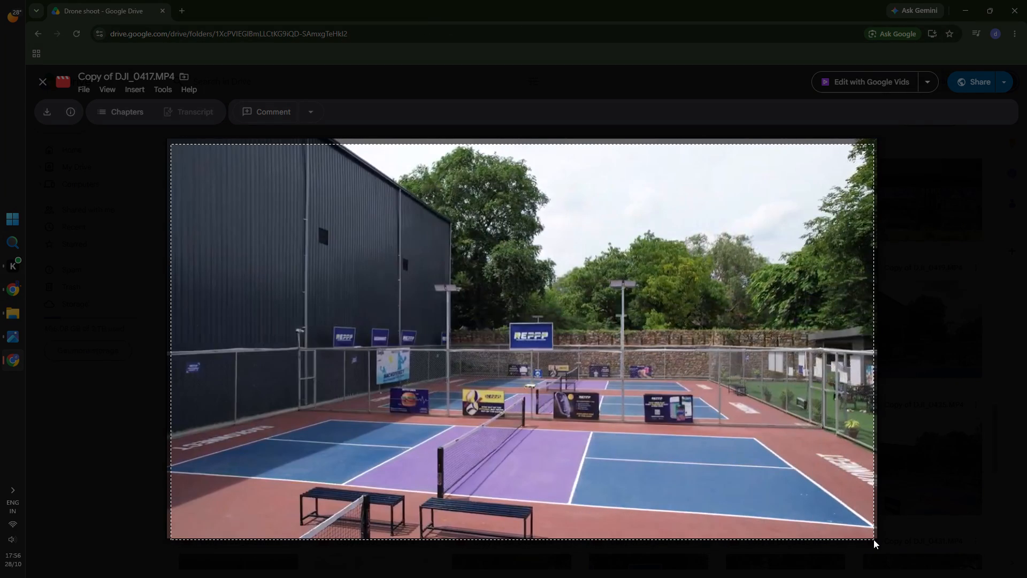
left_click_drag(873, 539, 699, 539)
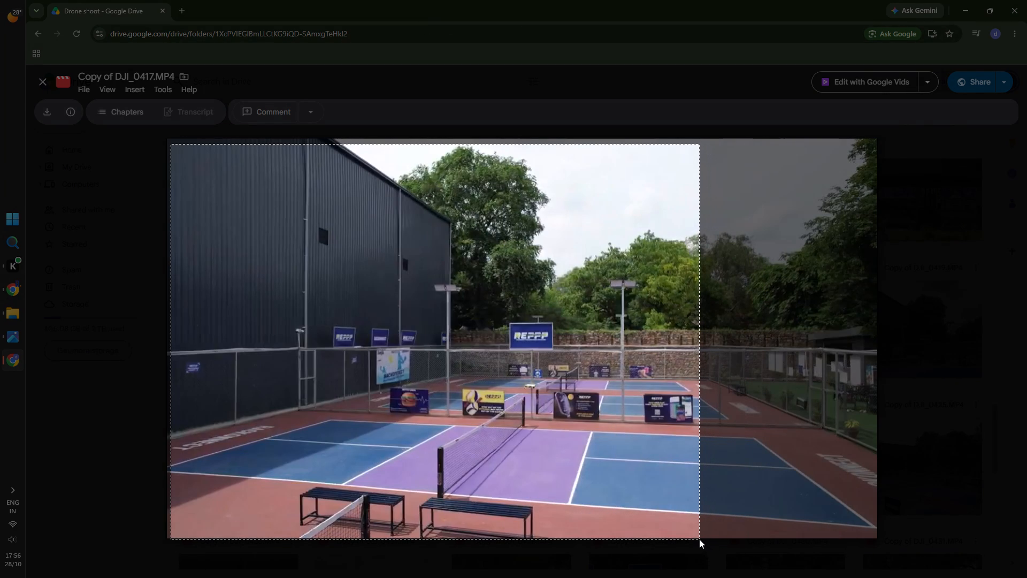
left_click_drag(699, 539, 603, 535)
key("ctrl+c")
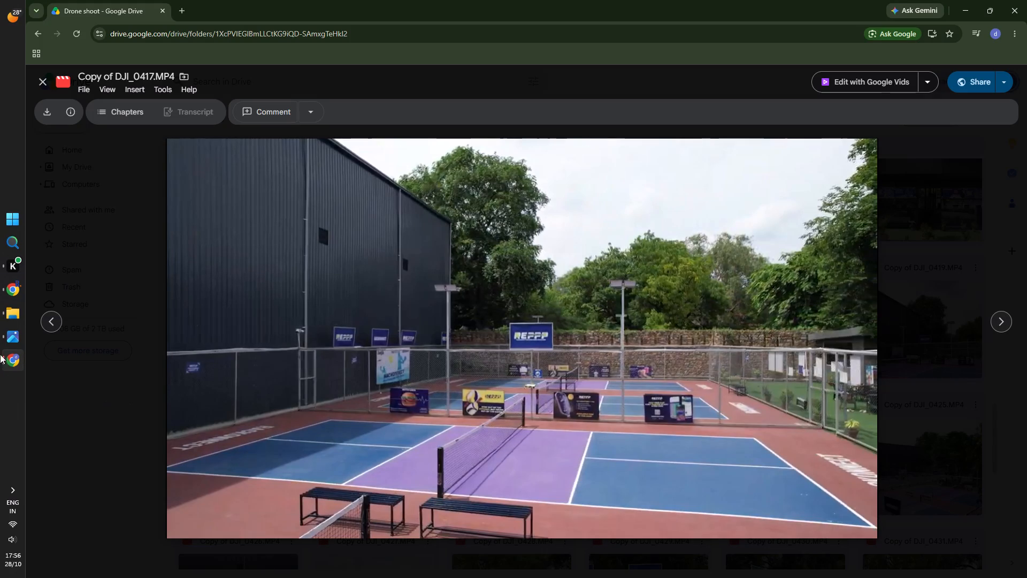
In the Canva flyer, shift the frame image aside, delete the court background photo and paste the captured video frame.
left_click(13, 287)
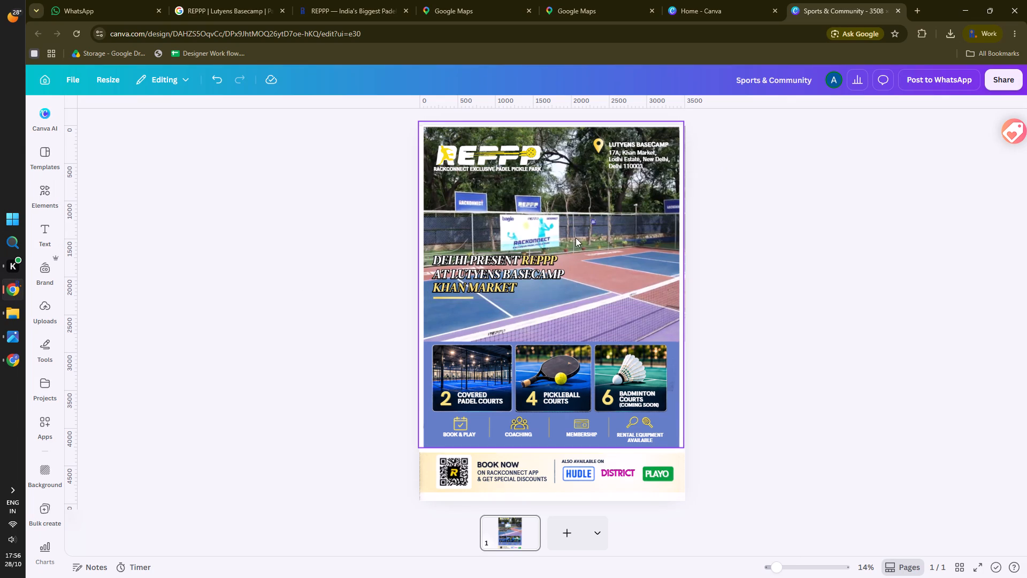
left_click(583, 234)
left_click_drag(586, 232, 701, 232)
left_click(475, 238)
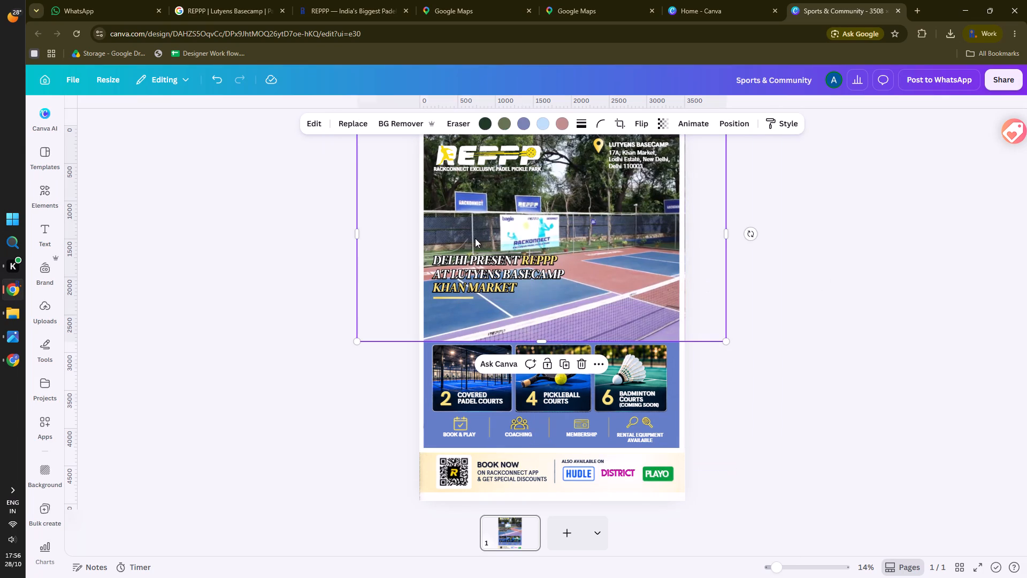
key("Delete")
key("ctrl+v")
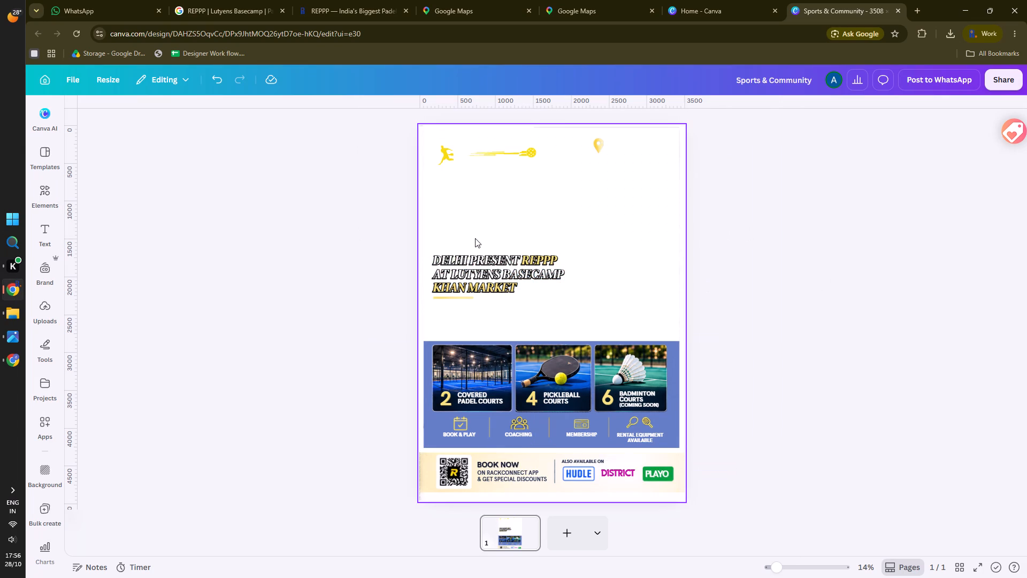
Enlarge the pasted court image to nearly the page width and position it centred, ending at the blue panel's upper edge.
left_click_drag(549, 301, 493, 190)
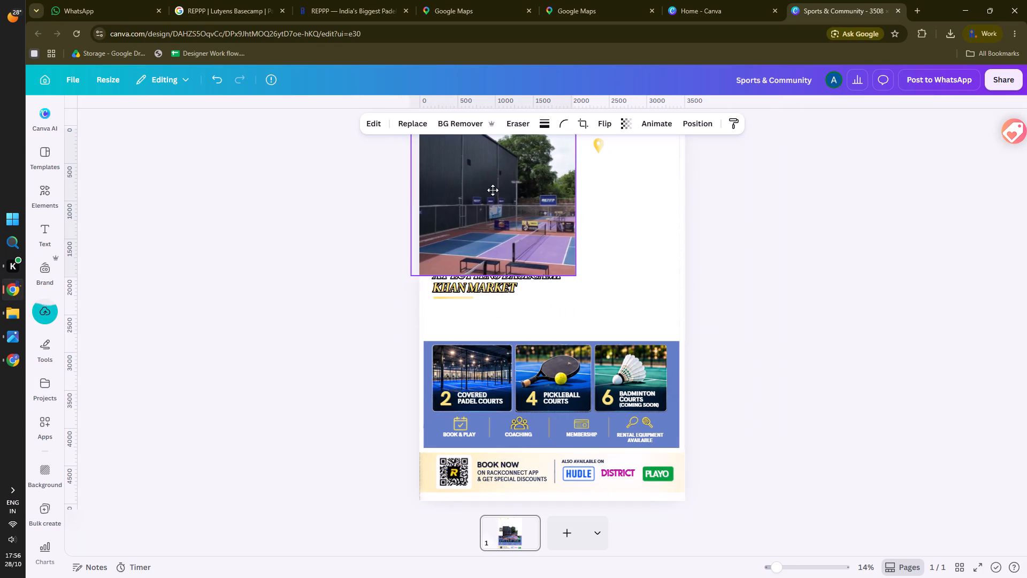
left_click_drag(493, 190, 500, 195)
left_click_drag(581, 282, 612, 294, "shift")
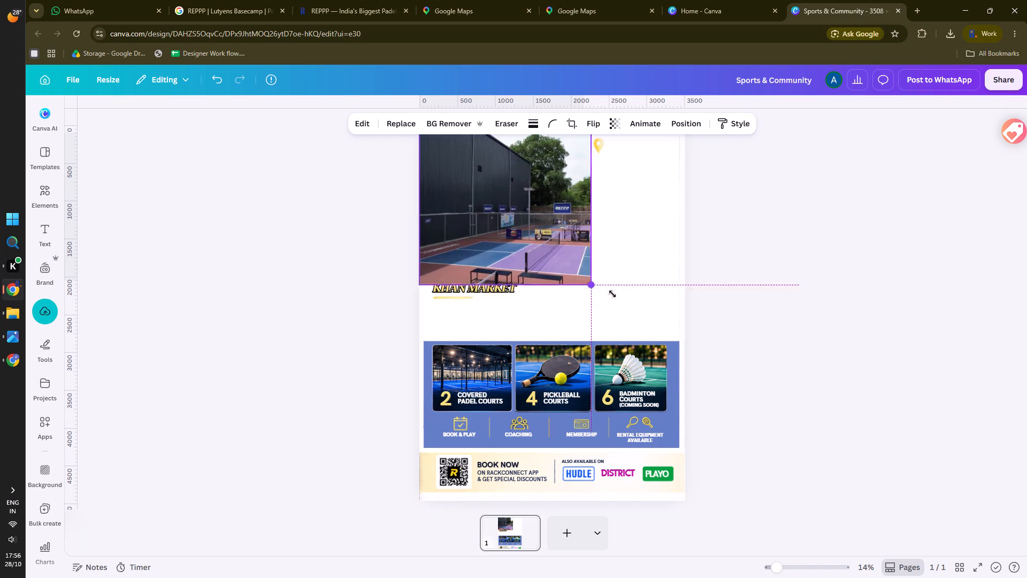
left_click_drag(612, 294, 701, 345, "shift")
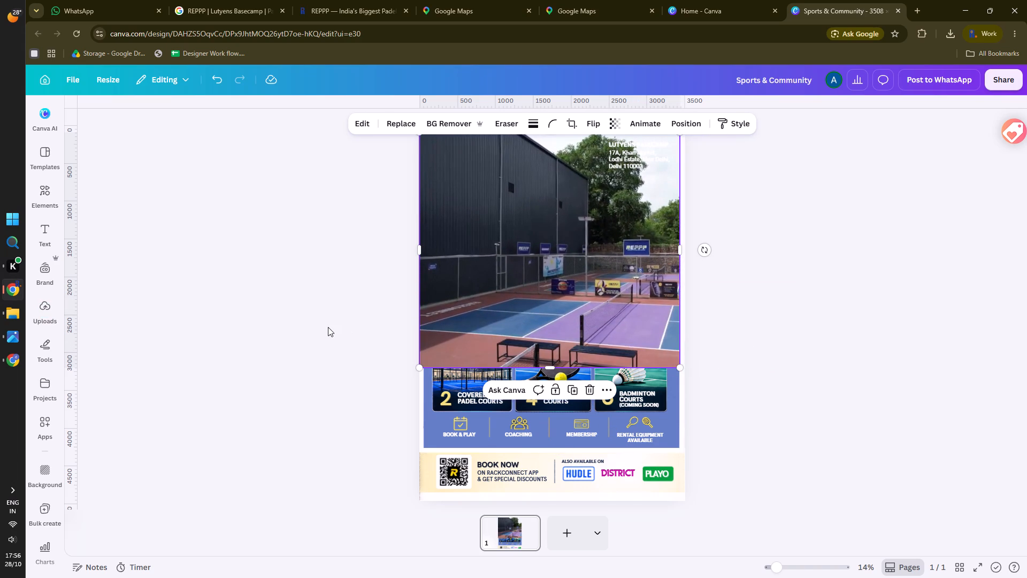
left_click(328, 327)
left_click_drag(534, 281, 537, 255)
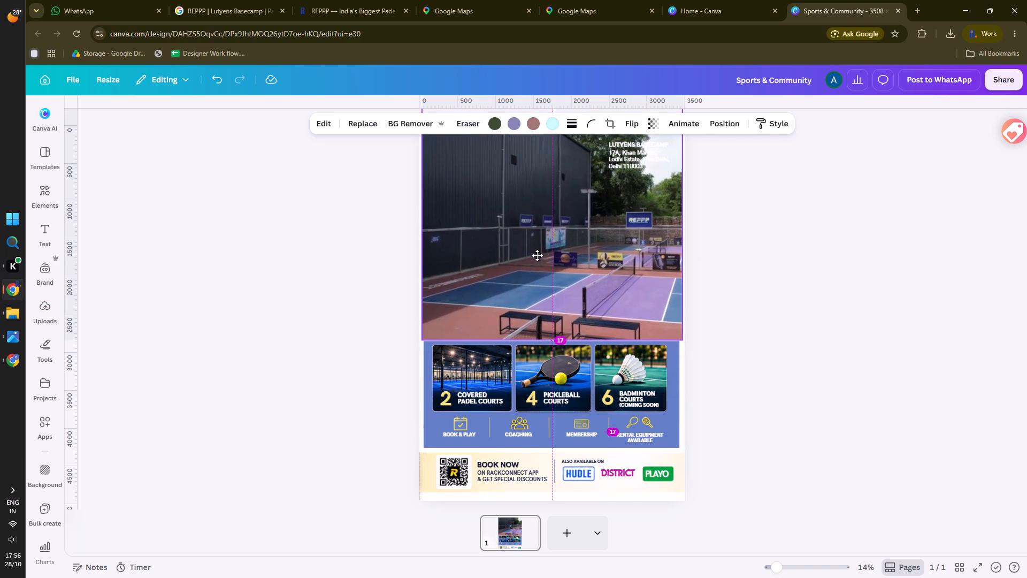
left_click_drag(537, 255, 537, 258)
left_click(317, 300)
Send the new court image to the back, behind the logo, headline and address.
scroll(317, 300, "up", 1)
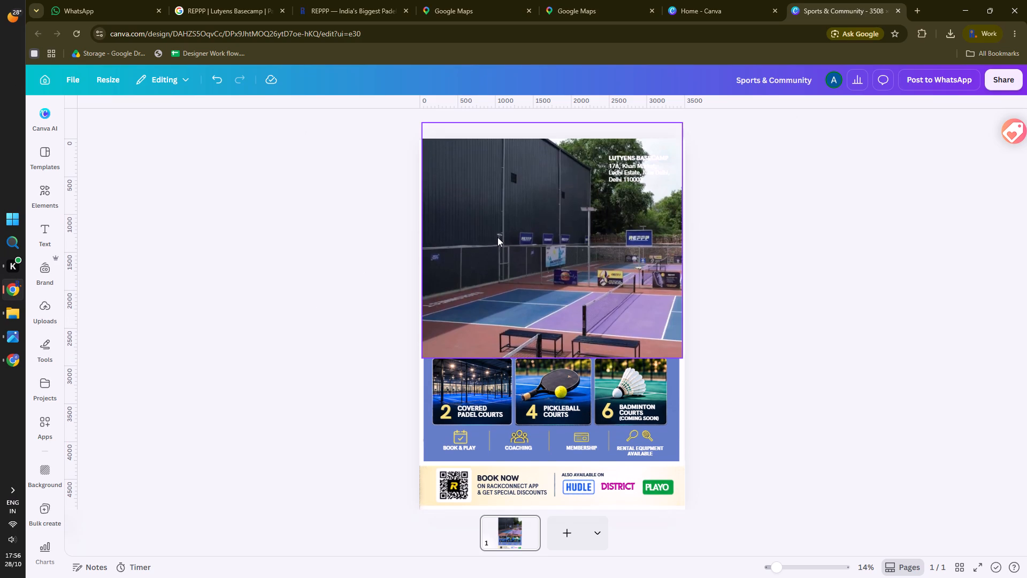
left_click(579, 272)
right_click(579, 272)
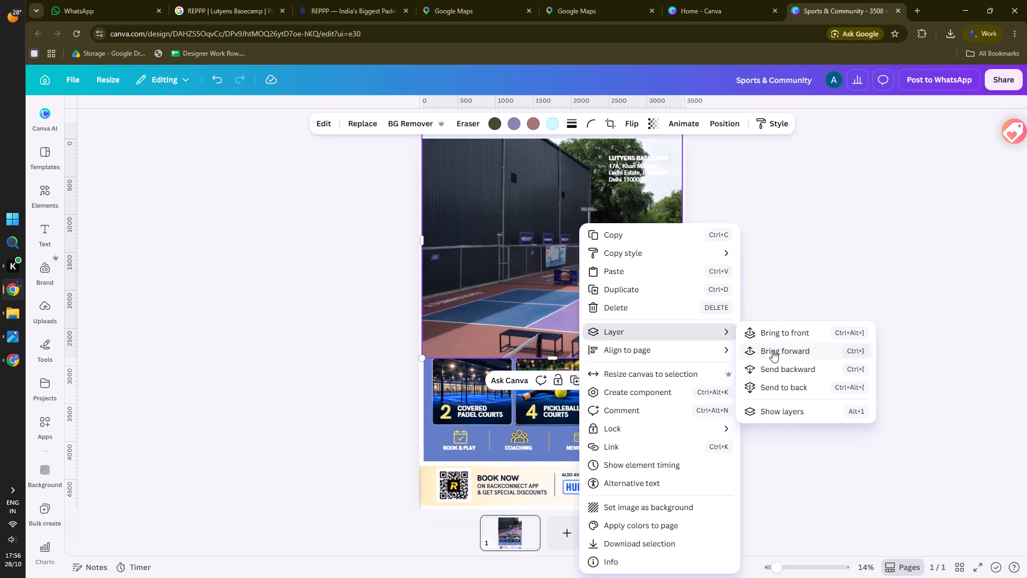
left_click(779, 386)
double_click(794, 196)
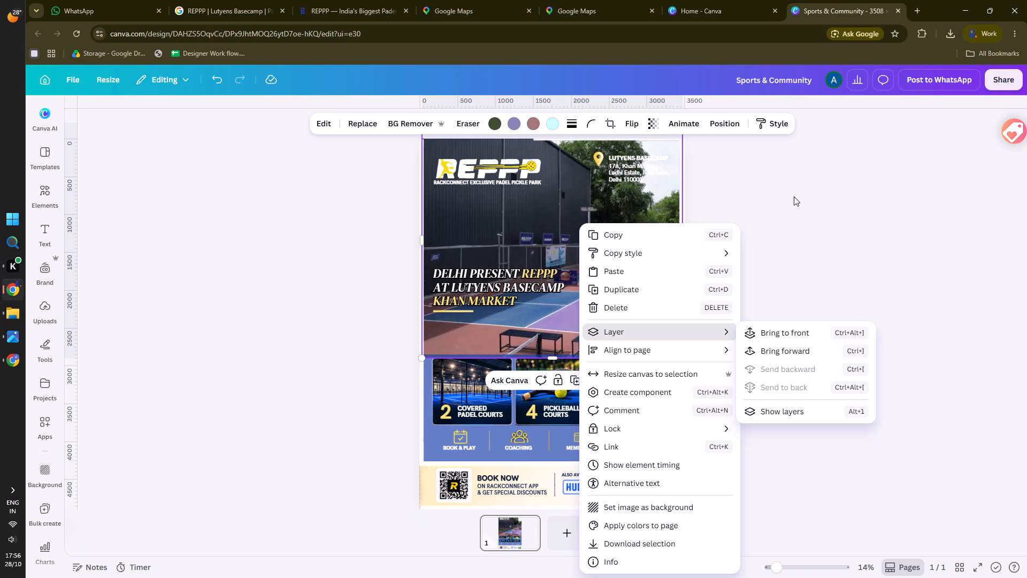
Move the "DELHI PRESENT REPPP" headline group up over the dark wall and raise the REPPP logo slightly.
left_click_drag(458, 285, 463, 227)
left_click(329, 251)
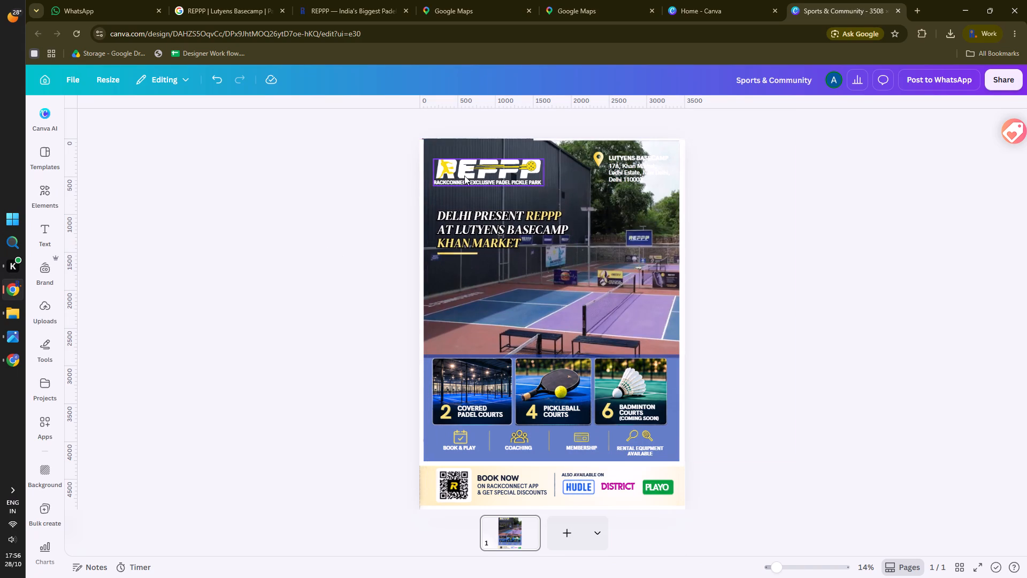
left_click_drag(464, 176, 464, 169)
left_click(334, 229)
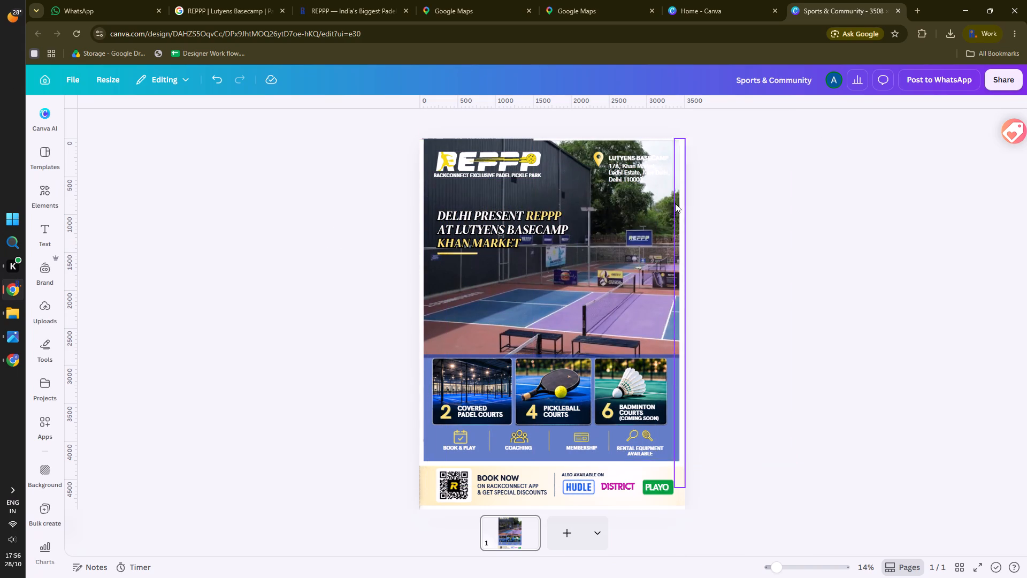
Move the white-bordered frame image back over the flyer so its border surrounds the court image.
left_click_drag(654, 207, 540, 207)
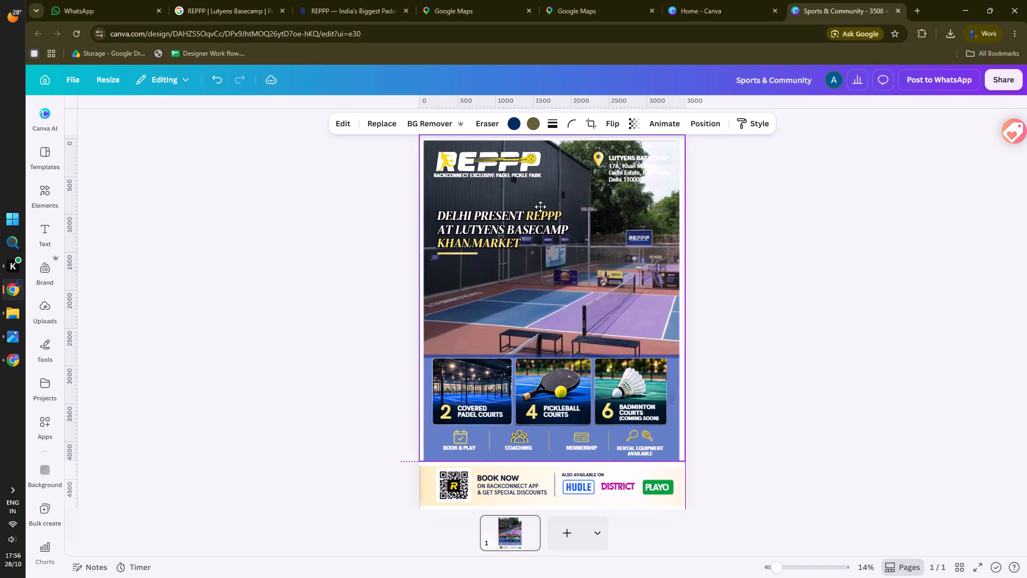
left_click_drag(540, 207, 542, 207)
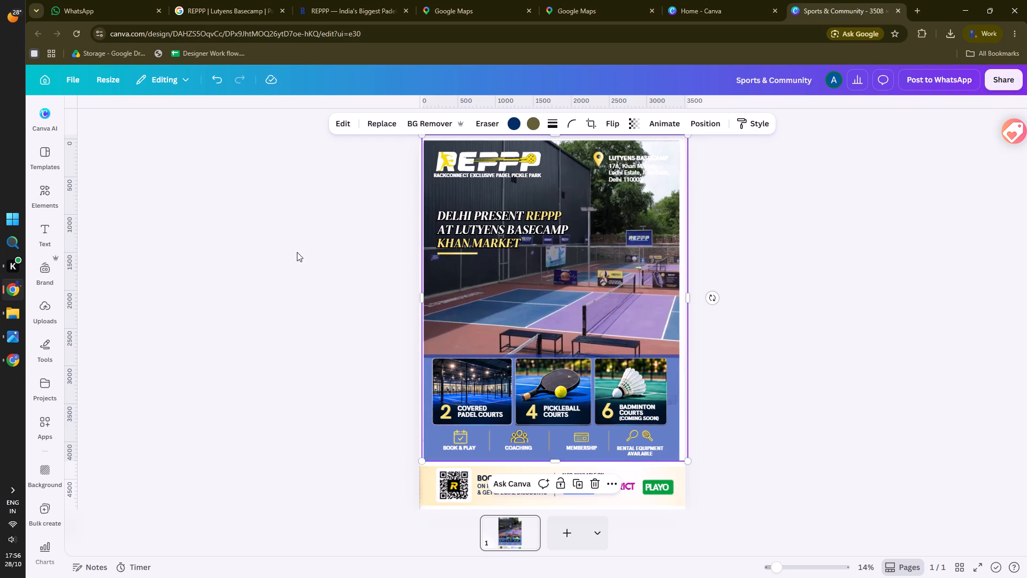
left_click(297, 252)
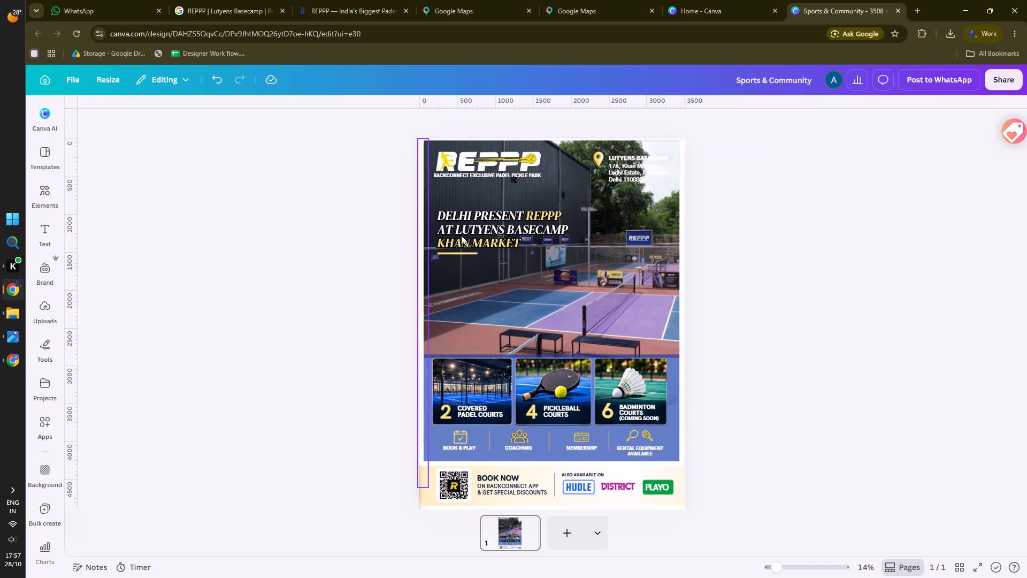
left_click(282, 249)
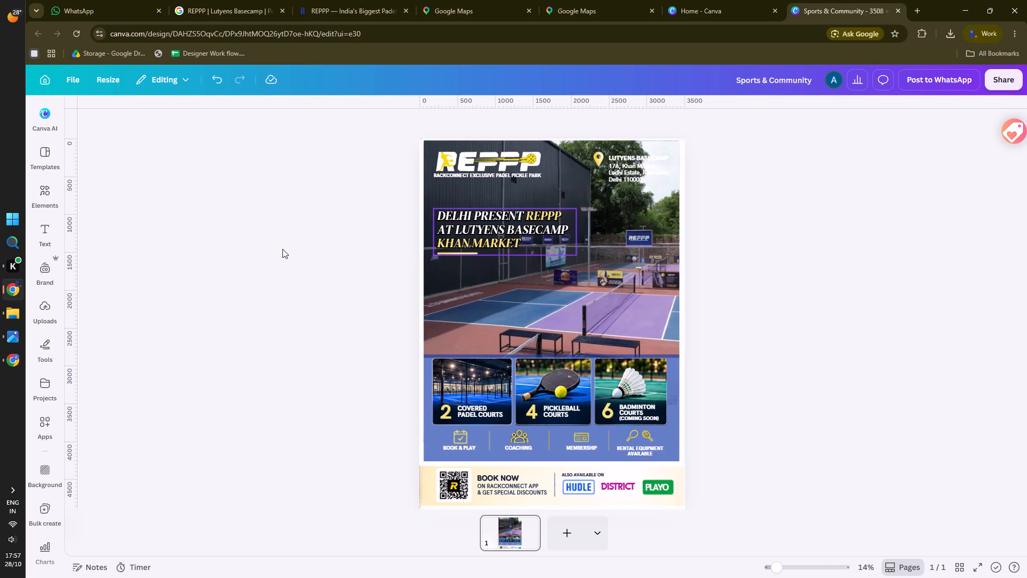
Shift the frame image aside, make the blue panel behind the court cards more opaque, and realign the frame with the page edges.
left_click_drag(449, 330, 490, 330)
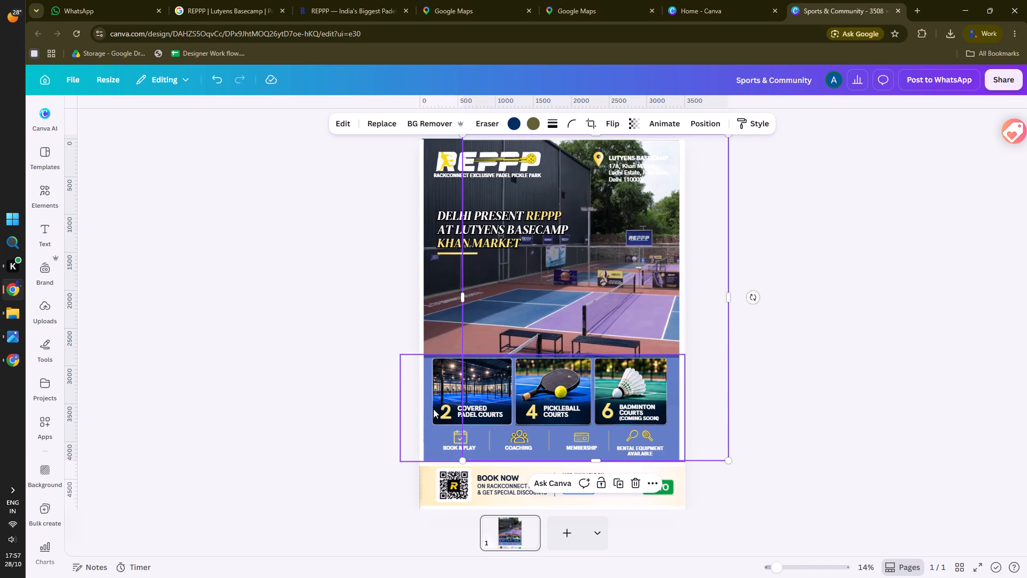
left_click(430, 433)
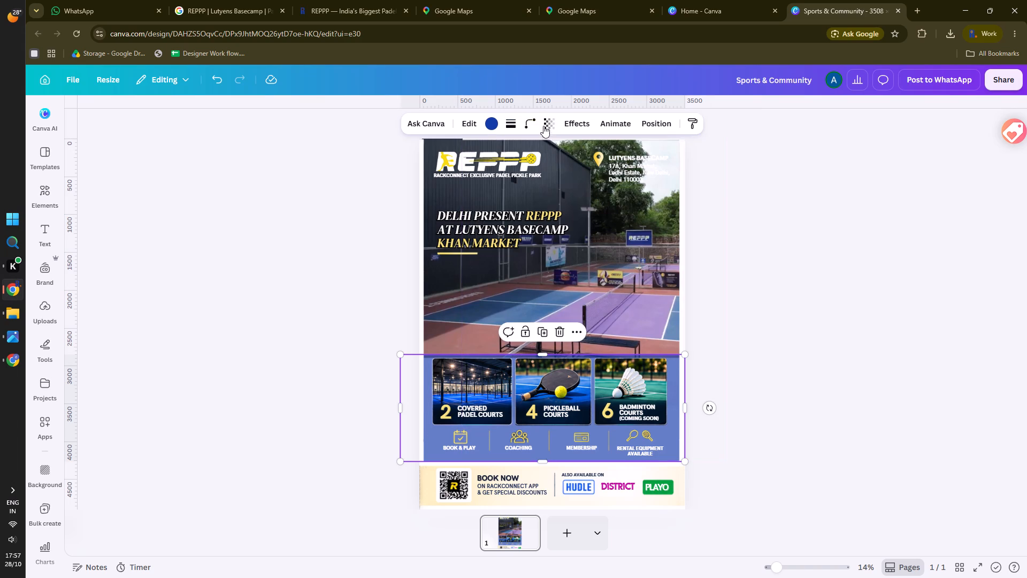
left_click(543, 124)
left_click_drag(544, 166, 556, 165)
double_click(345, 305)
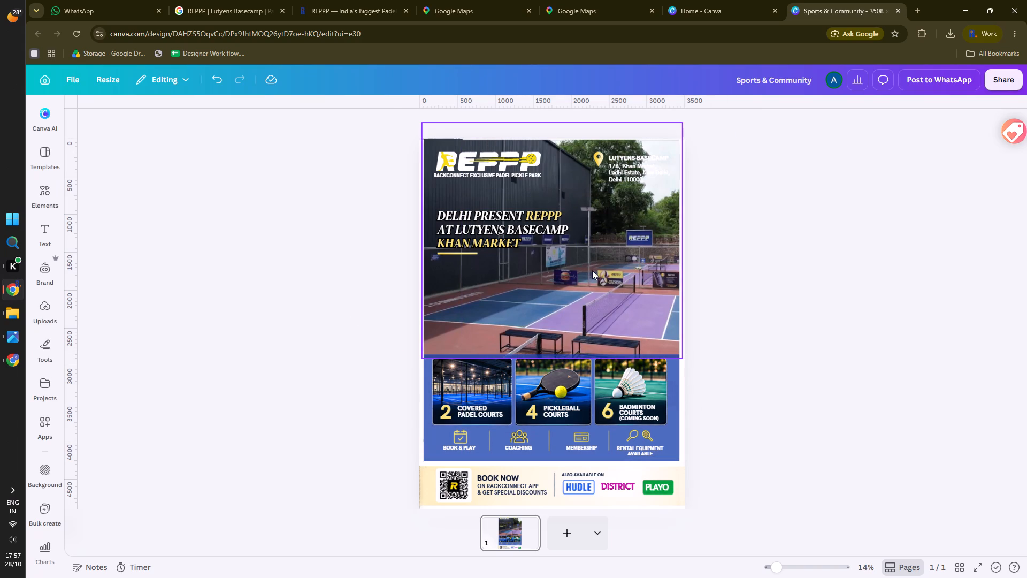
left_click_drag(632, 268, 590, 269)
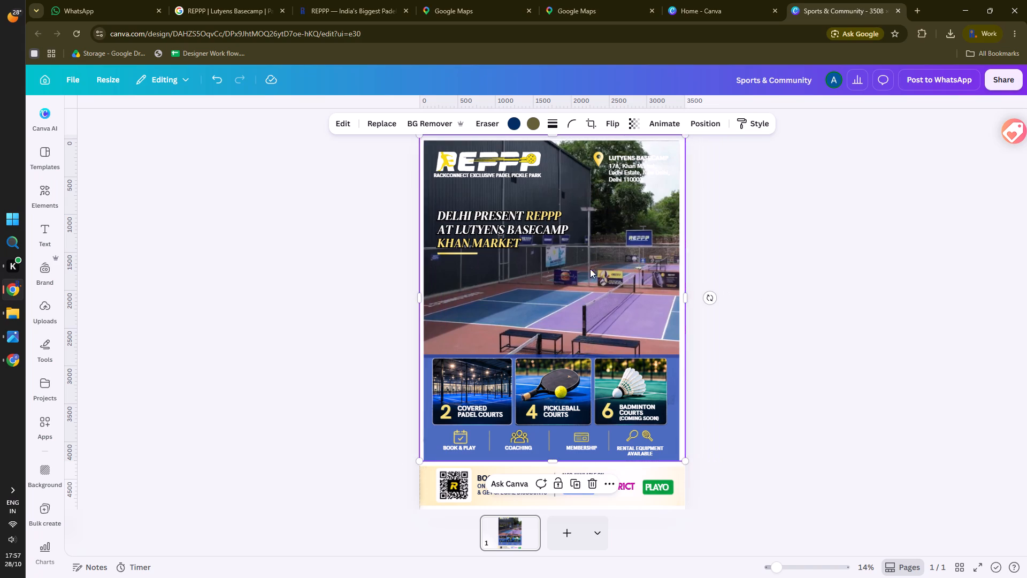
left_click(277, 305)
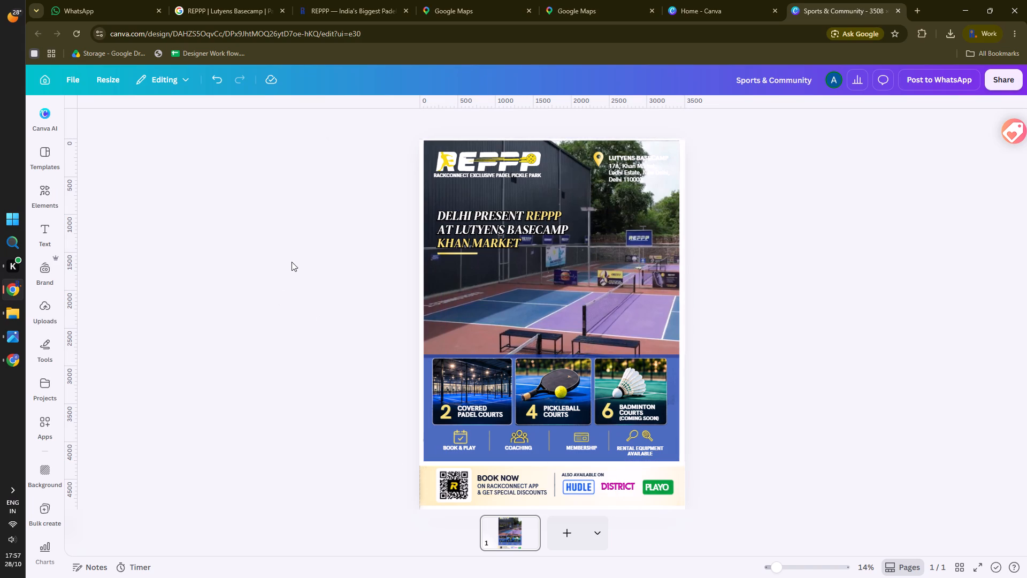
Move the location pin with the Lutyens Basecamp title and address together to below the headline's underline.
left_click(594, 159)
left_click(637, 161, "shift")
left_click(632, 172, "shift")
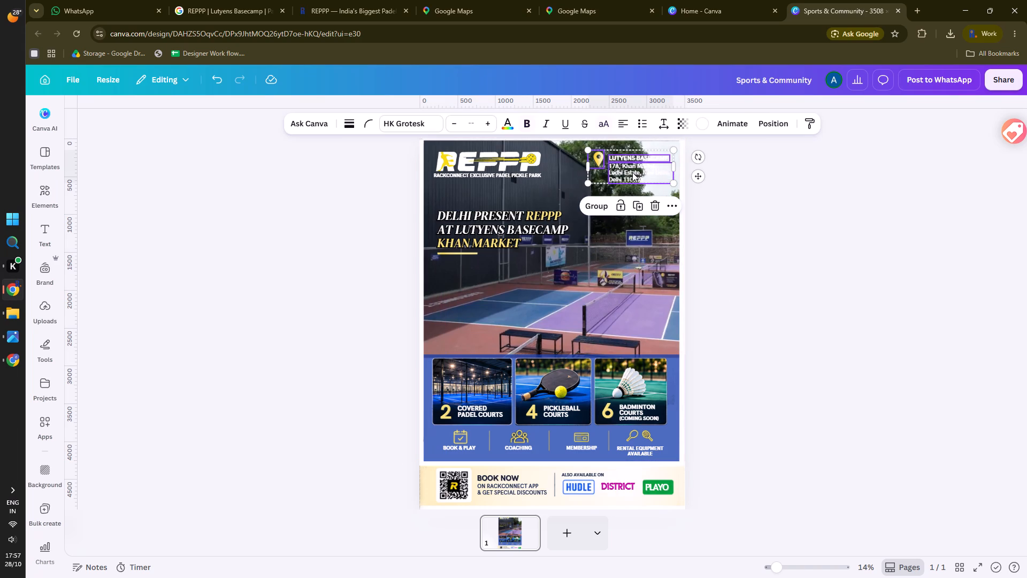
left_click_drag(627, 164, 474, 283)
left_click(300, 287)
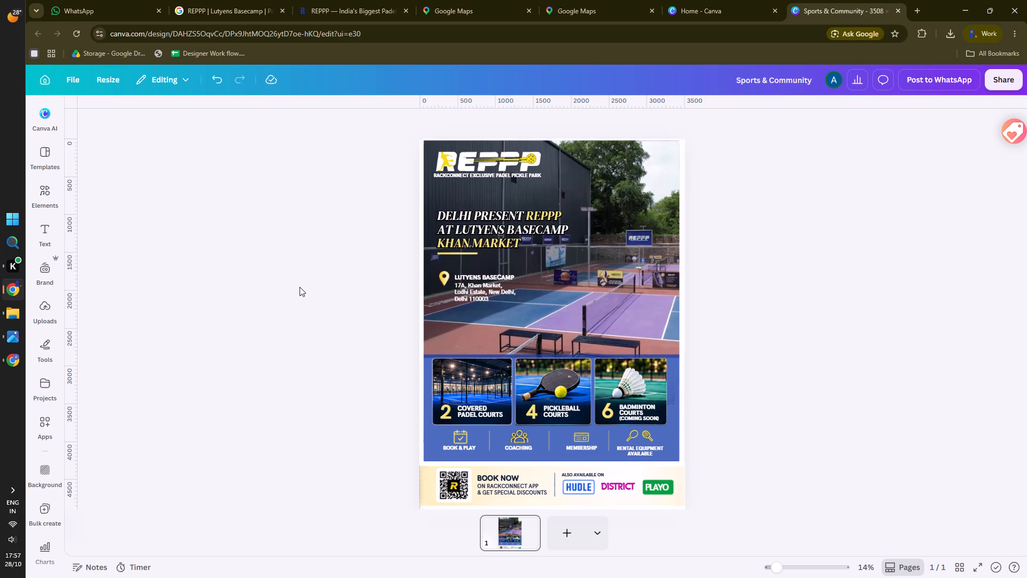
Capture a screenshot of the flyer page from the logo area down to the Book Now strip.
scroll(300, 287, "down", 1)
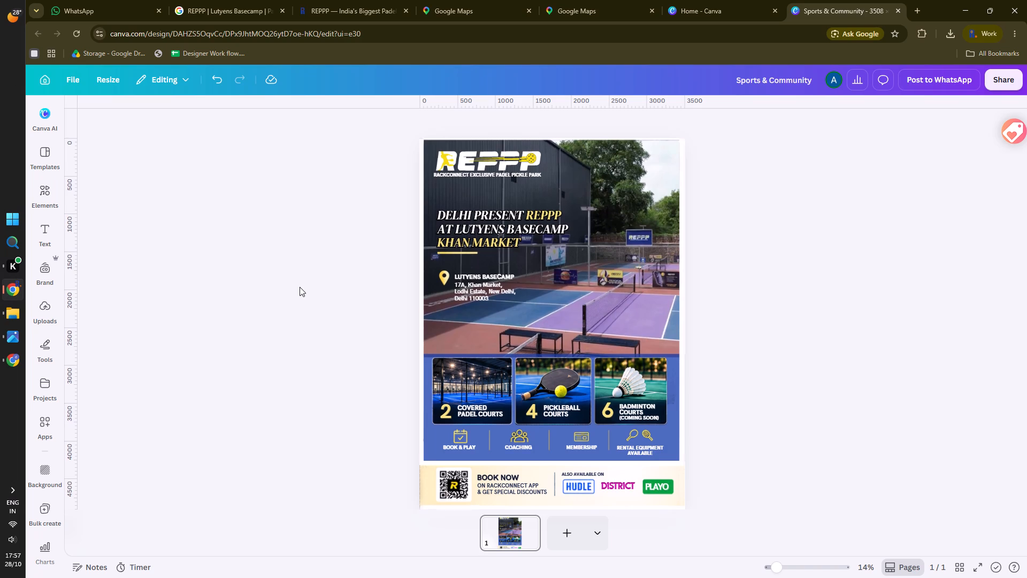
key("shift+super+s")
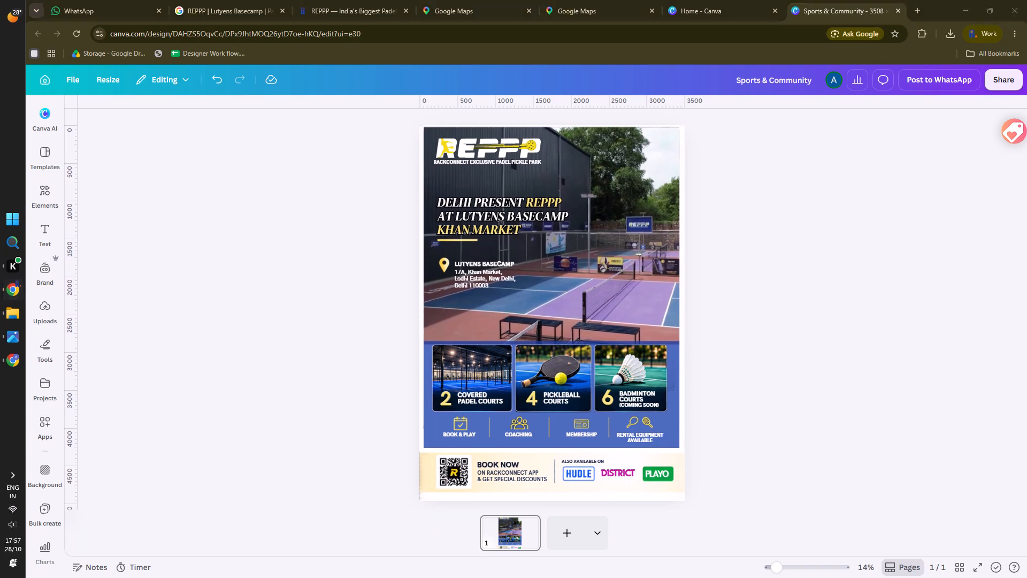
left_click_drag(424, 127, 679, 495)
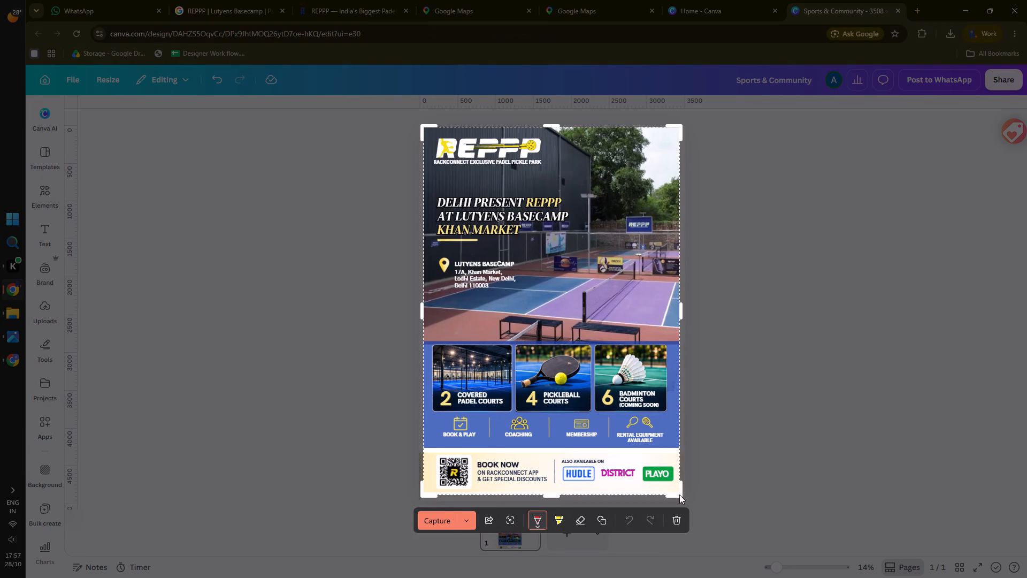
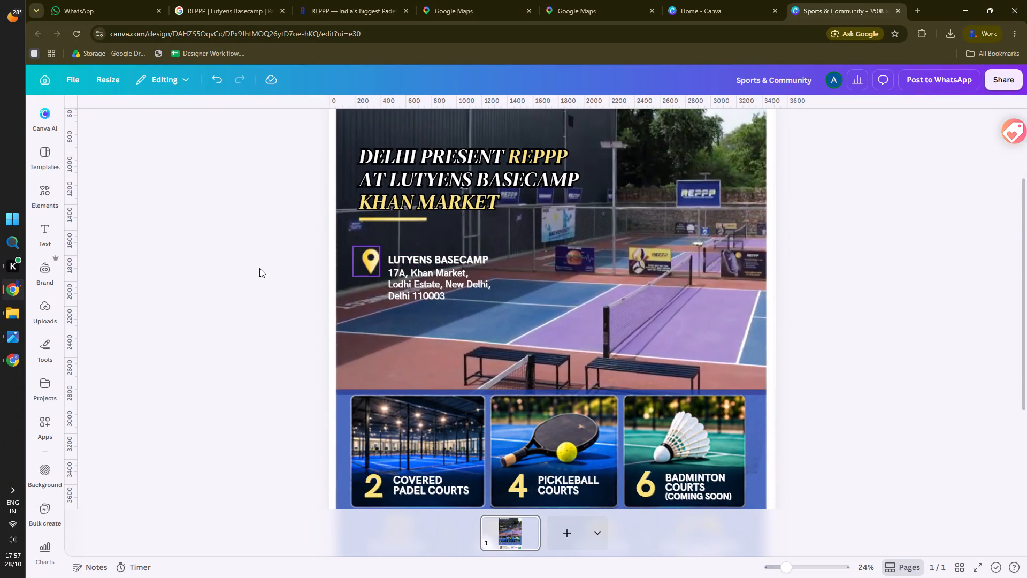
Move the location pin, Lutyens Basecamp title and address together to the flyer's top-right corner, level with the REPPP logo.
scroll(264, 278, "down", 3)
scroll(410, 335, "down", 4)
scroll(259, 311, "up", 4)
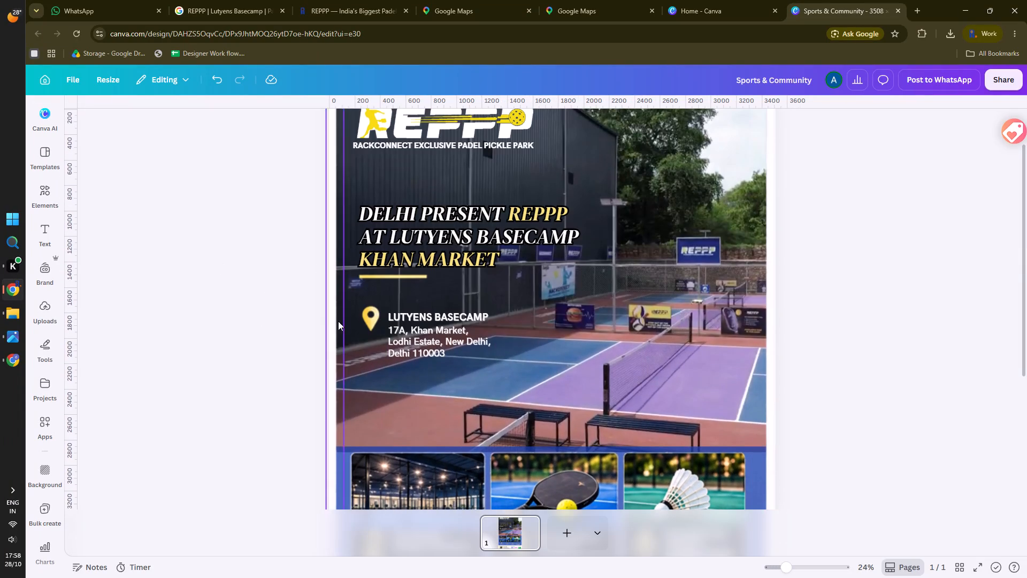
scroll(370, 330, "up", 2)
left_click(408, 374)
left_click(371, 374, "shift")
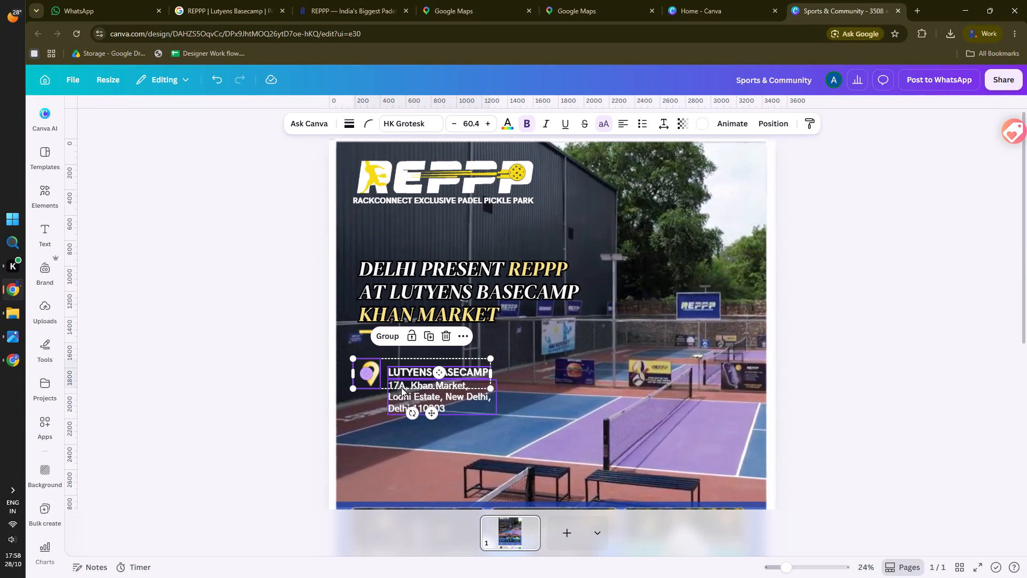
left_click(404, 392, "shift")
left_click_drag(409, 382, 683, 174)
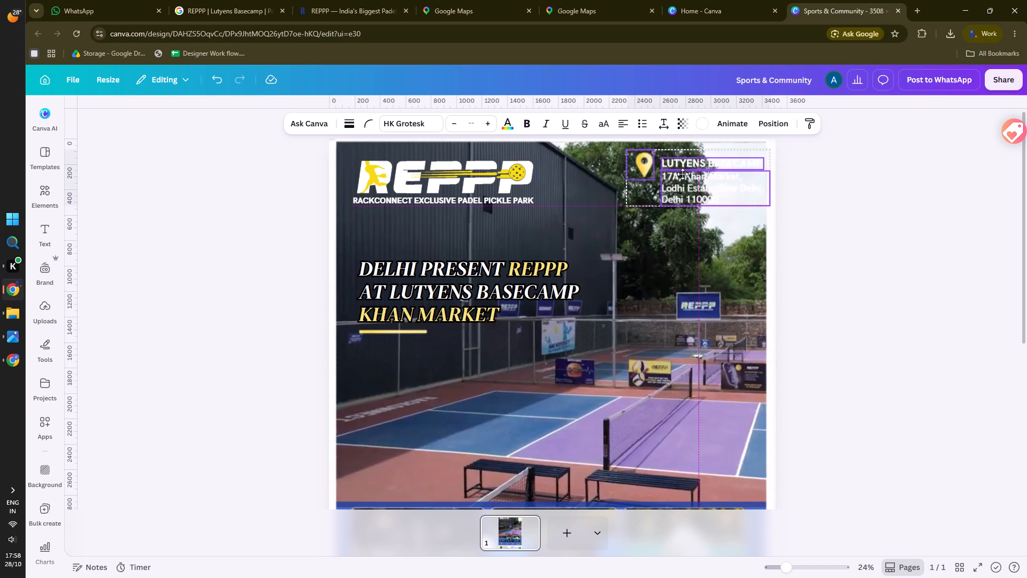
left_click_drag(683, 174, 671, 169)
left_click(840, 164)
Open the text effects for the Lutyens Basecamp title and address together and browse the available effect styles.
left_click(707, 159)
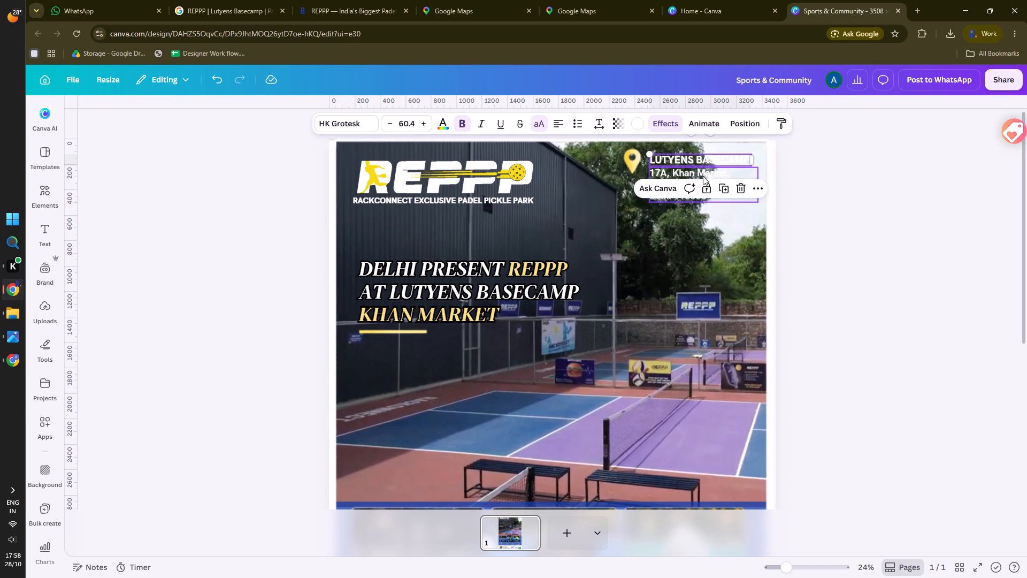
left_click(703, 176, "shift")
left_click(686, 125)
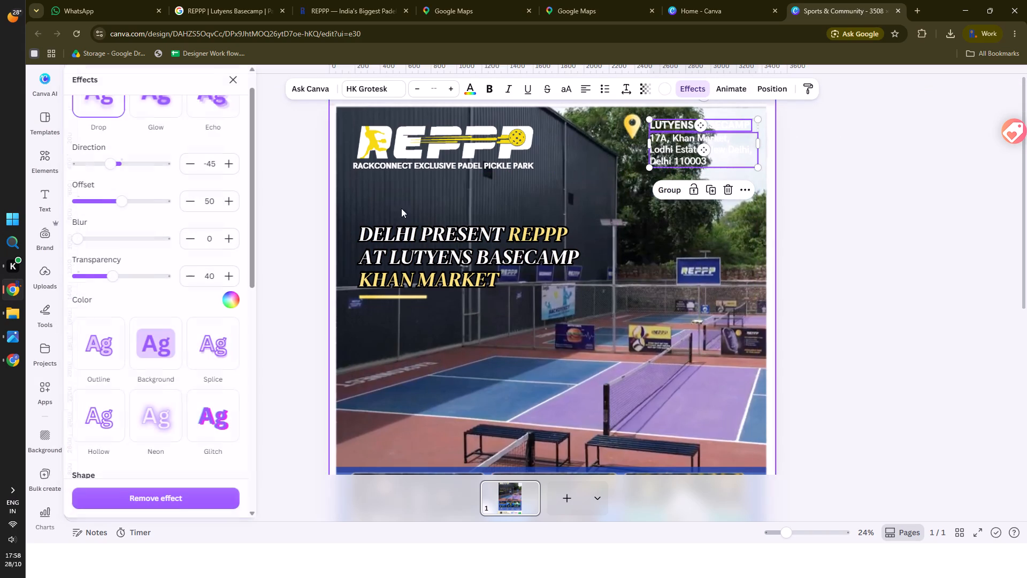
scroll(167, 174, "up", 8)
scroll(116, 449, "down", 3)
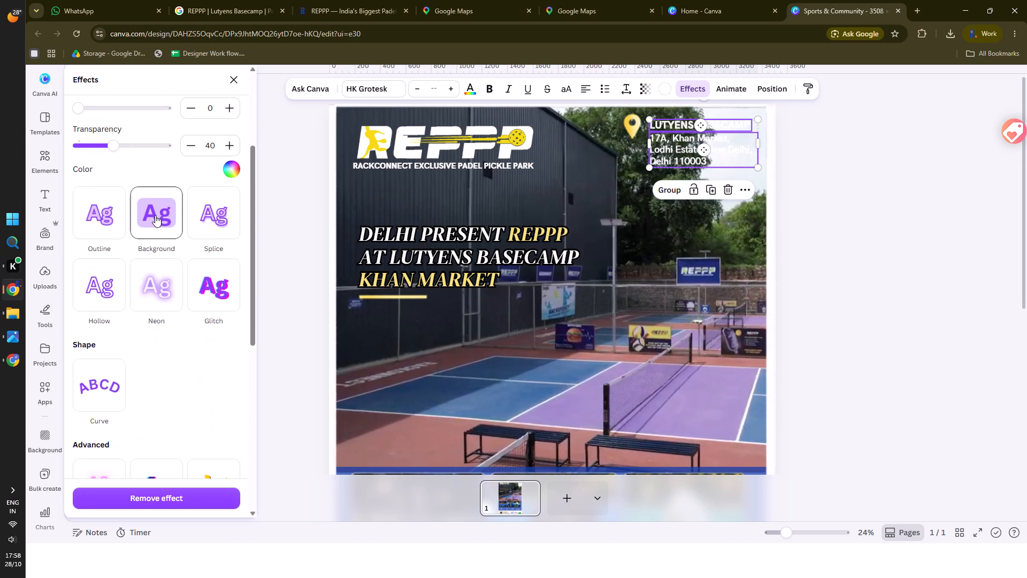
Apply the Background text effect to the Lutyens Basecamp title and address together, with its roundness set to 15.
left_click(155, 215)
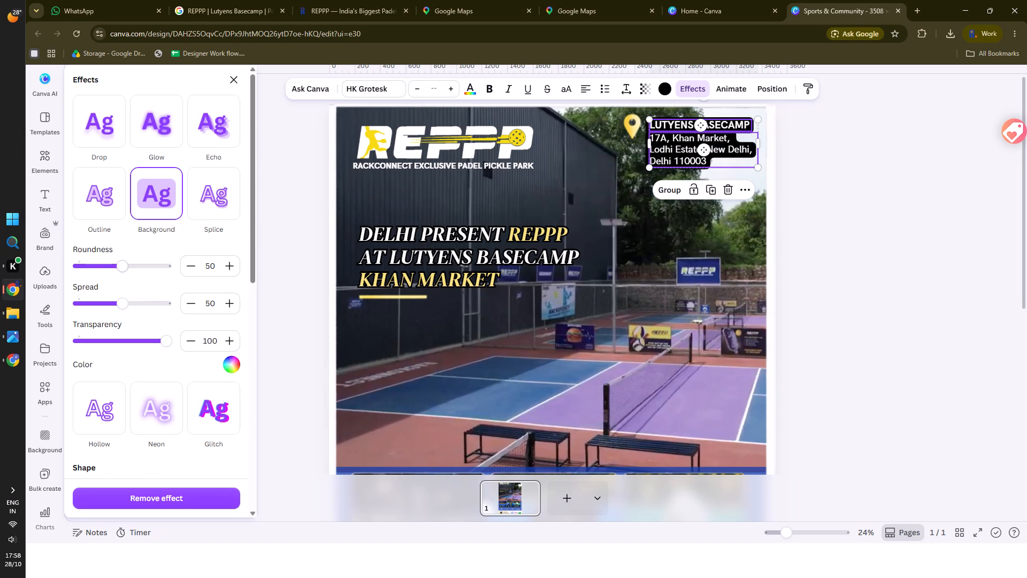
left_click_drag(122, 270, 94, 270)
left_click_drag(94, 270, 91, 270)
double_click(824, 142)
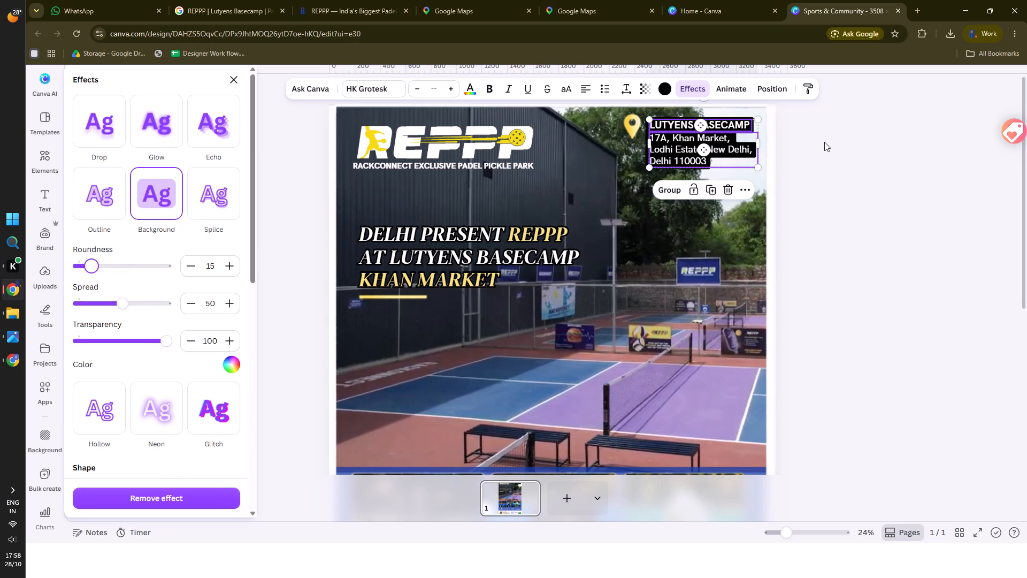
scroll(815, 152, "up", 2)
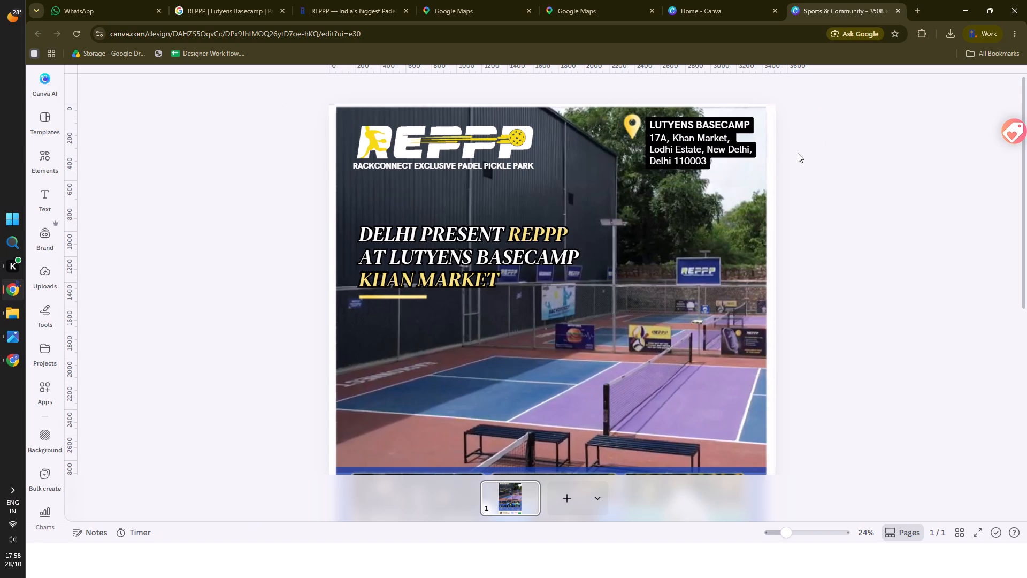
Move the address text slightly down to open a small gap below the Lutyens Basecamp title.
left_click(706, 138)
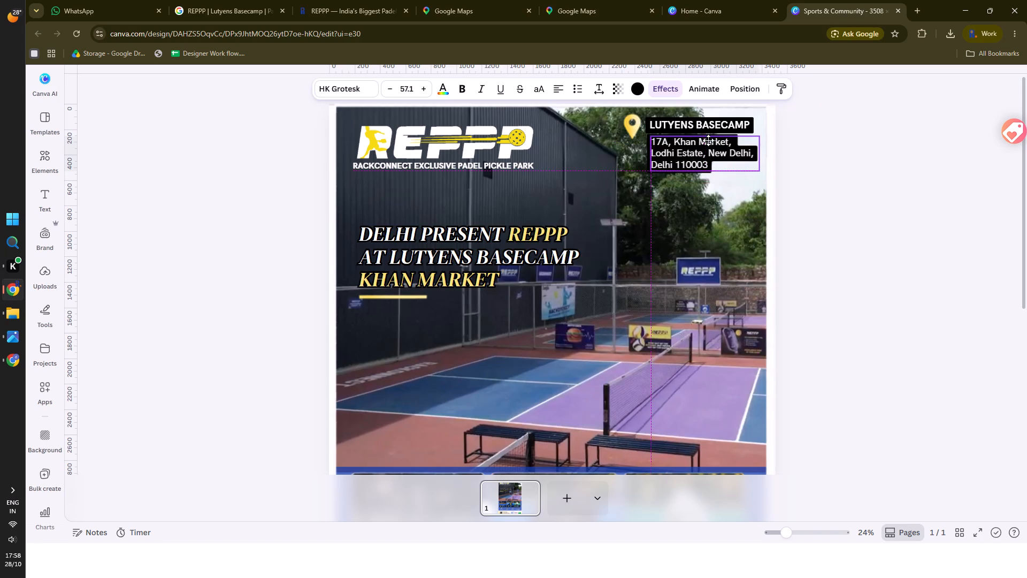
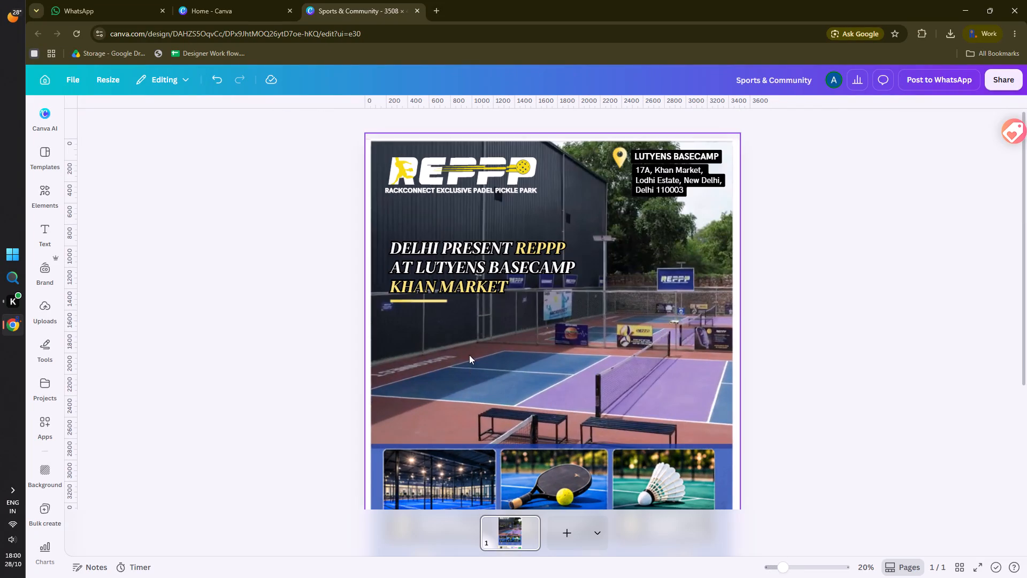
Try Times New Roman MT on the Delhi Present REPPP headline, and then set its font to Noto Serif Ethiopic Condensed.
left_click(443, 263)
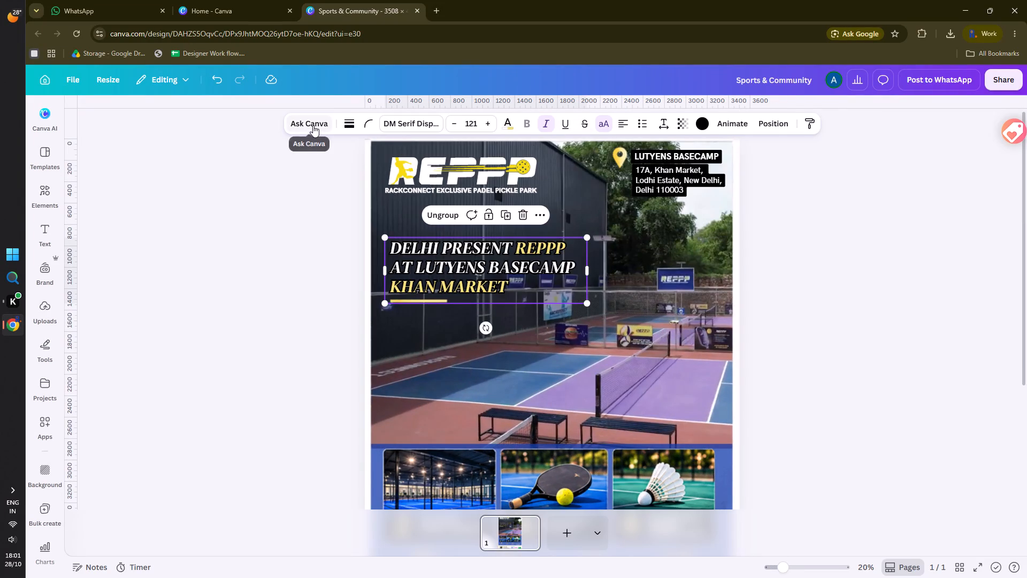
left_click(399, 118)
scroll(142, 427, "down", 2)
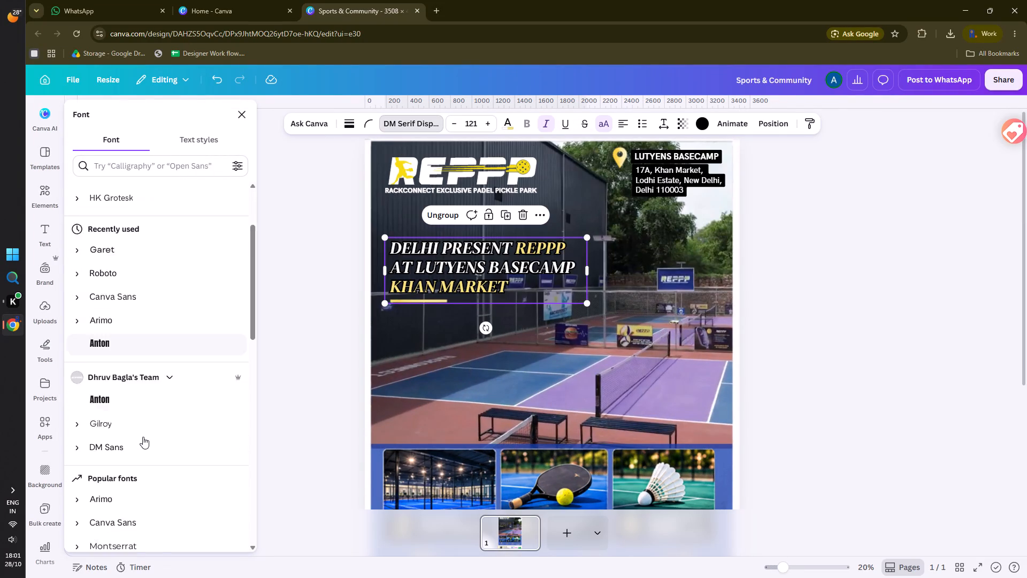
scroll(143, 437, "down", 9)
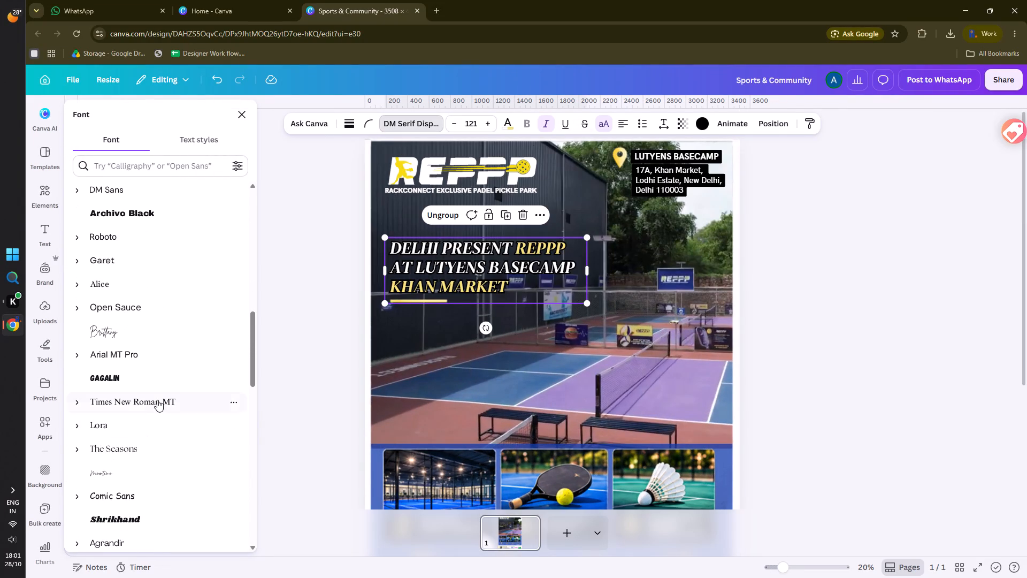
left_click(155, 401)
scroll(155, 401, "down", 4)
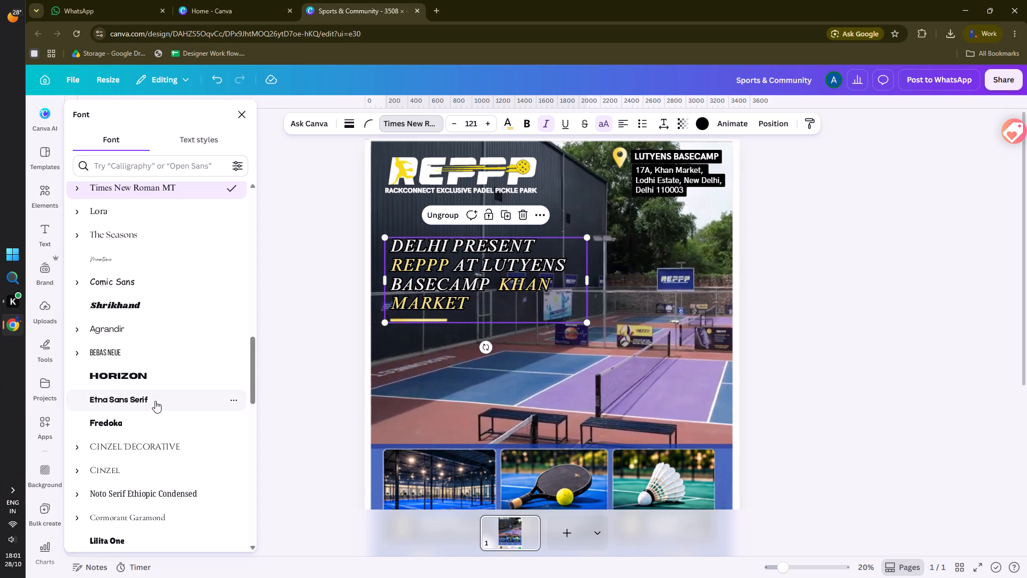
scroll(151, 404, "down", 1)
left_click(157, 445)
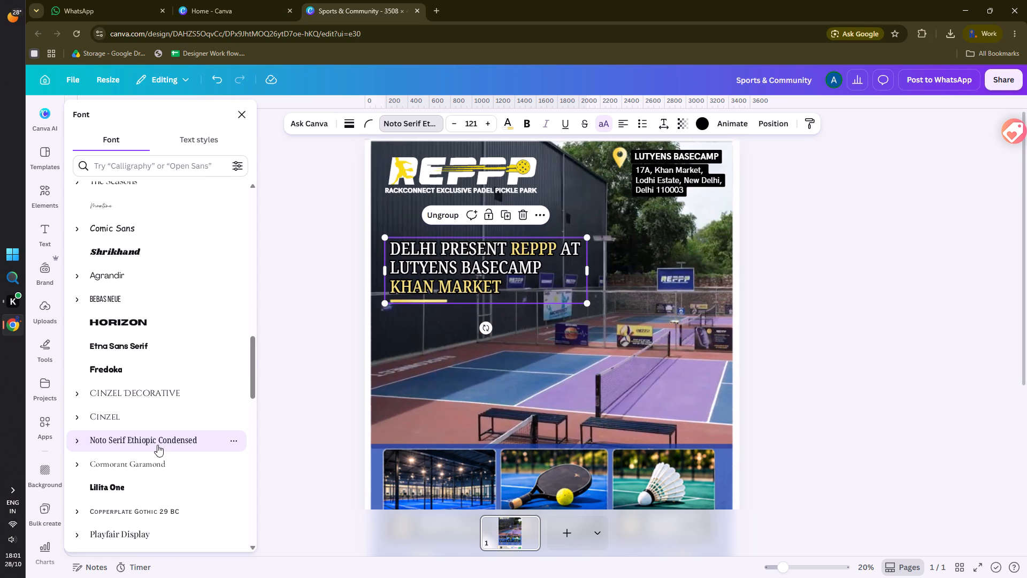
Set the Delhi Present headline to the Bold weight of Noto Serif Ethiopic Condensed, trying ExtraBold first, and check the whole page.
left_click(82, 442)
scroll(111, 482, "down", 4)
left_click(121, 417)
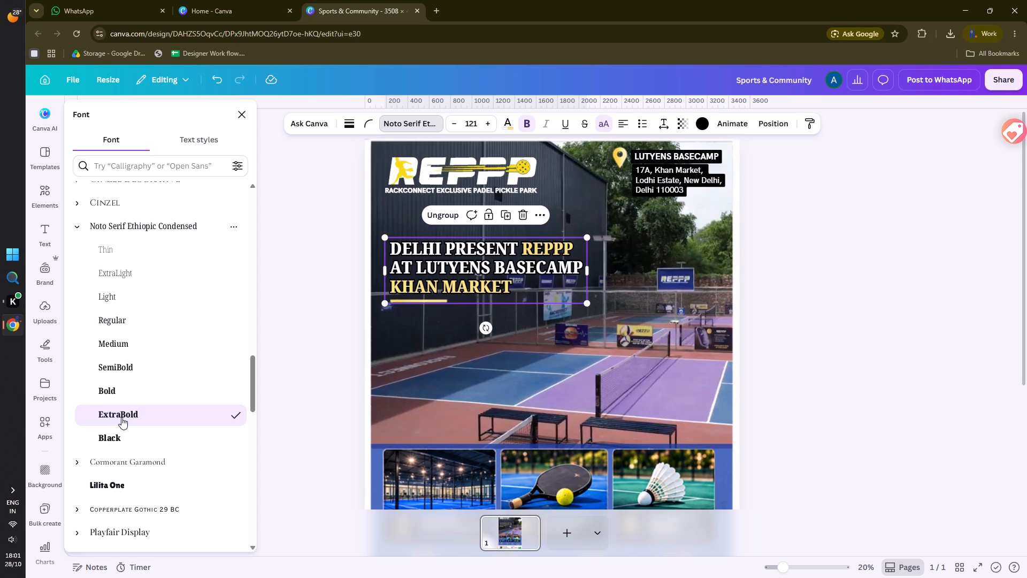
left_click(124, 392)
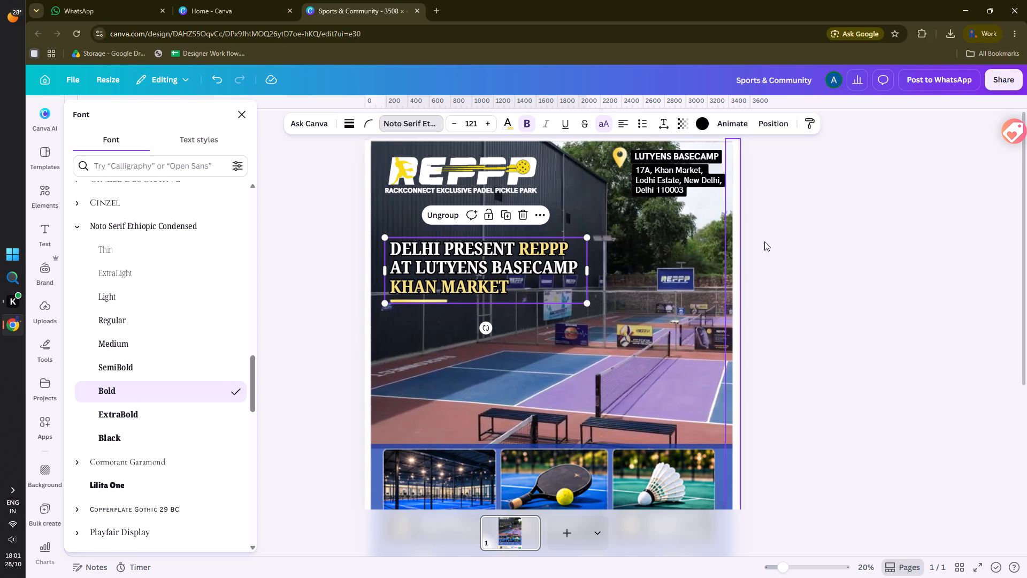
double_click(810, 241)
scroll(792, 282, "down", 3, "ctrl")
scroll(716, 319, "up", 2, "ctrl")
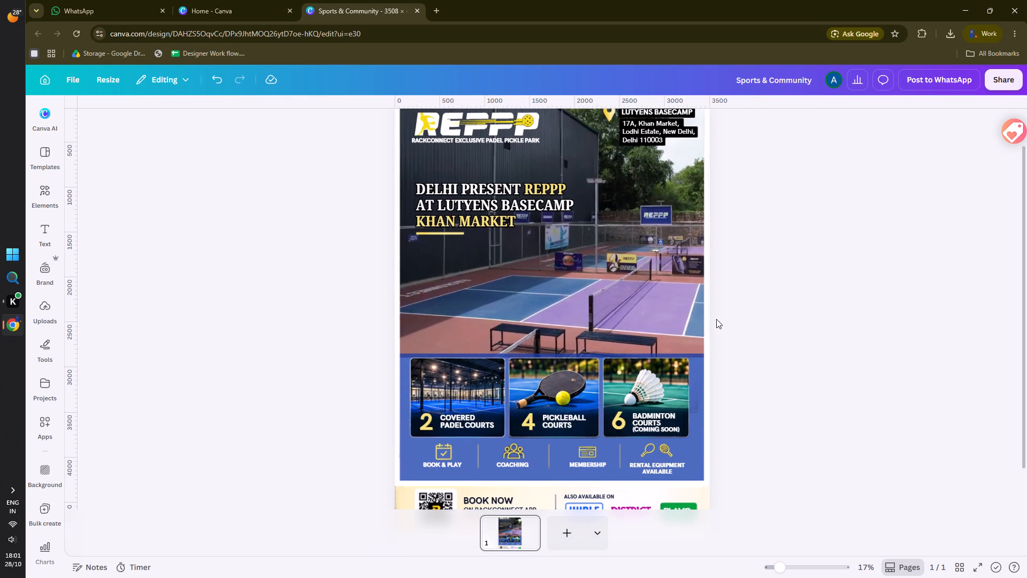
scroll(127, 310, "up", 2)
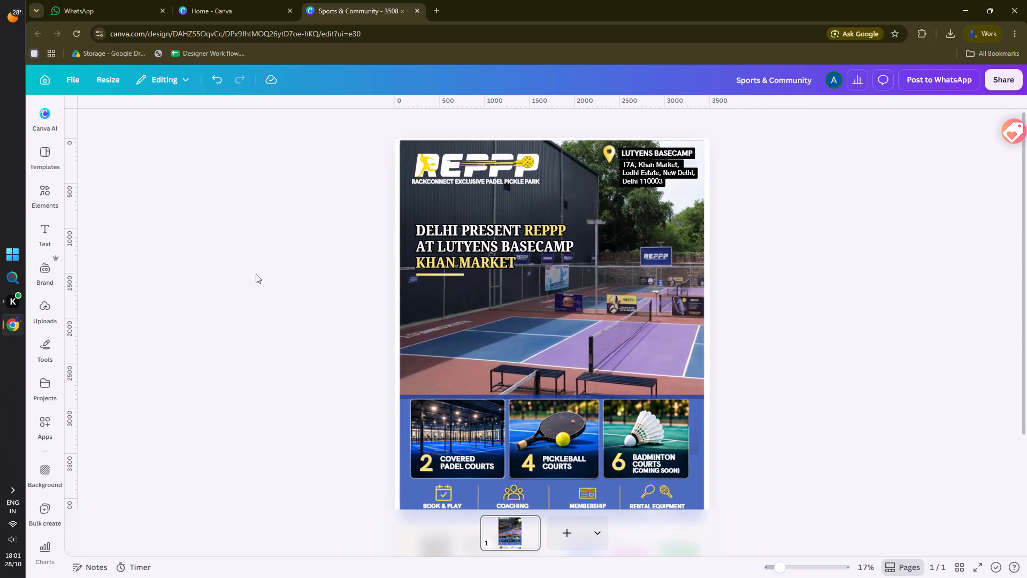
Break the headline after DELHI PRESENT so that REPPP starts a new line.
left_click(518, 231)
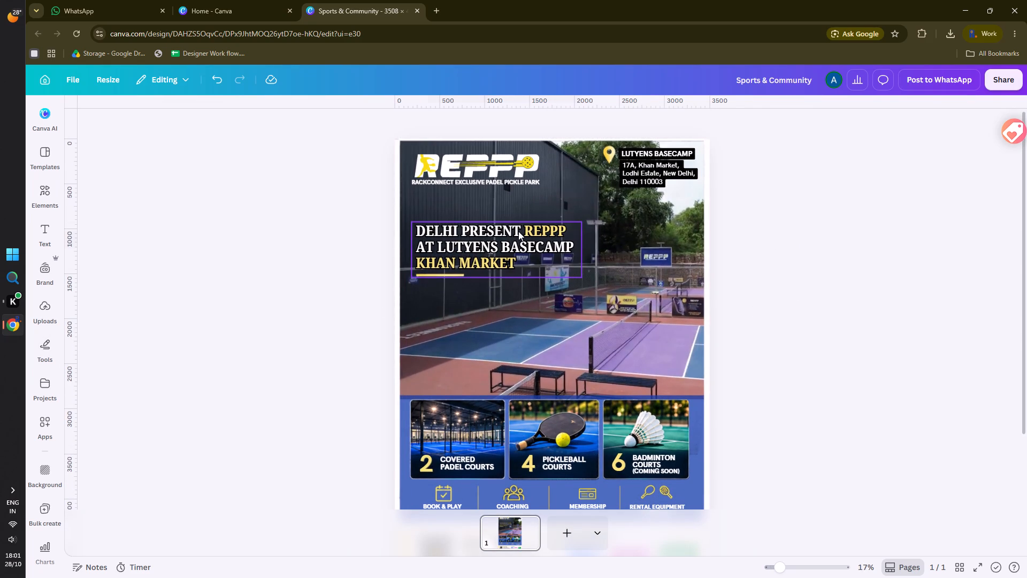
double_click(518, 231)
left_click(519, 231)
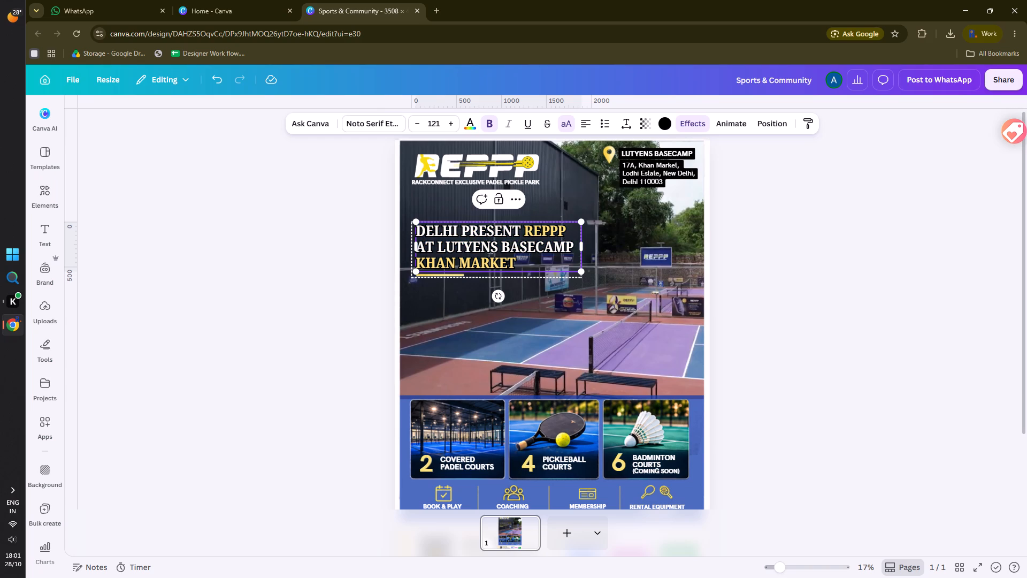
key("shift+Return")
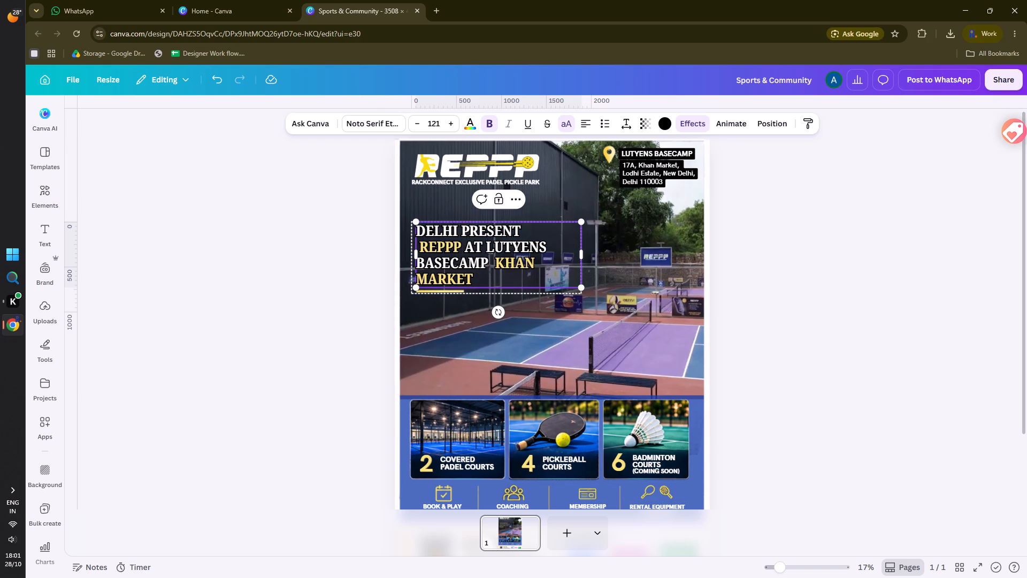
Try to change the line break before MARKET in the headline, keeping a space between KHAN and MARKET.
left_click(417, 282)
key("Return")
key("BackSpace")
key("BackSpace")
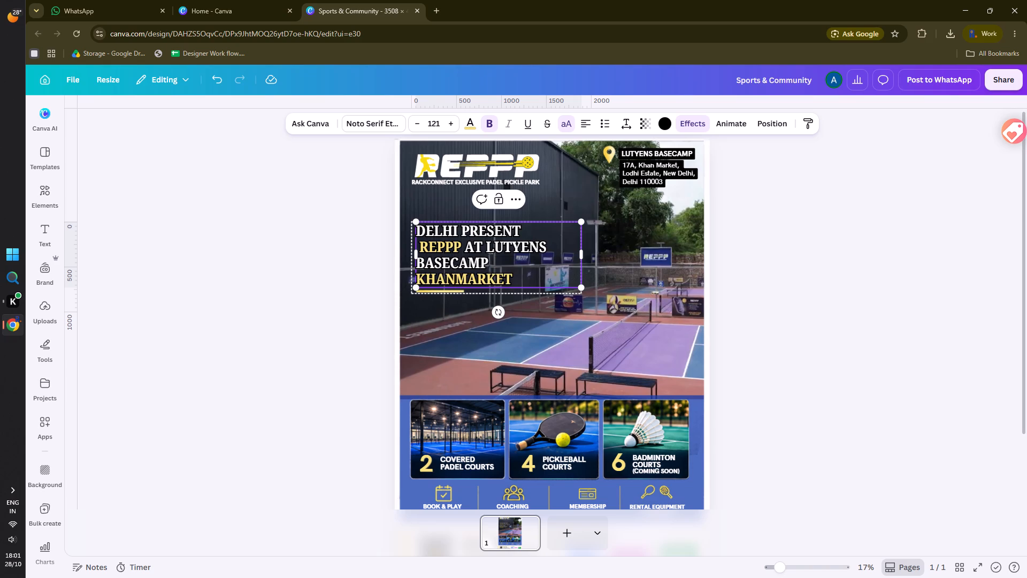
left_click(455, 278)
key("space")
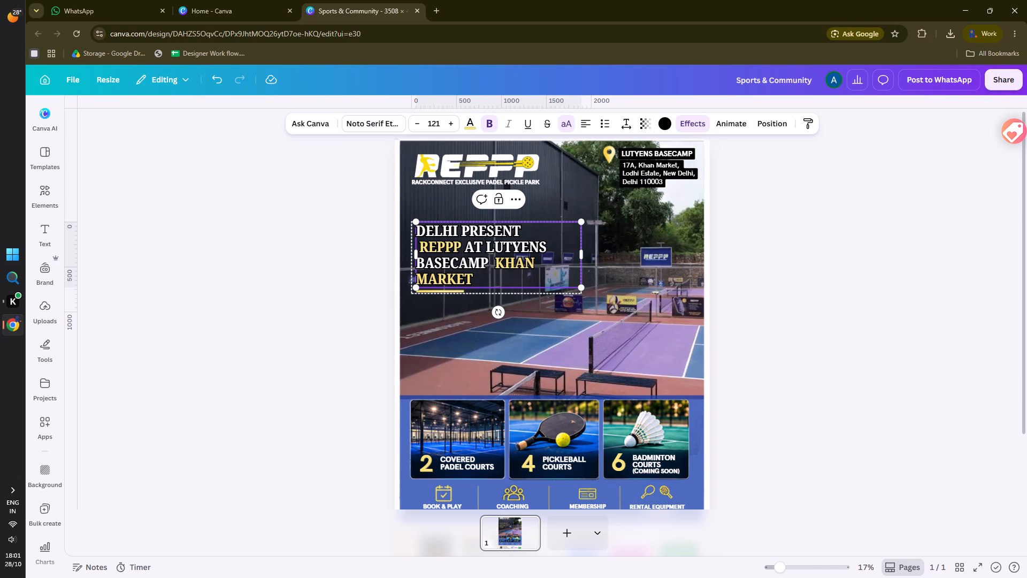
Adjust the headline text box's width, moving its left edge slightly inward and its right edge outward.
left_click_drag(412, 255, 398, 258)
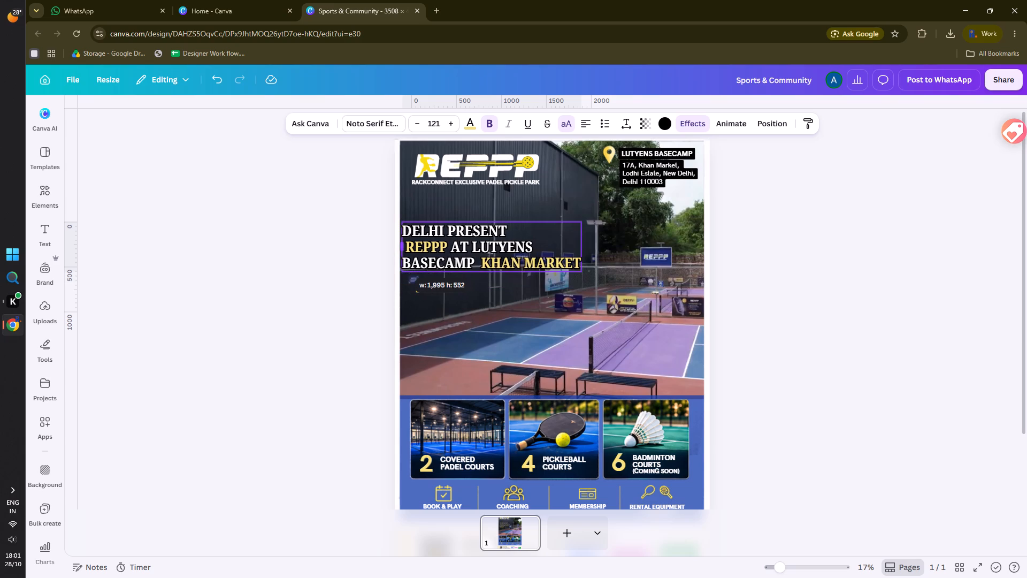
left_click_drag(398, 258, 417, 258)
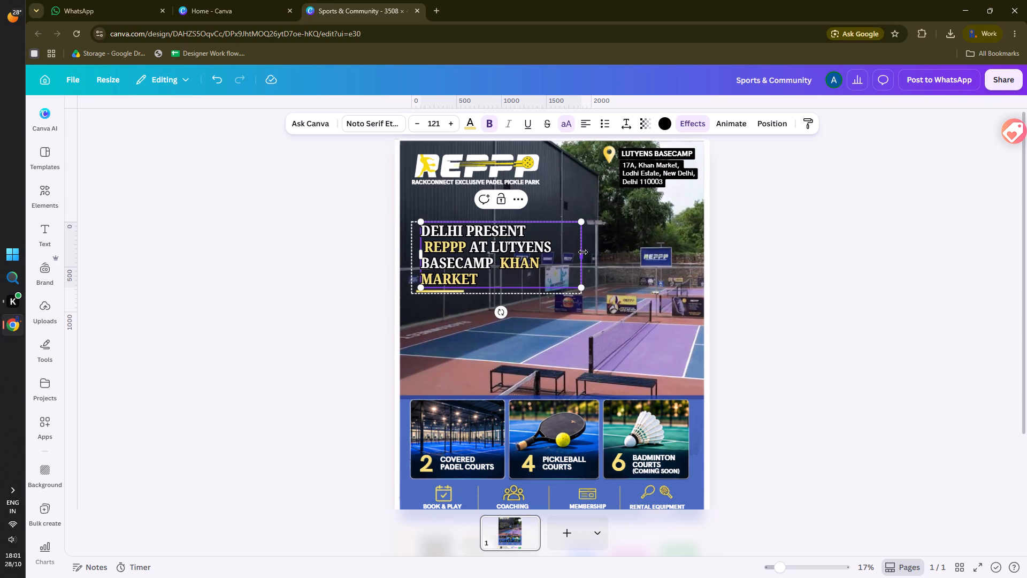
left_click_drag(583, 252, 600, 251)
left_click(260, 277)
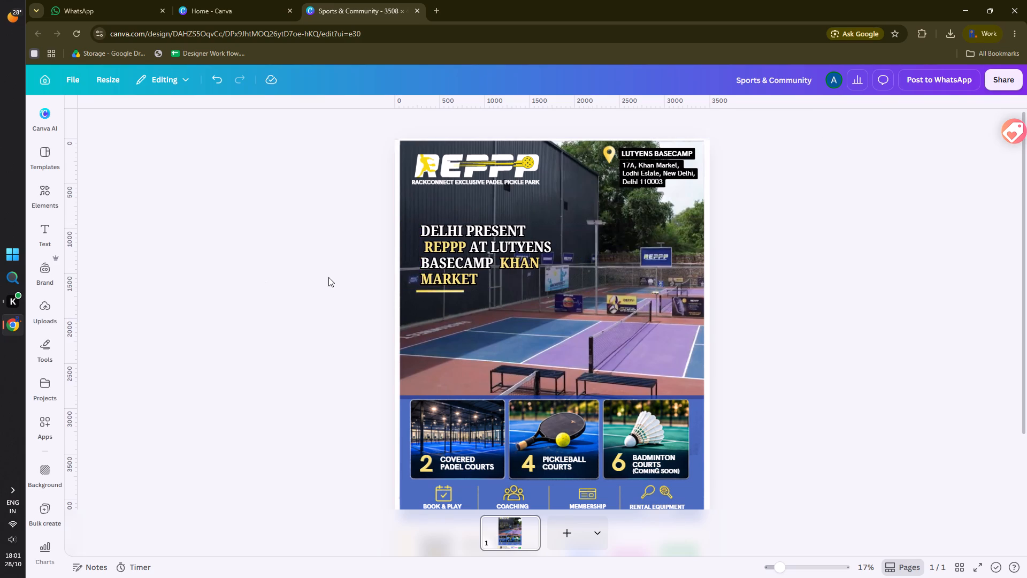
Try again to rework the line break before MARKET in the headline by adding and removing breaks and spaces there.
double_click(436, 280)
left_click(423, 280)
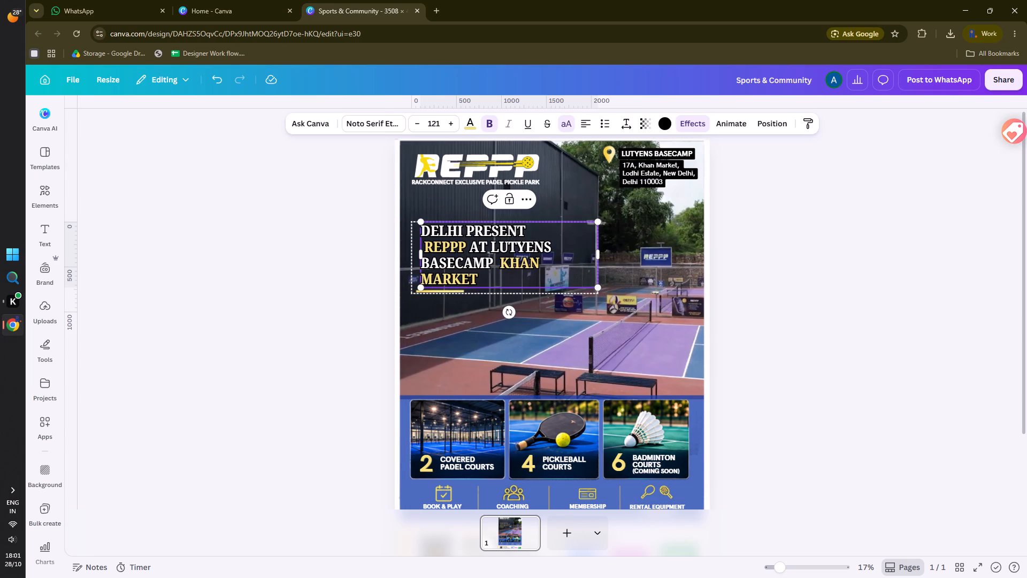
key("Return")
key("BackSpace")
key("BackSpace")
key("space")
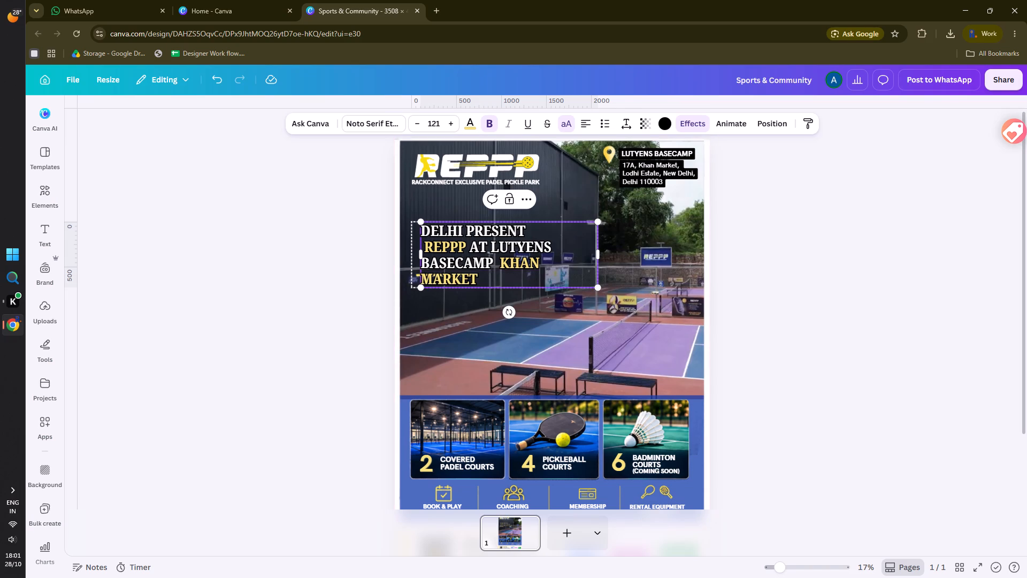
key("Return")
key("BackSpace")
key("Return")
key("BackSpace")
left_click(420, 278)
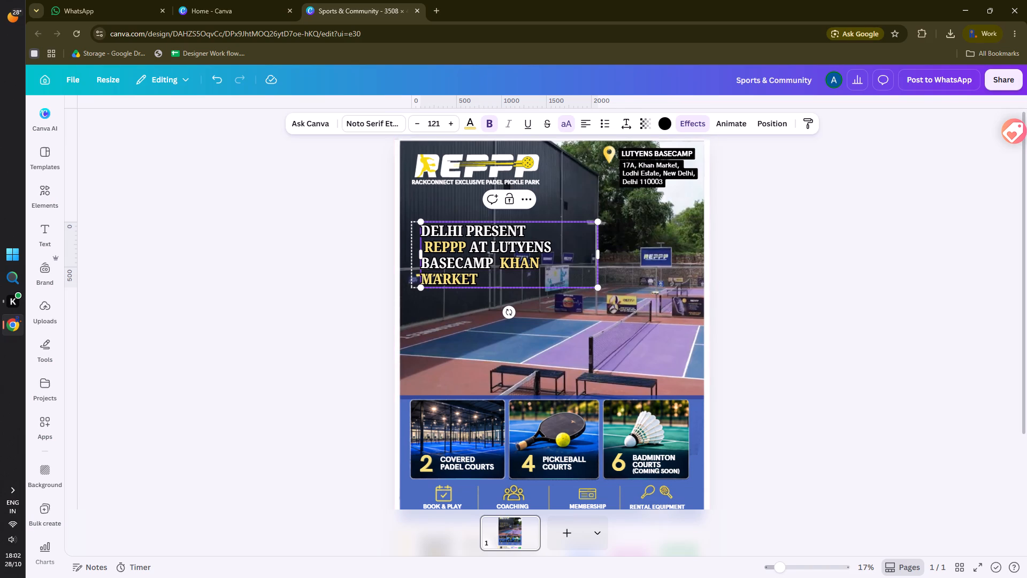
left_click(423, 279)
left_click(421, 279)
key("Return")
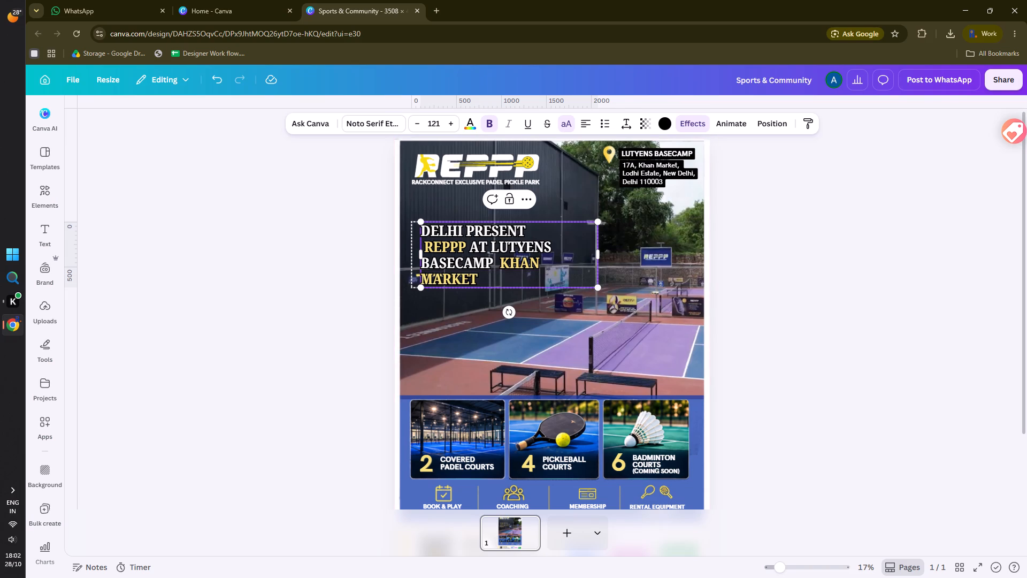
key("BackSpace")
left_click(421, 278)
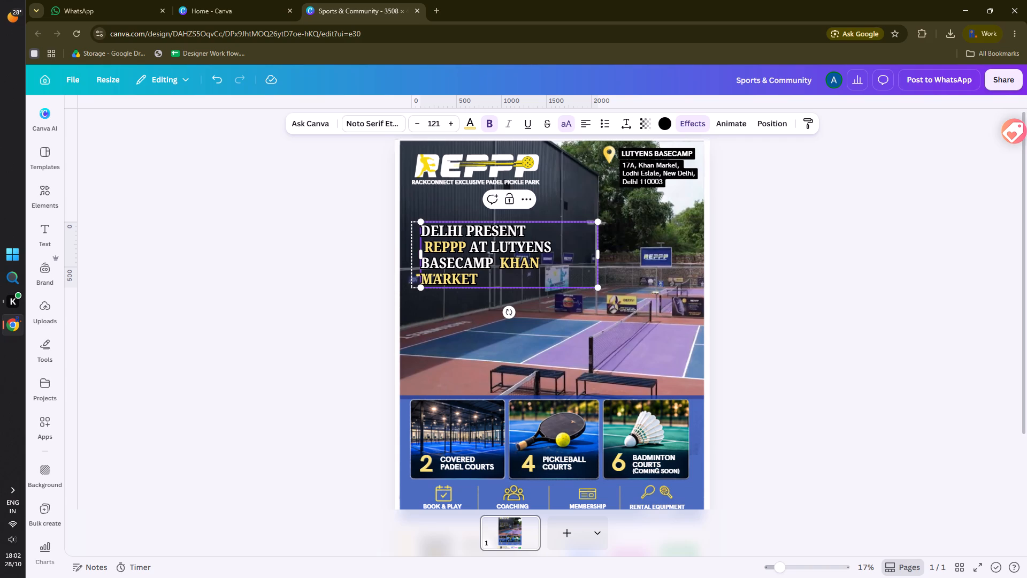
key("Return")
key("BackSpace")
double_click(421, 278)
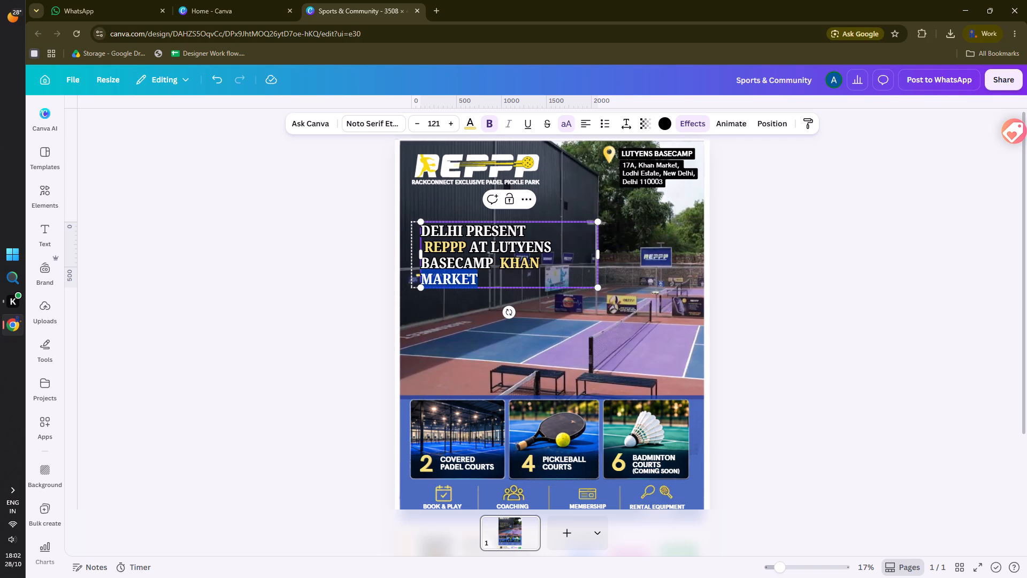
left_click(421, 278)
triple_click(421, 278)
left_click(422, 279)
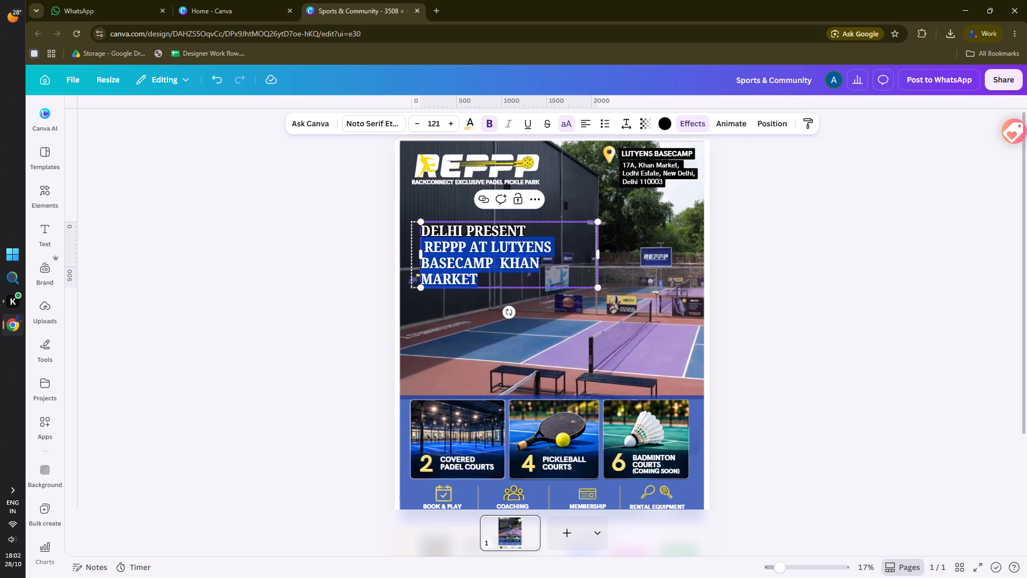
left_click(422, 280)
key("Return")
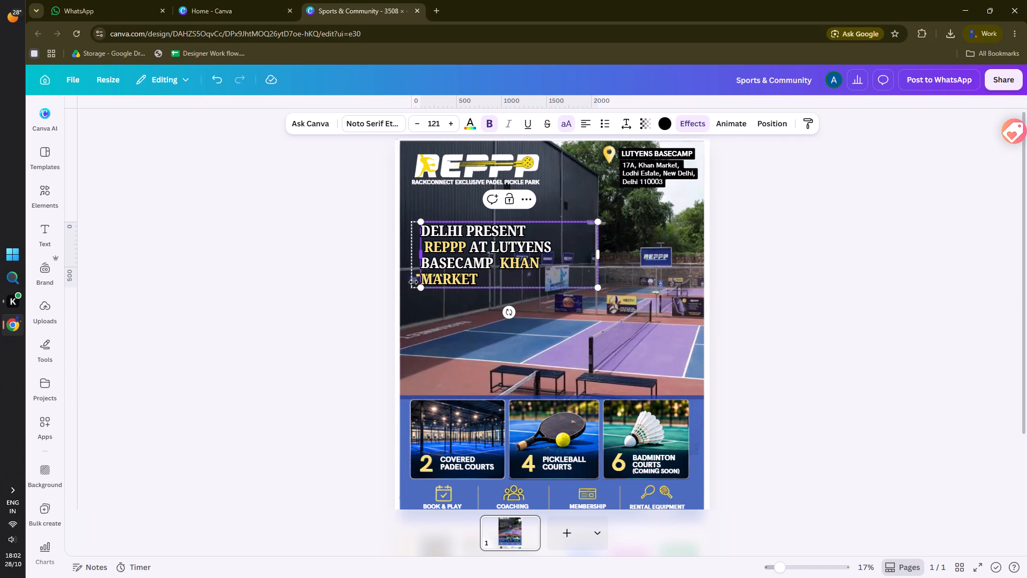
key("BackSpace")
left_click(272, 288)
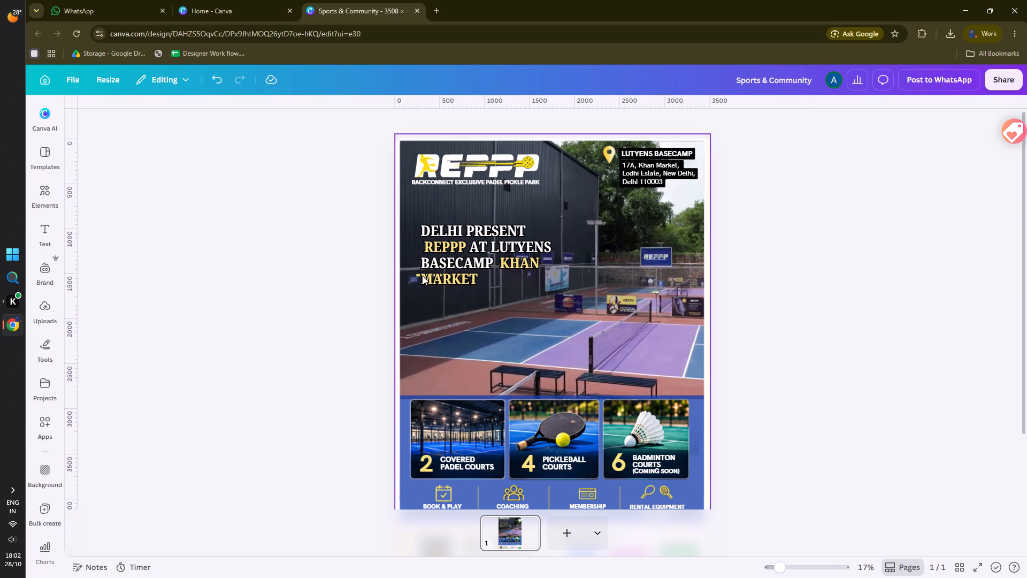
Widen the headline text box and re-space KHAN MARKET so both words sit on the BASECAMP line.
double_click(423, 276)
left_click(423, 278)
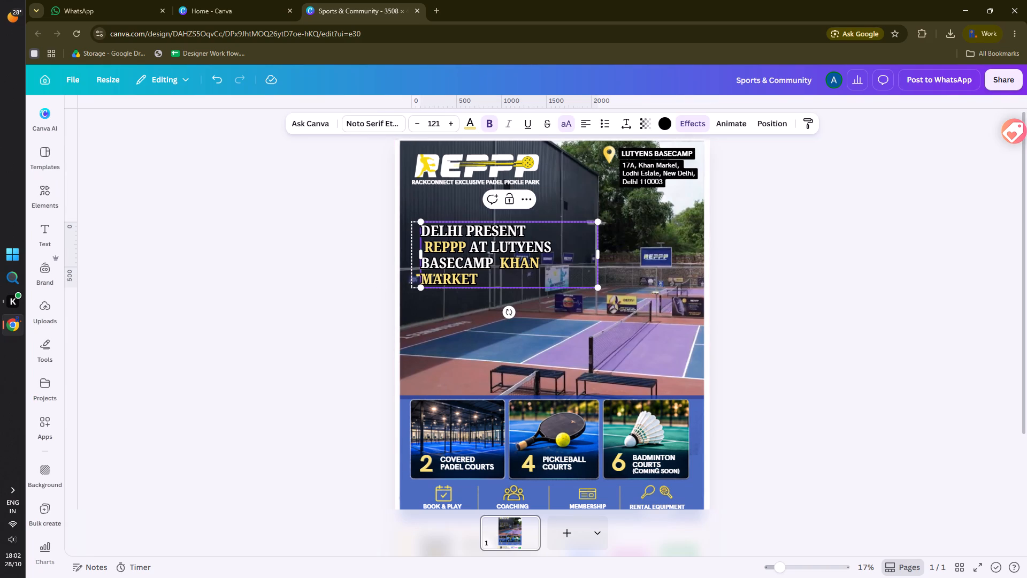
left_click(421, 280)
key("Return")
key("BackSpace")
key("BackSpace")
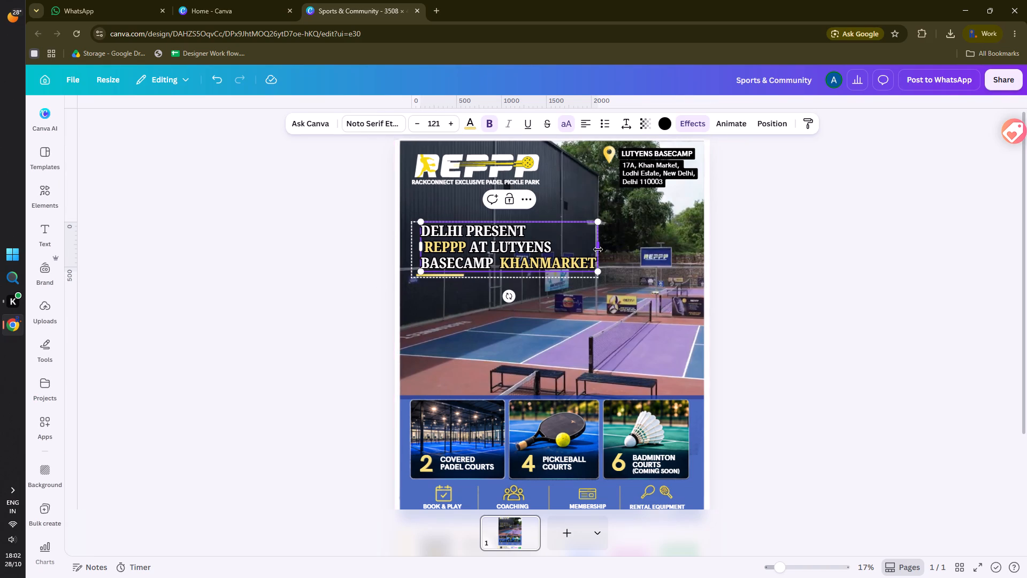
left_click_drag(598, 249, 619, 245)
left_click(539, 268)
key("space")
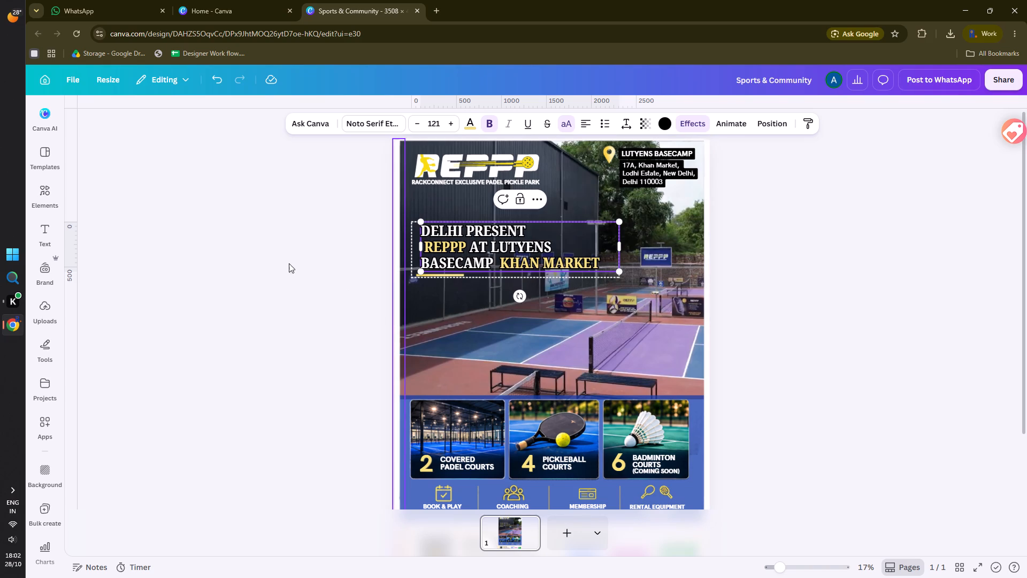
left_click(272, 250)
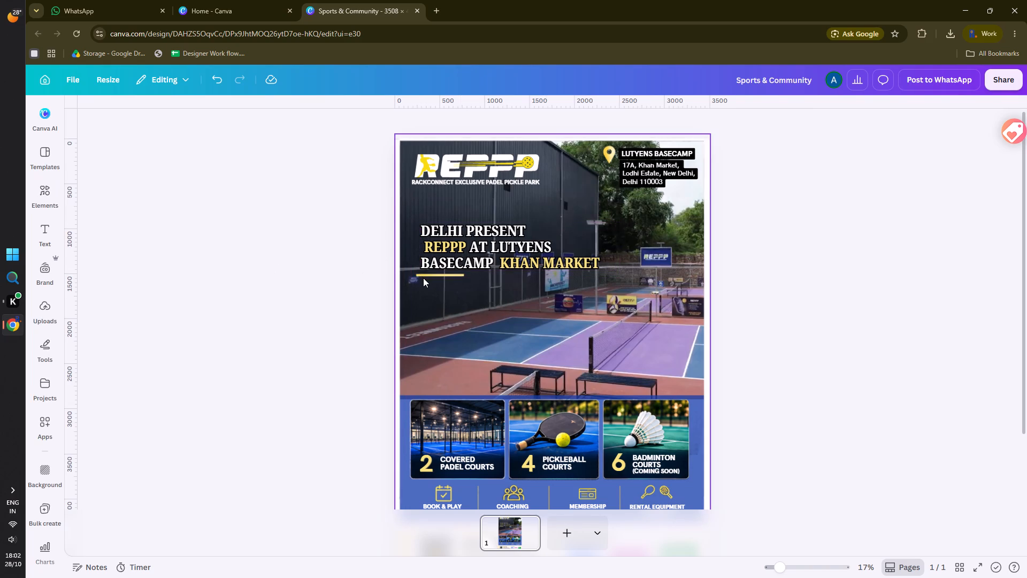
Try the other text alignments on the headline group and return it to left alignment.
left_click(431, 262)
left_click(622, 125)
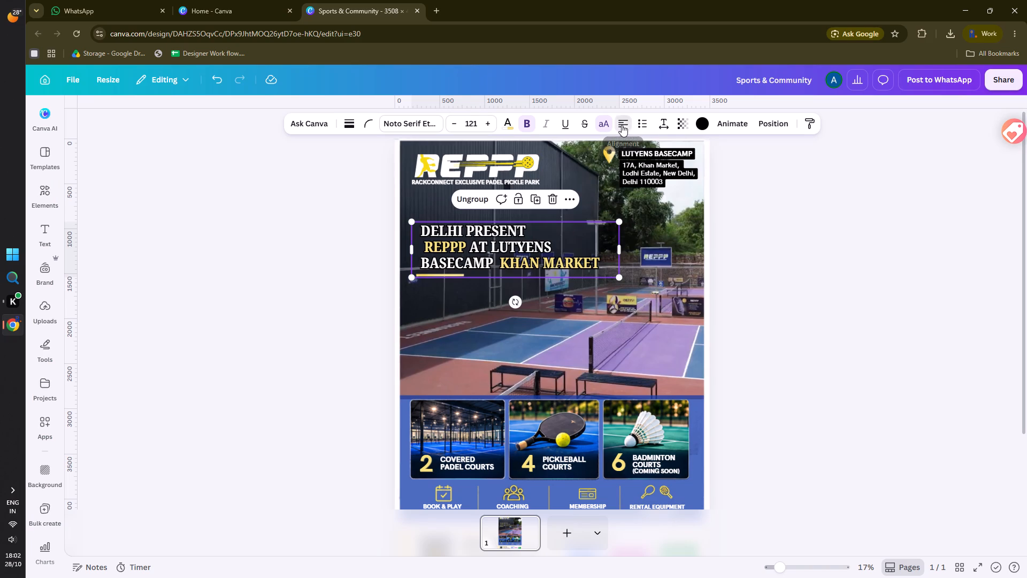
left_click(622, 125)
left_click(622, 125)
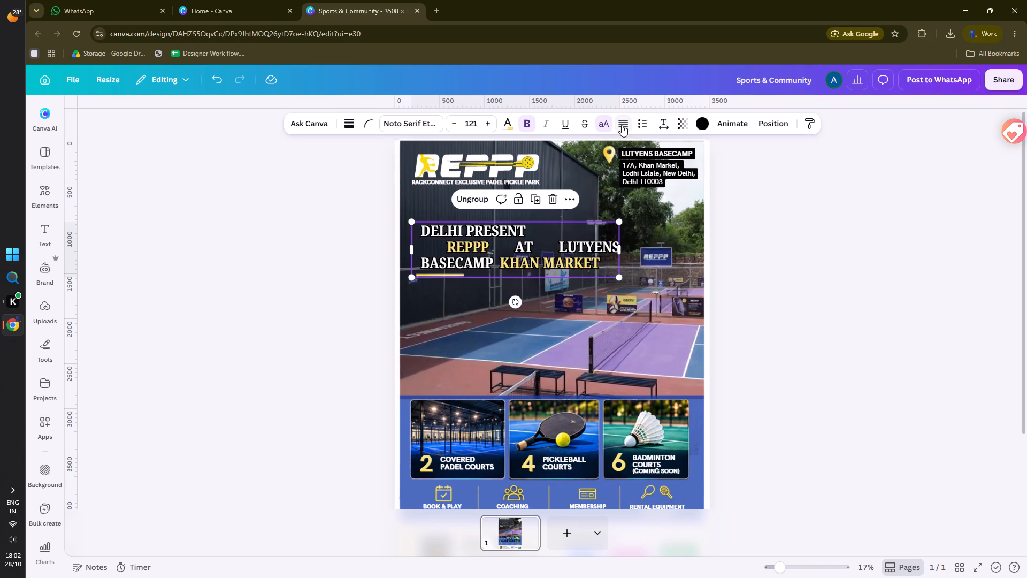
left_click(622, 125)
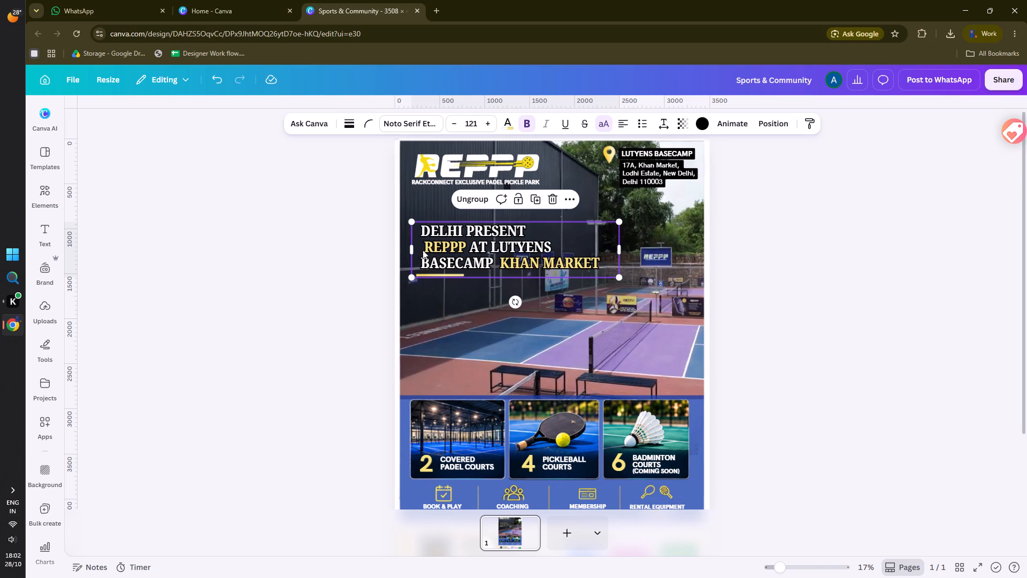
Delete the leading space before REPPP on the headline's second line.
left_click(419, 248)
double_click(428, 245)
left_click(426, 248)
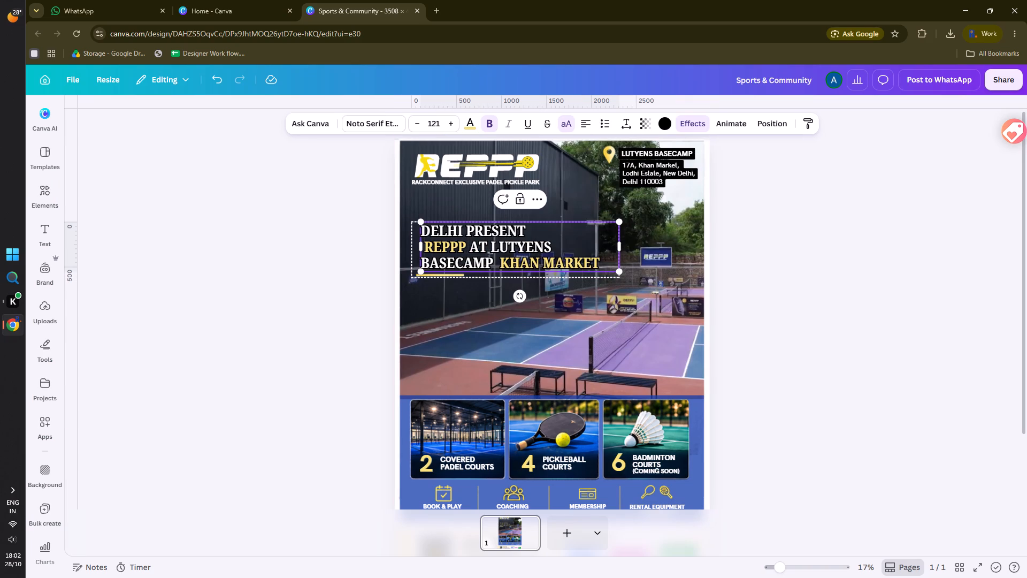
left_click(424, 246)
key("BackSpace")
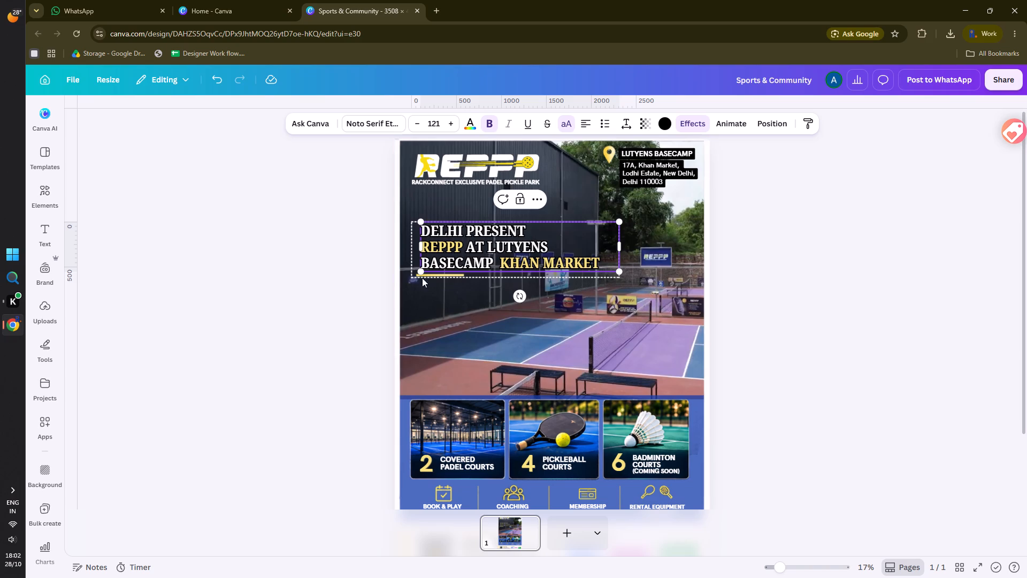
Insert a vertical bar separator between BASECAMP and KHAN MARKET on the headline's third line.
left_click(265, 269)
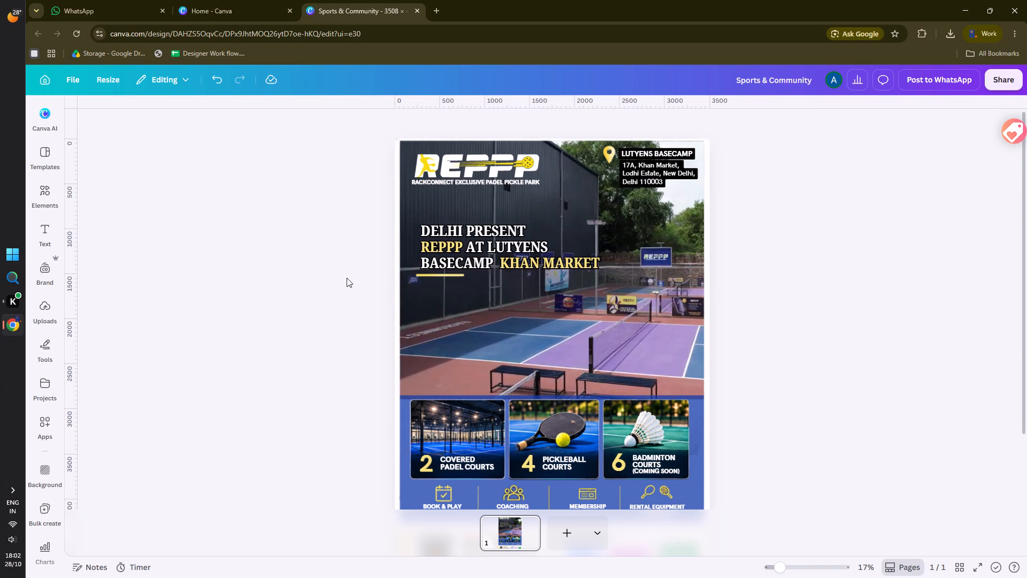
double_click(485, 262)
left_click(495, 261)
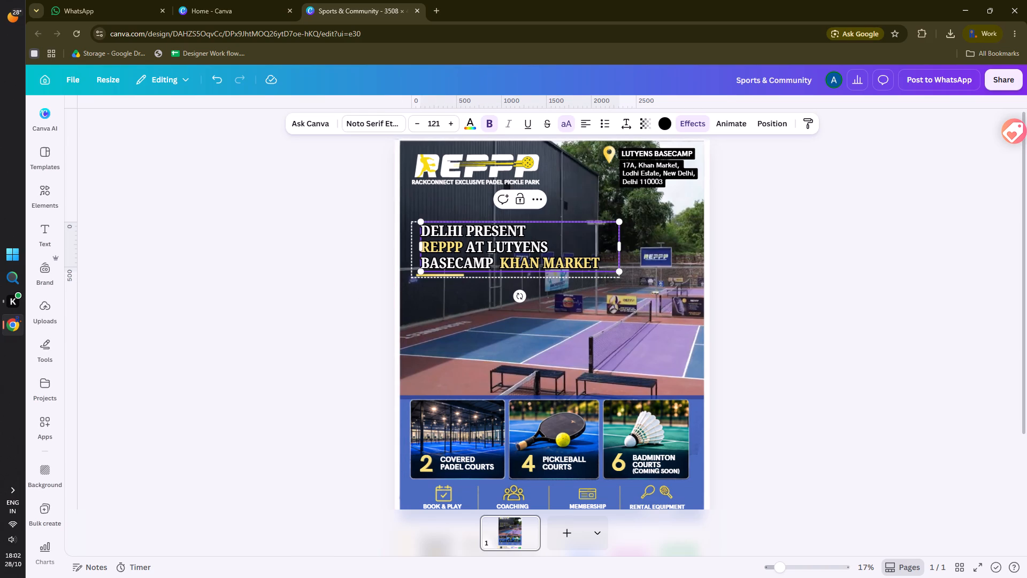
key("shift+bar")
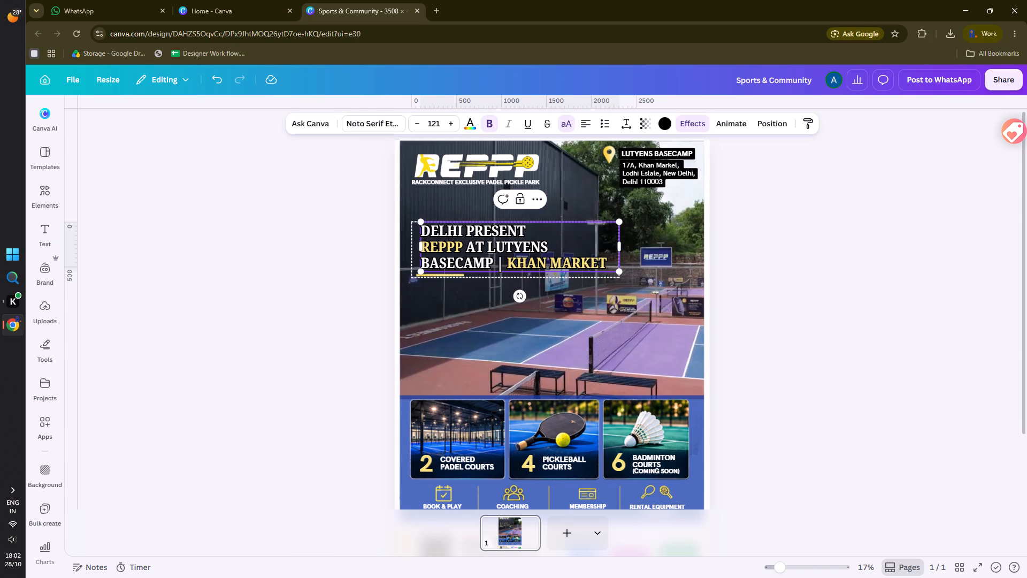
left_click(799, 244)
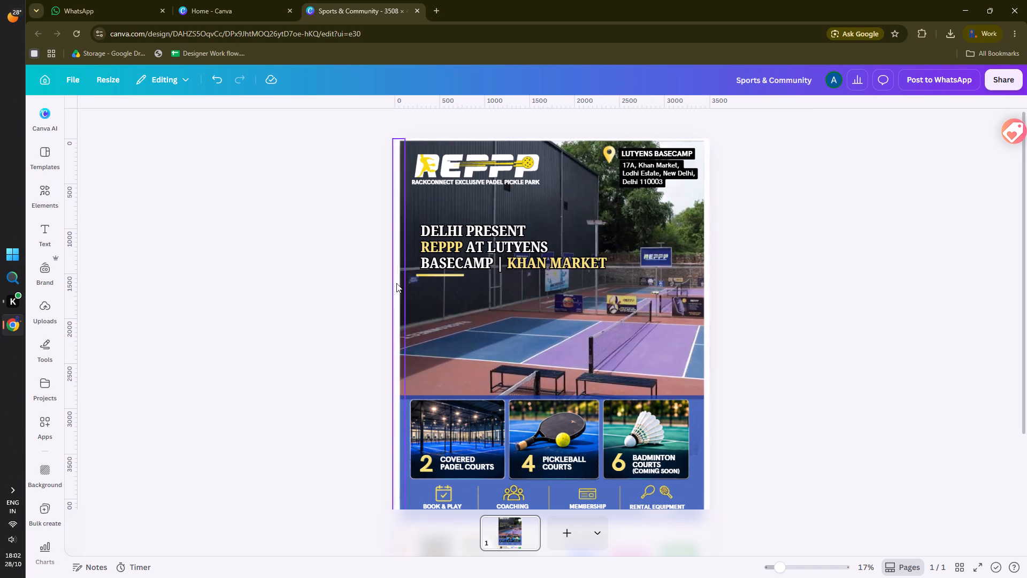
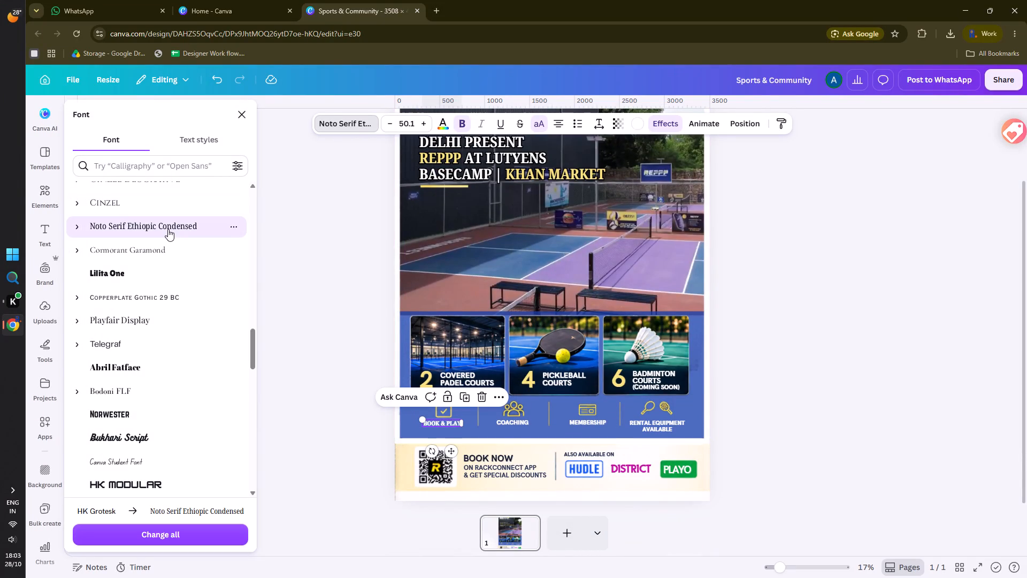
Set the COACHING and MEMBERSHIP labels in the amenities row to the Noto Serif Ethiopic Condensed font.
left_click(508, 426)
left_click(117, 210)
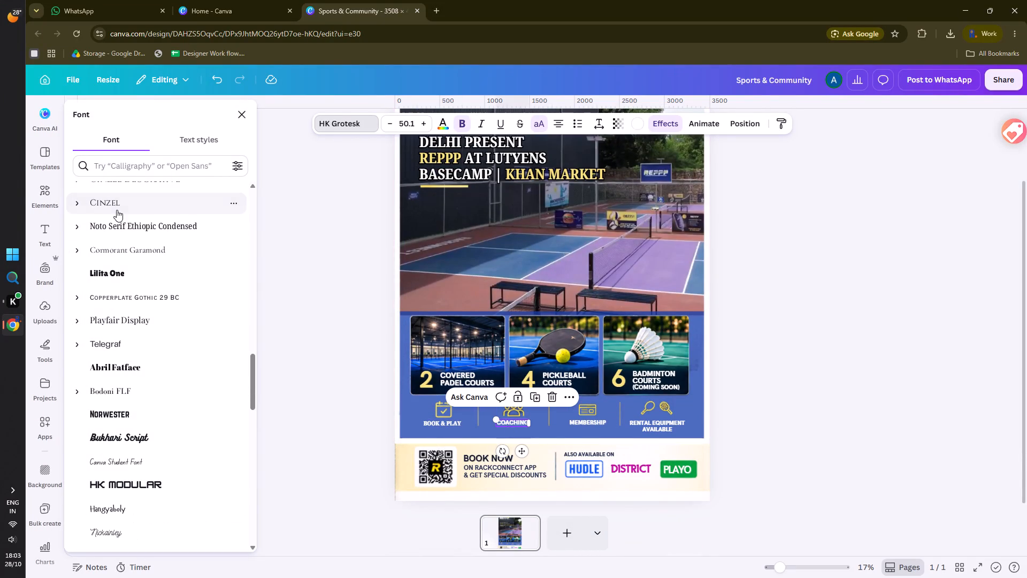
left_click(119, 220)
left_click(119, 222)
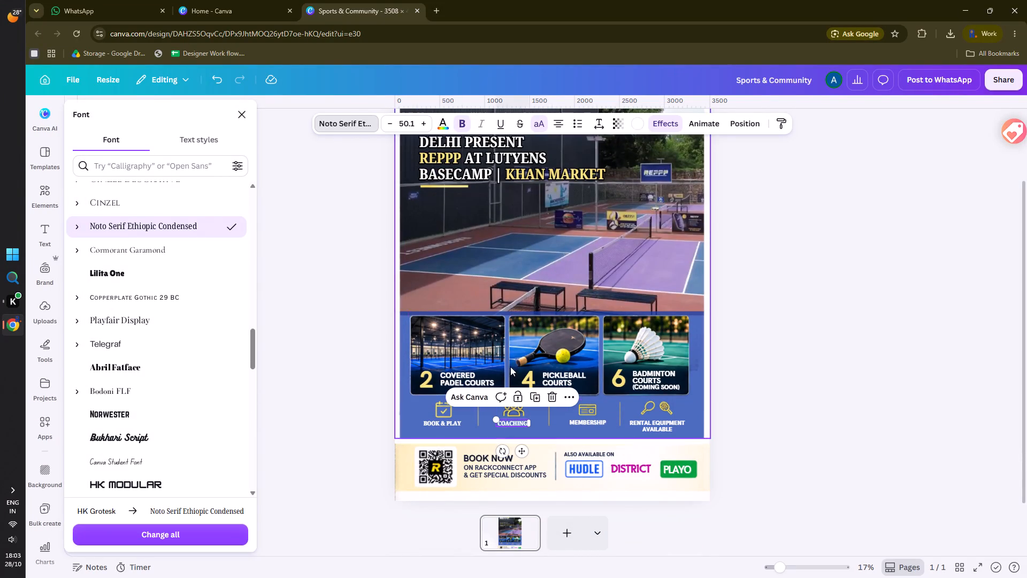
left_click(573, 421)
left_click(167, 223)
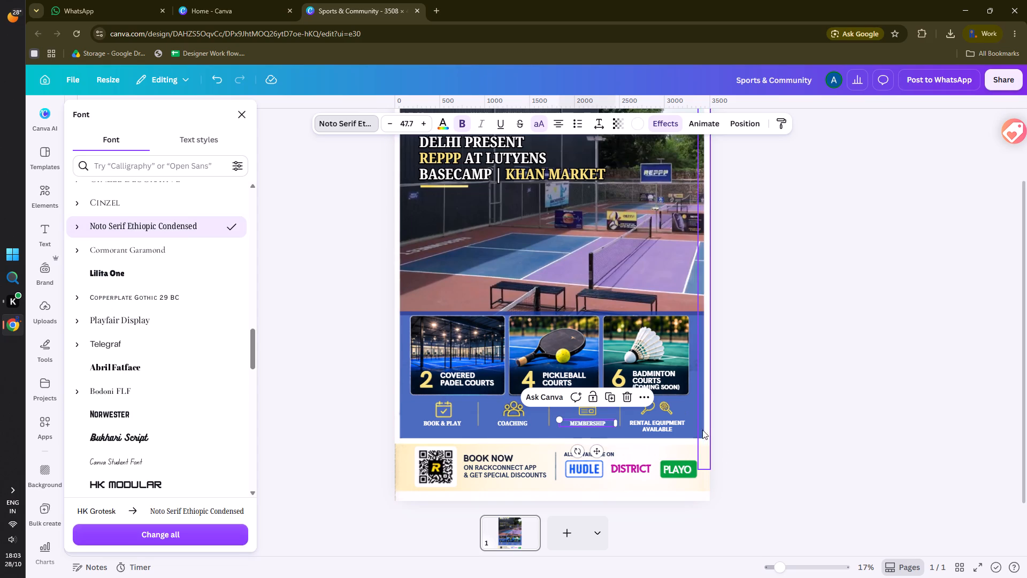
Set the RENTAL EQUIPMENT AVAILABLE caption's font to Noto Serif Ethiopic Condensed.
left_click(655, 422)
left_click(151, 229)
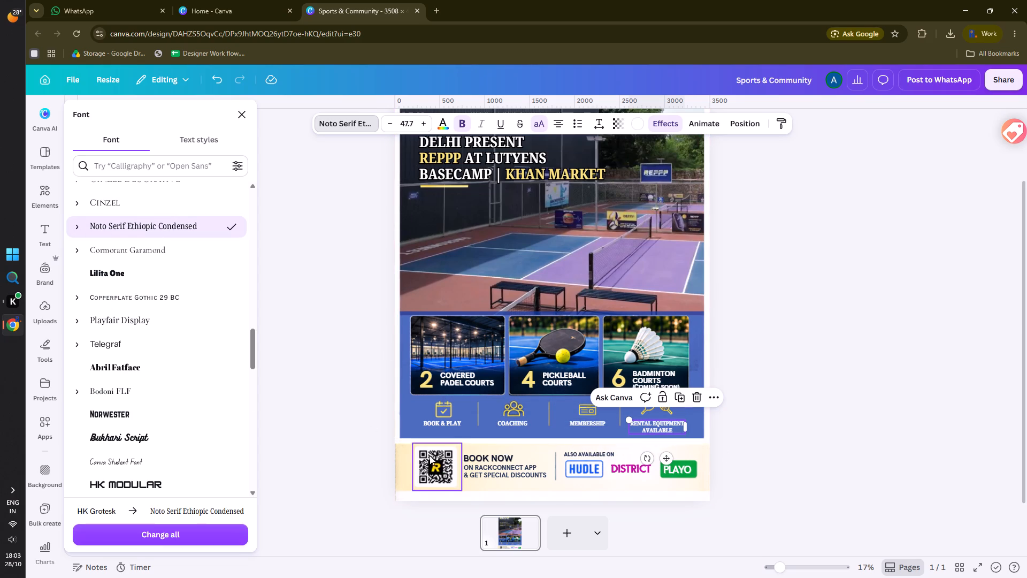
Set the footer's BOOK NOW, RACKCONNECT APP discount and ALSO AVAILABLE ON texts to Noto Serif Ethiopic Condensed.
left_click(483, 468)
left_click(138, 221)
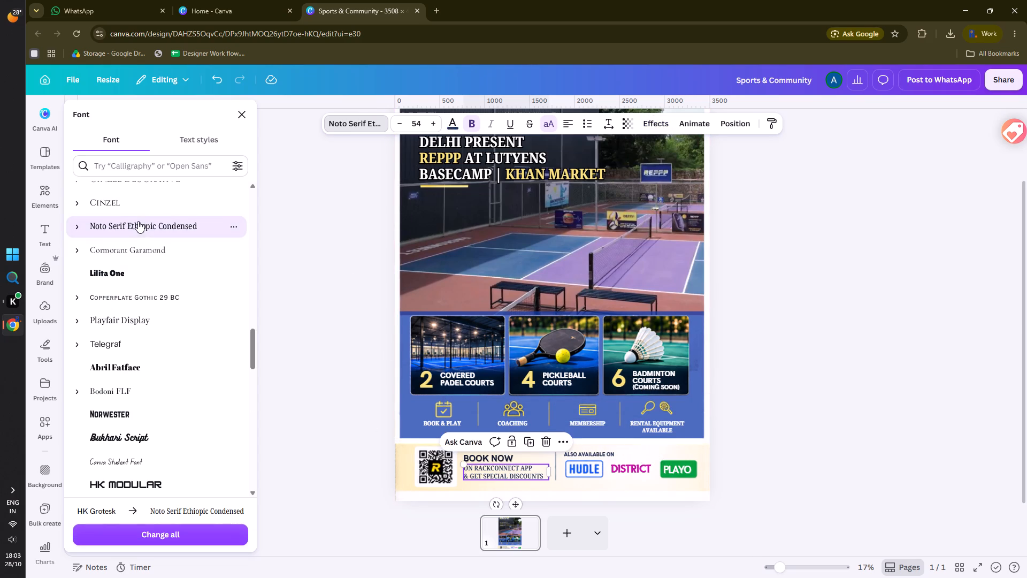
left_click(480, 455)
left_click(119, 222)
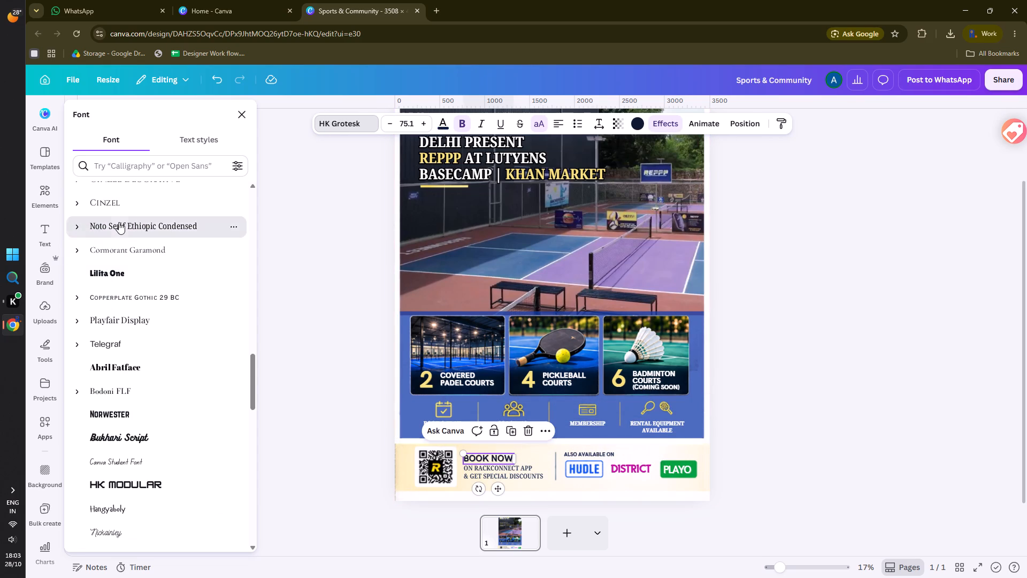
left_click(580, 456)
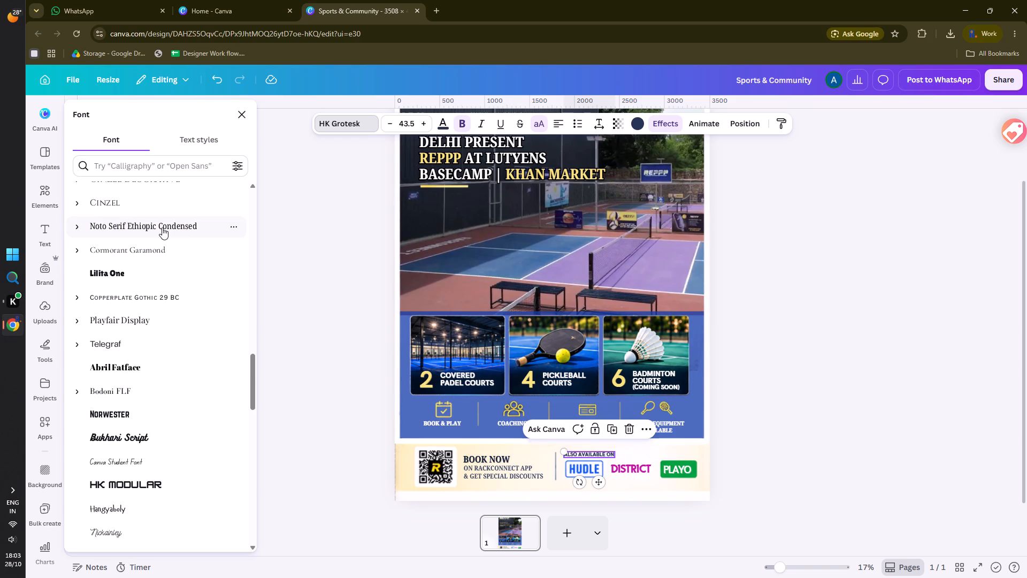
left_click(162, 227)
left_click(767, 250)
Ungroup the court cards and set the padel, pickleball and badminton labels to Noto Serif Ethiopic Condensed.
scroll(718, 301, "up", 1)
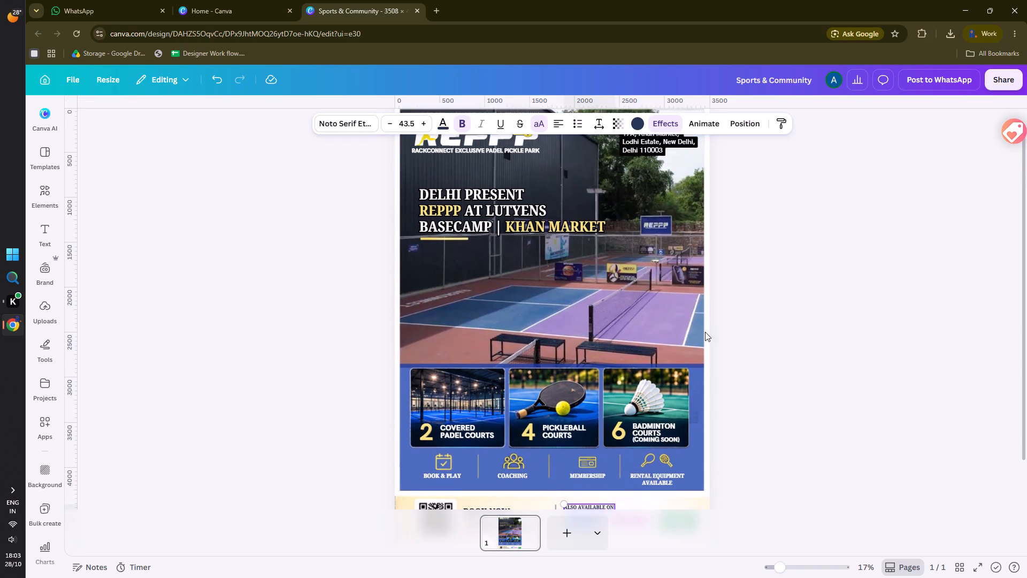
left_click(656, 436)
key("ctrl+z")
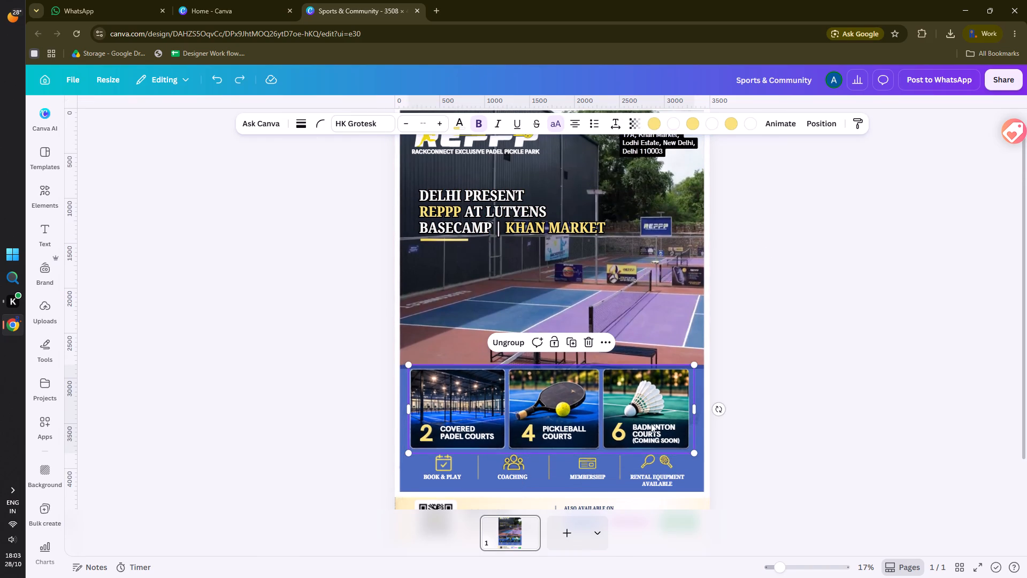
left_click(508, 345)
left_click(273, 337)
scroll(273, 337, "down", 2)
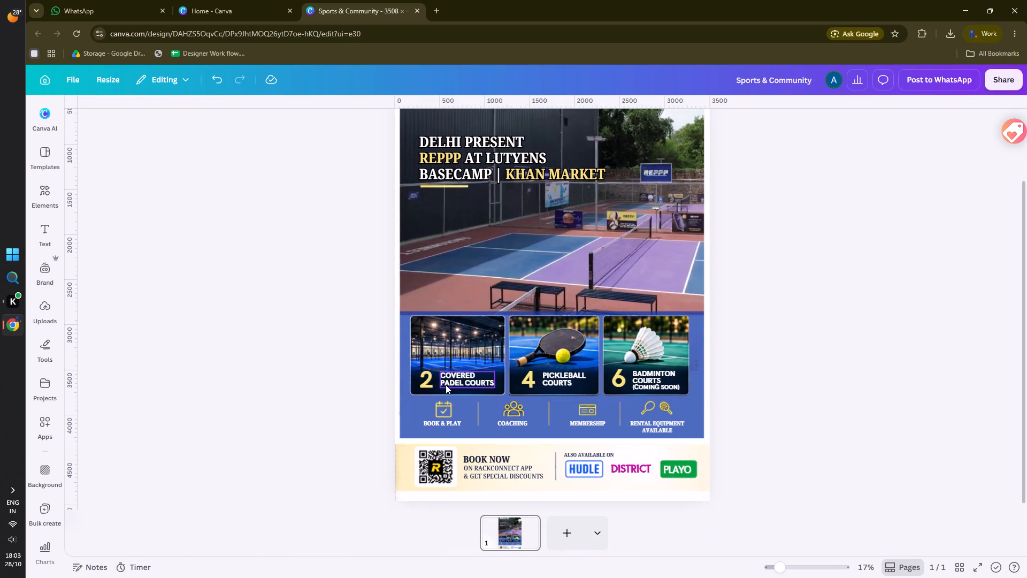
left_click(451, 383)
left_click(557, 376, "shift")
left_click(642, 380, "shift")
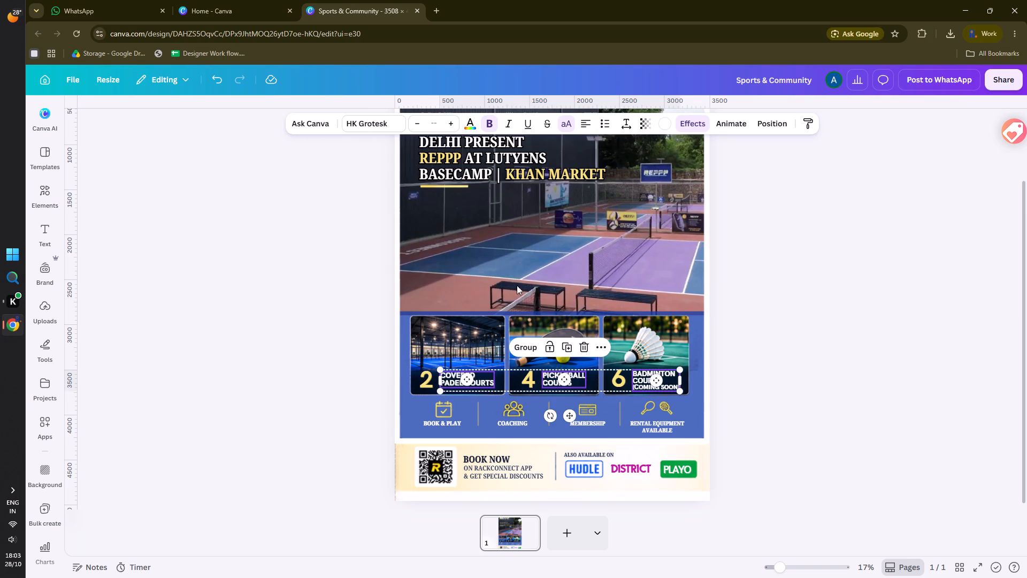
left_click(363, 125)
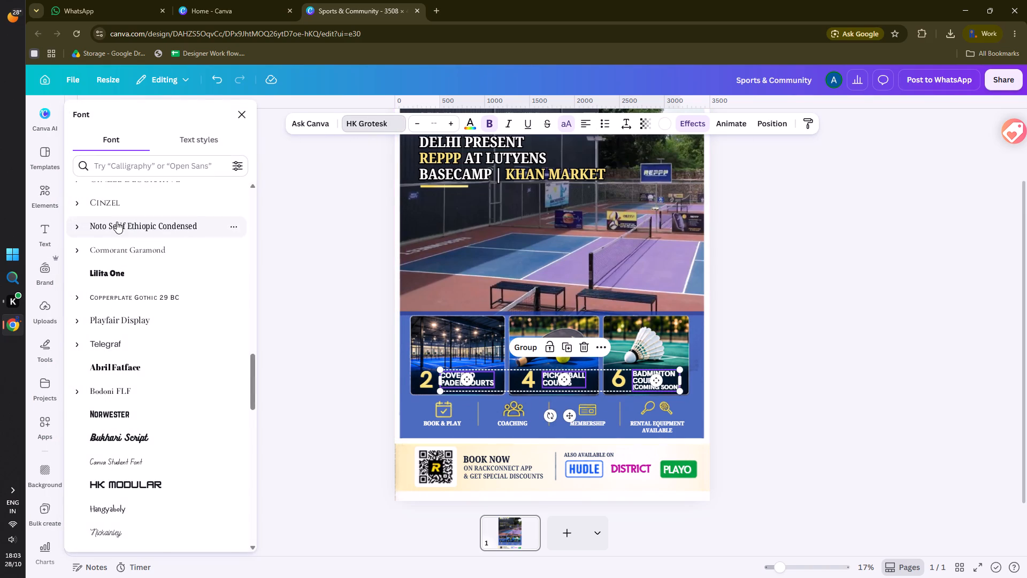
left_click(117, 222)
double_click(779, 339)
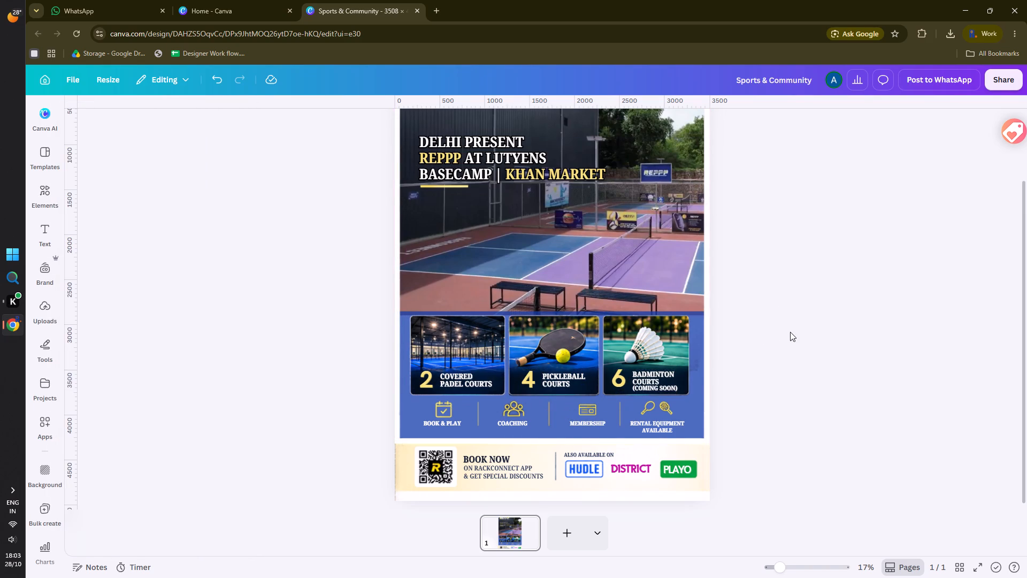
Set the venue address text and the LUTYENS BASECAMP heading above it to Noto Serif Ethiopic Condensed.
scroll(745, 319, "up", 2)
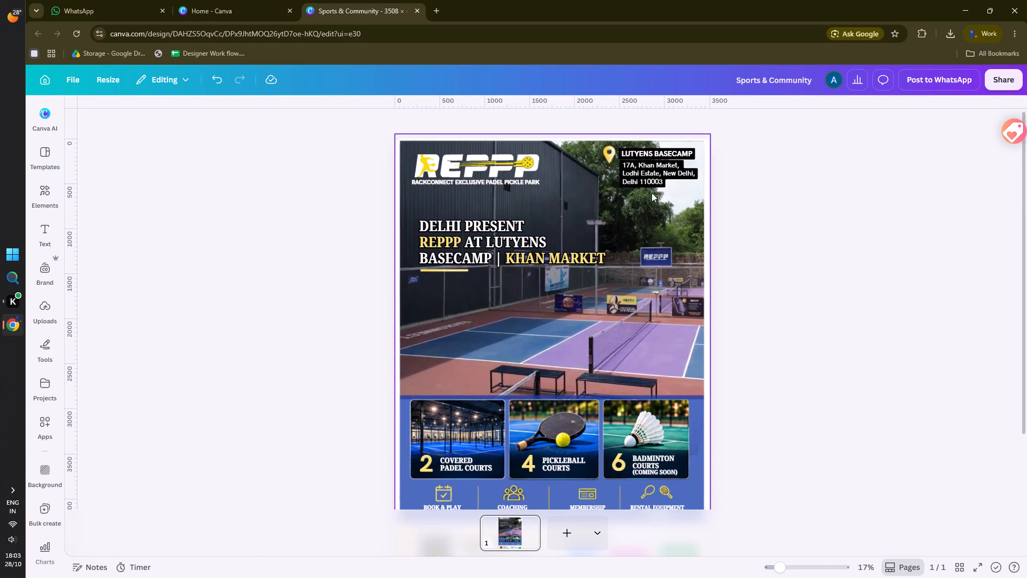
left_click(648, 174)
left_click(352, 123)
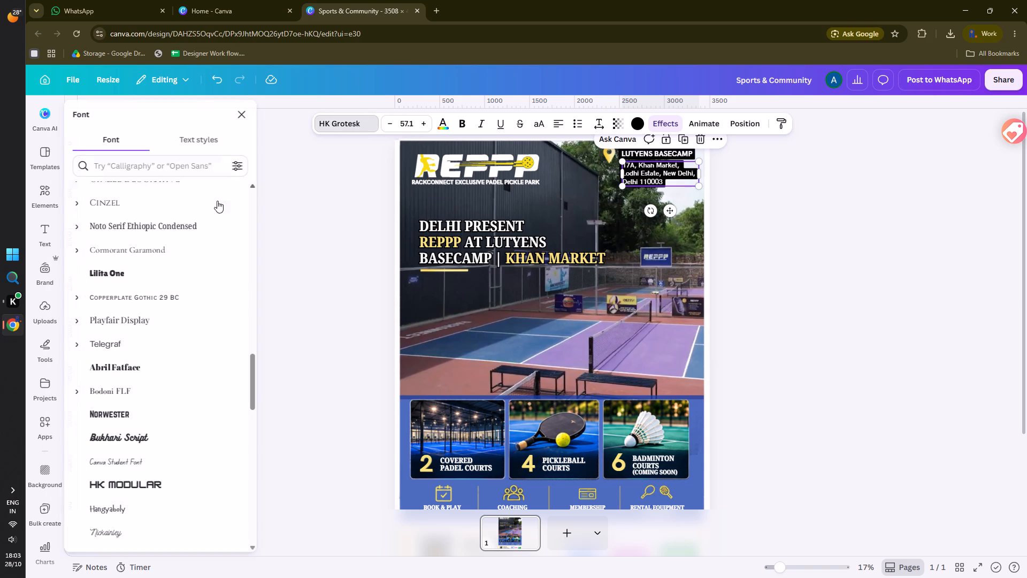
left_click(157, 226)
double_click(778, 226)
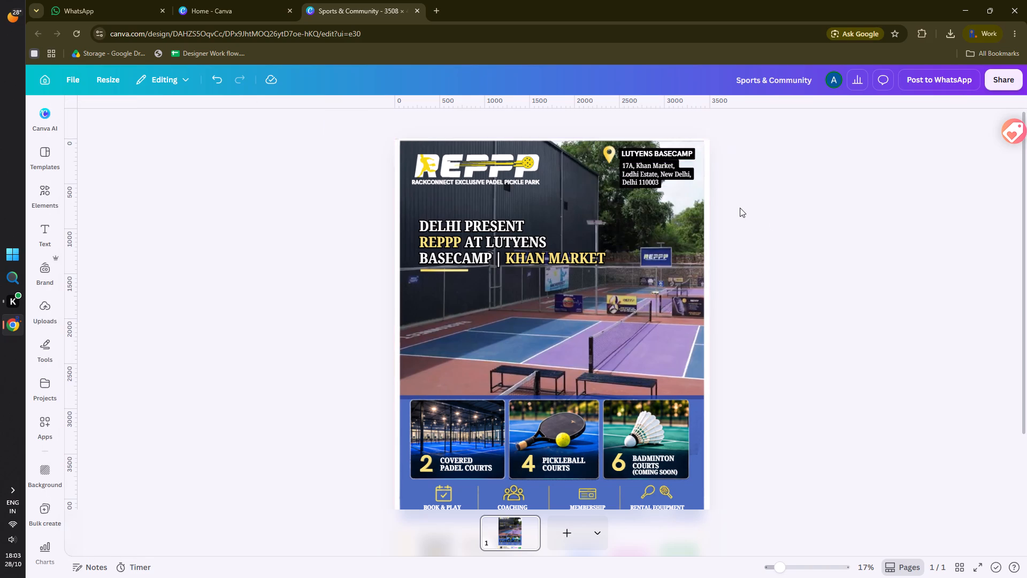
scroll(740, 208, "up", 1)
left_click(654, 154)
left_click(346, 124)
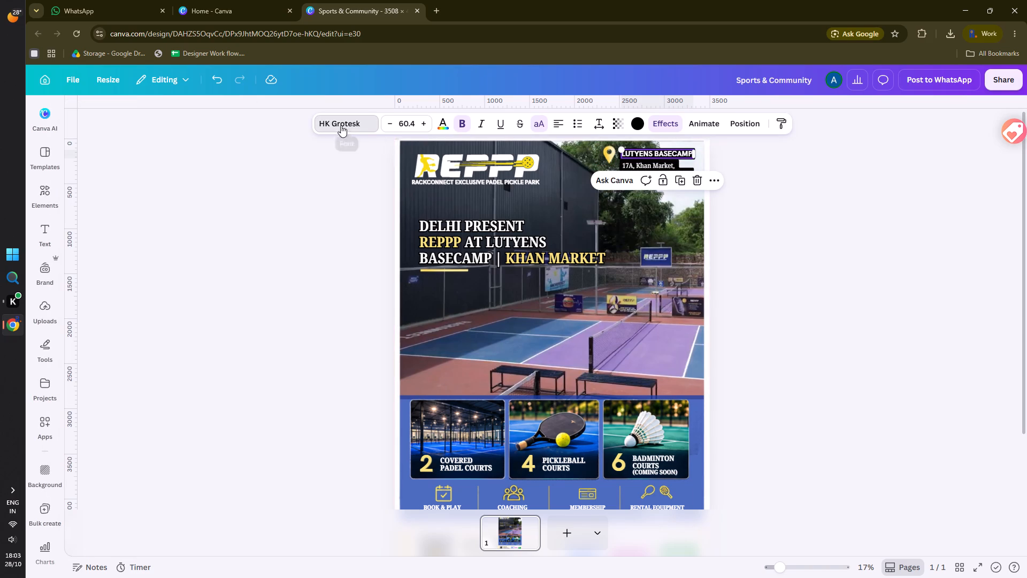
left_click(134, 230)
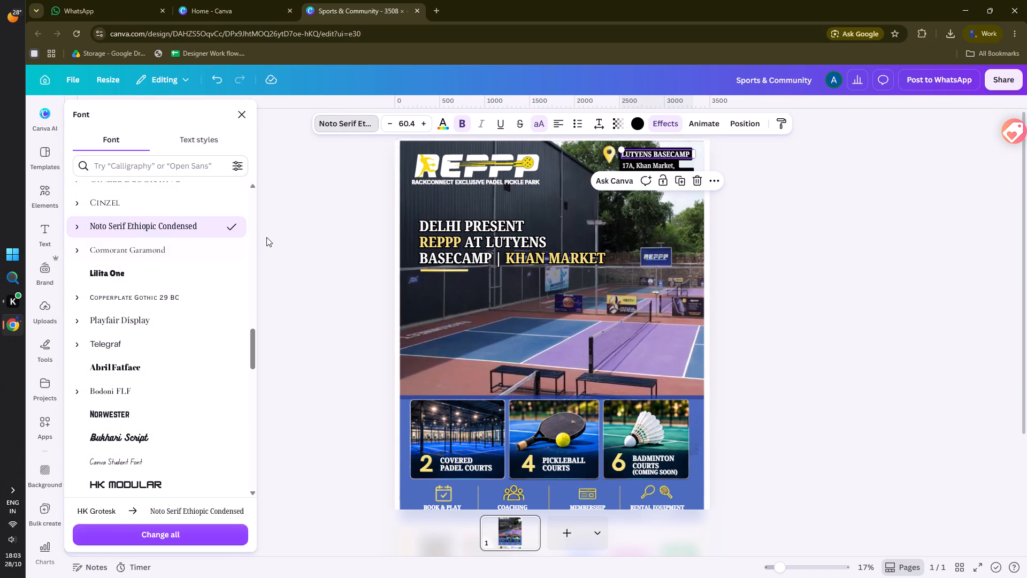
double_click(274, 237)
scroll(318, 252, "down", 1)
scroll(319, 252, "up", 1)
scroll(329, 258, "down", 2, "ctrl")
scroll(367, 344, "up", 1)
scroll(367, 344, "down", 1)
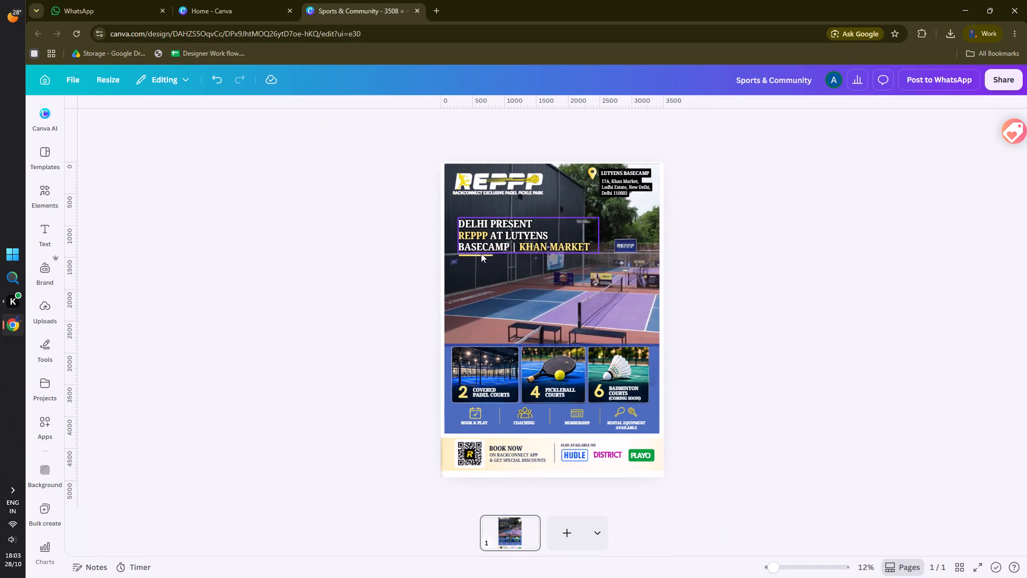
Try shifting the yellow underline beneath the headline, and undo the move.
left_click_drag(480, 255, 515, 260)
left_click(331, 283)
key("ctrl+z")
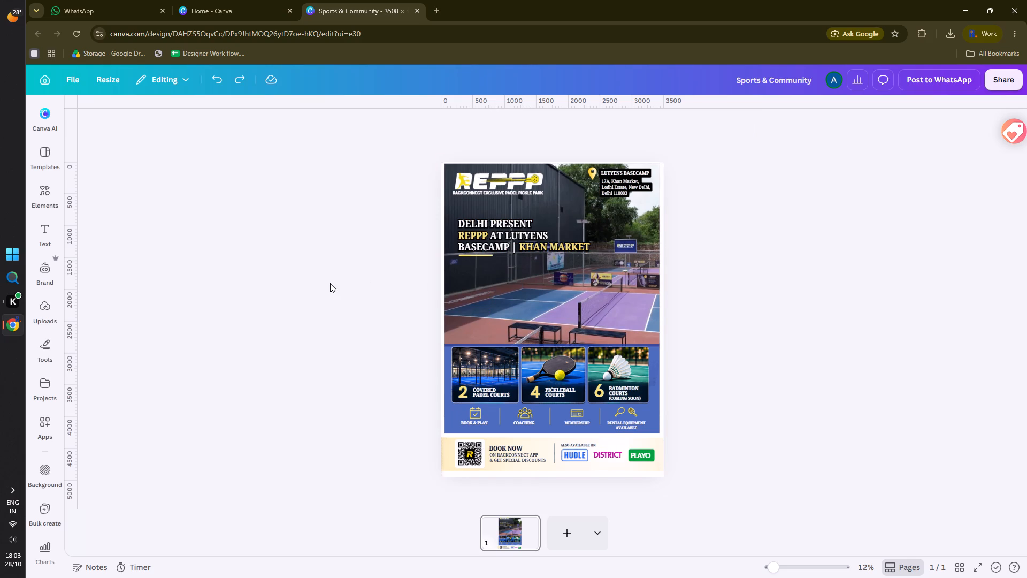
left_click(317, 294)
Capture a rectangular screenshot of the whole poster page, from the REPPP logo down to the BOOK NOW footer.
key("shift+super+s")
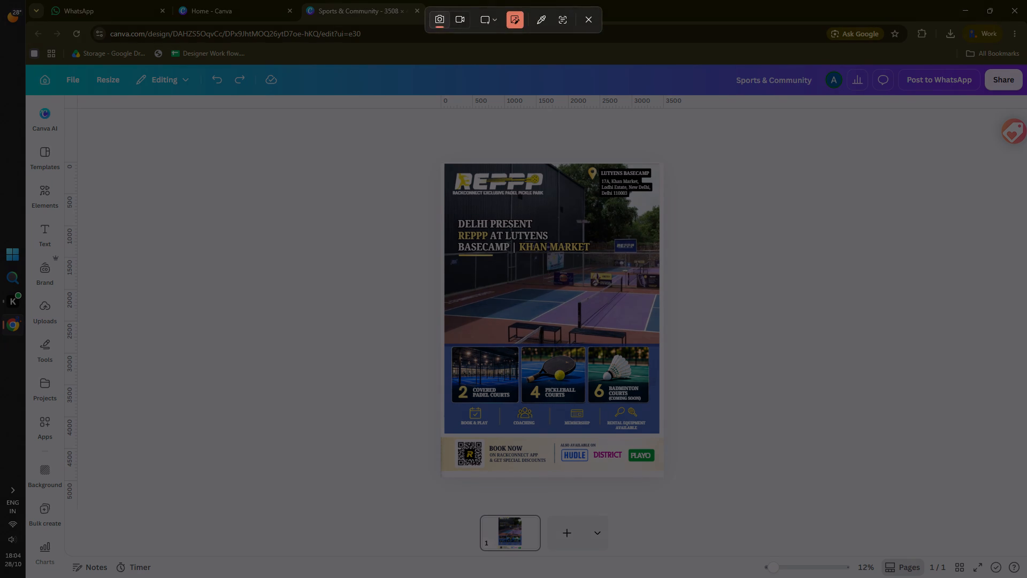
left_click_drag(443, 161, 663, 473)
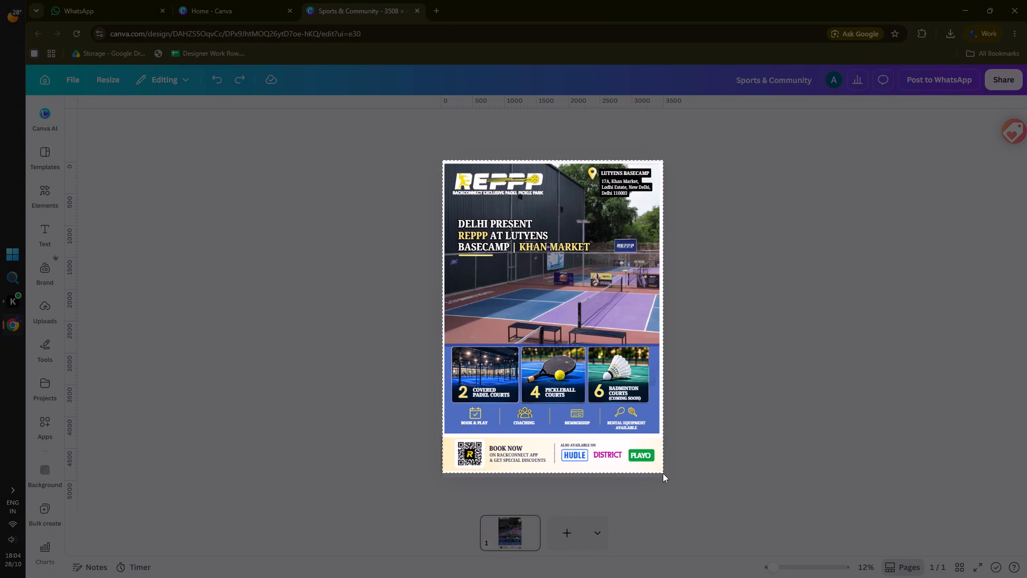
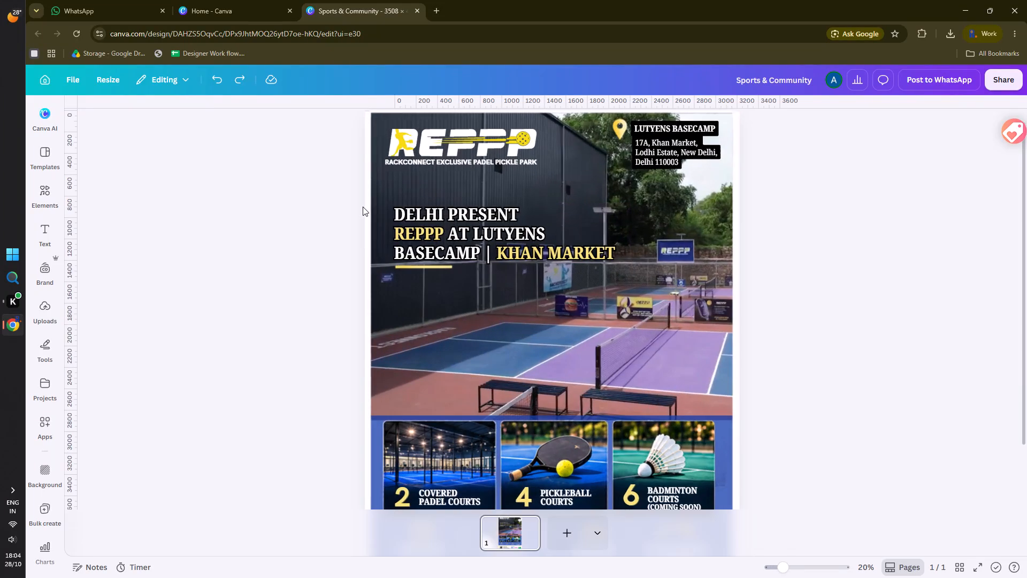
Delete the yellow underline beneath the DELHI PRESENT REPPP AT LUTYENS BASECAMP headline.
scroll(363, 207, "up", 2)
scroll(363, 207, "down", 1)
scroll(493, 224, "down", 4)
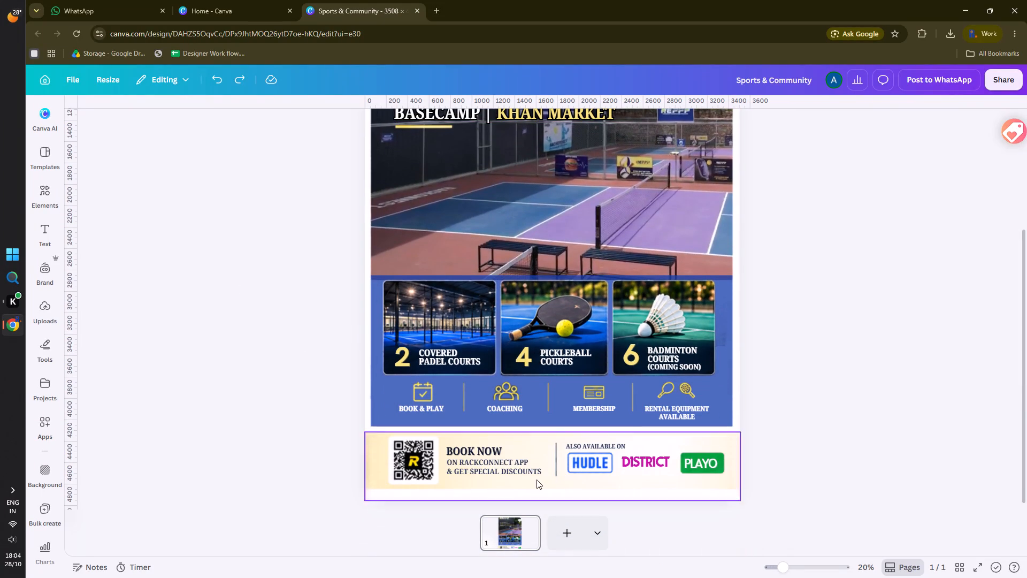
scroll(421, 489, "up", 3)
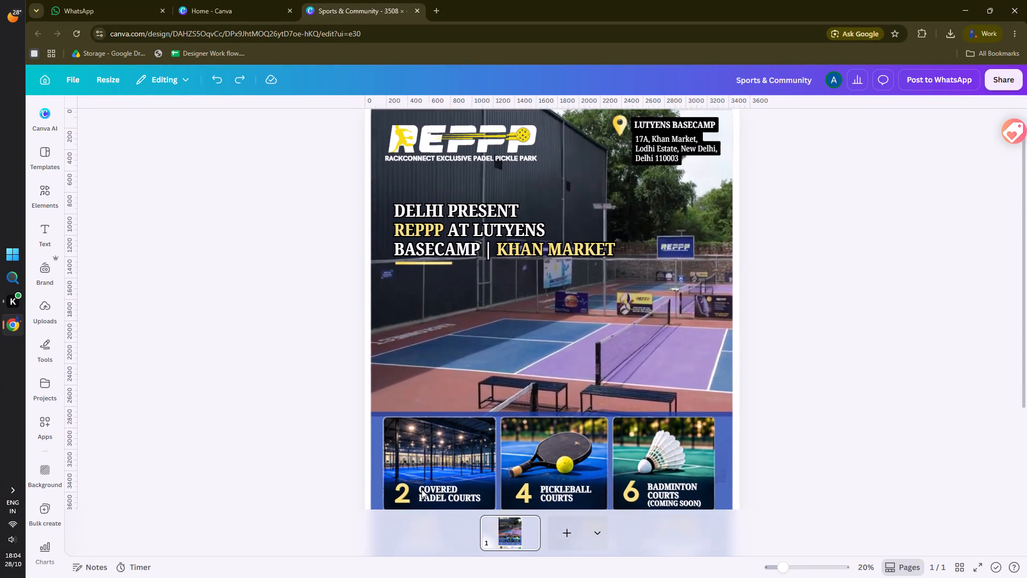
left_click(424, 286)
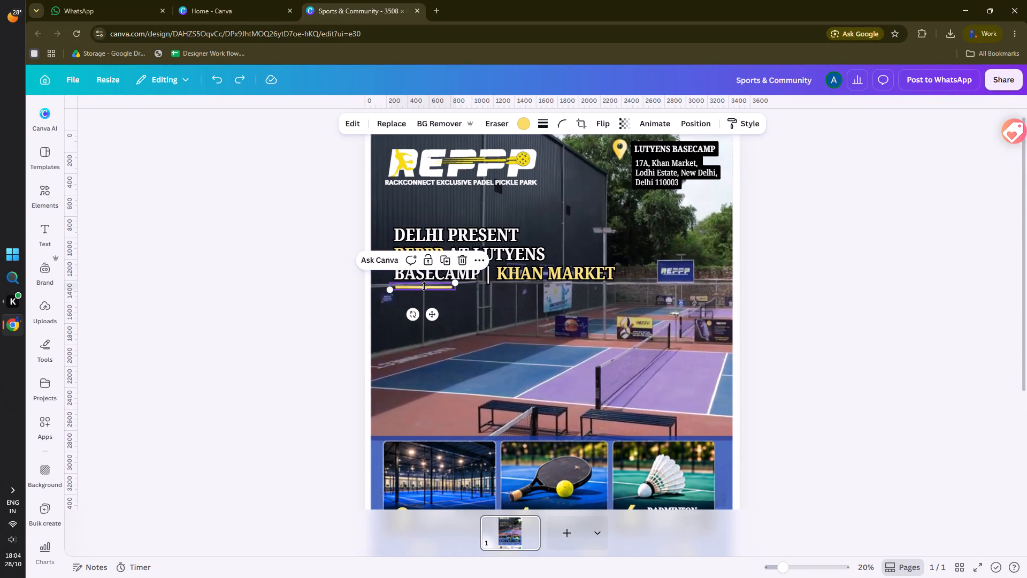
key("Delete")
Check the whole poster and save the Sports & Community design.
scroll(278, 351, "down", 2, "ctrl")
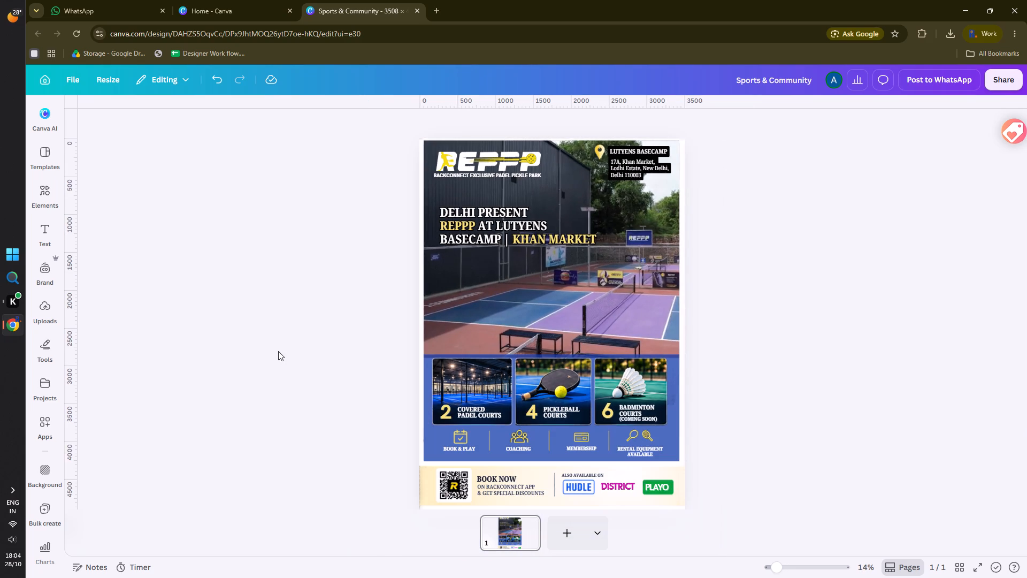
scroll(278, 351, "up", 1)
scroll(298, 336, "down", 1)
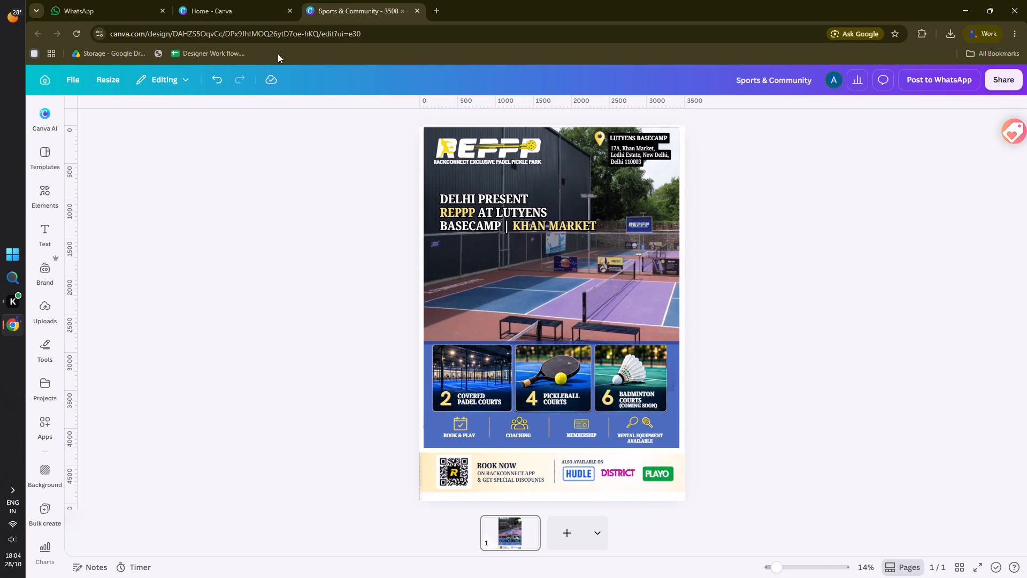
left_click(79, 77)
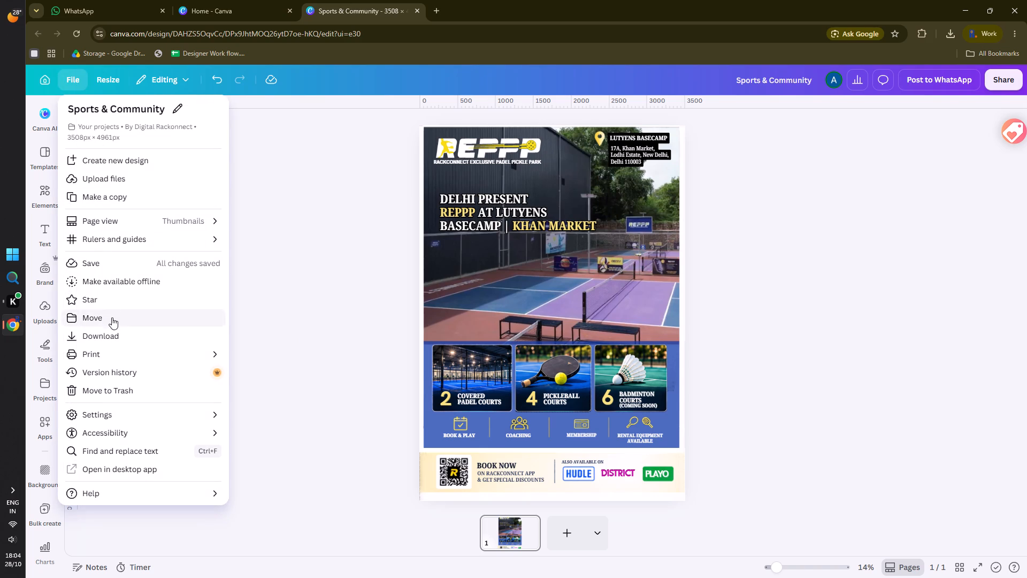
left_click(106, 260)
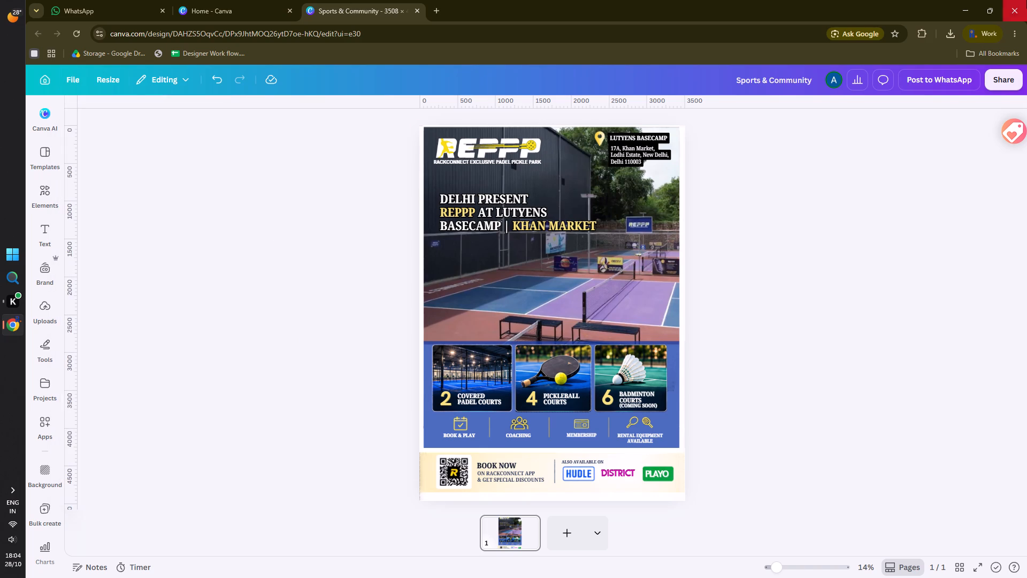